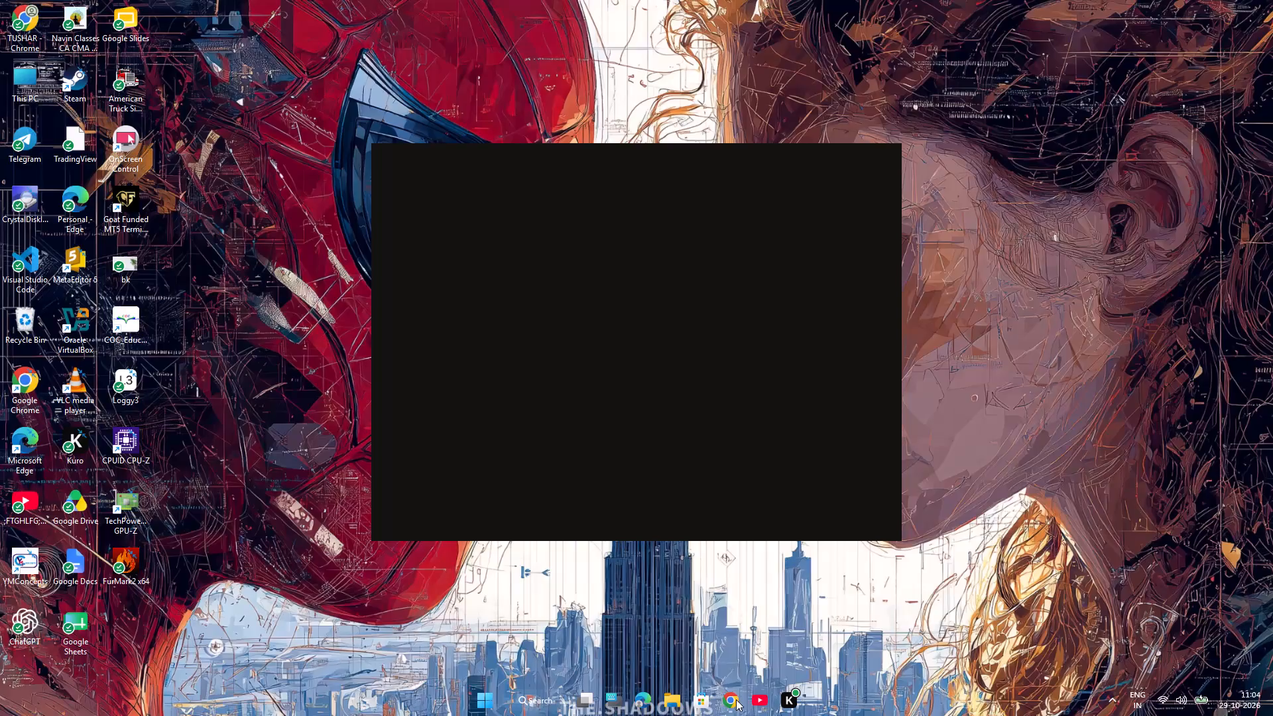
In Chrome's BTCUSD chart, draw a rectangle zone from about 64,252 down to 63,689, spanning 19 to 25 August.
{"action": "left_click", "coordinate": [735, 699]}
{"action": "left_click_drag", "start_coordinate": [373, 251], "coordinate": [483, 274]}
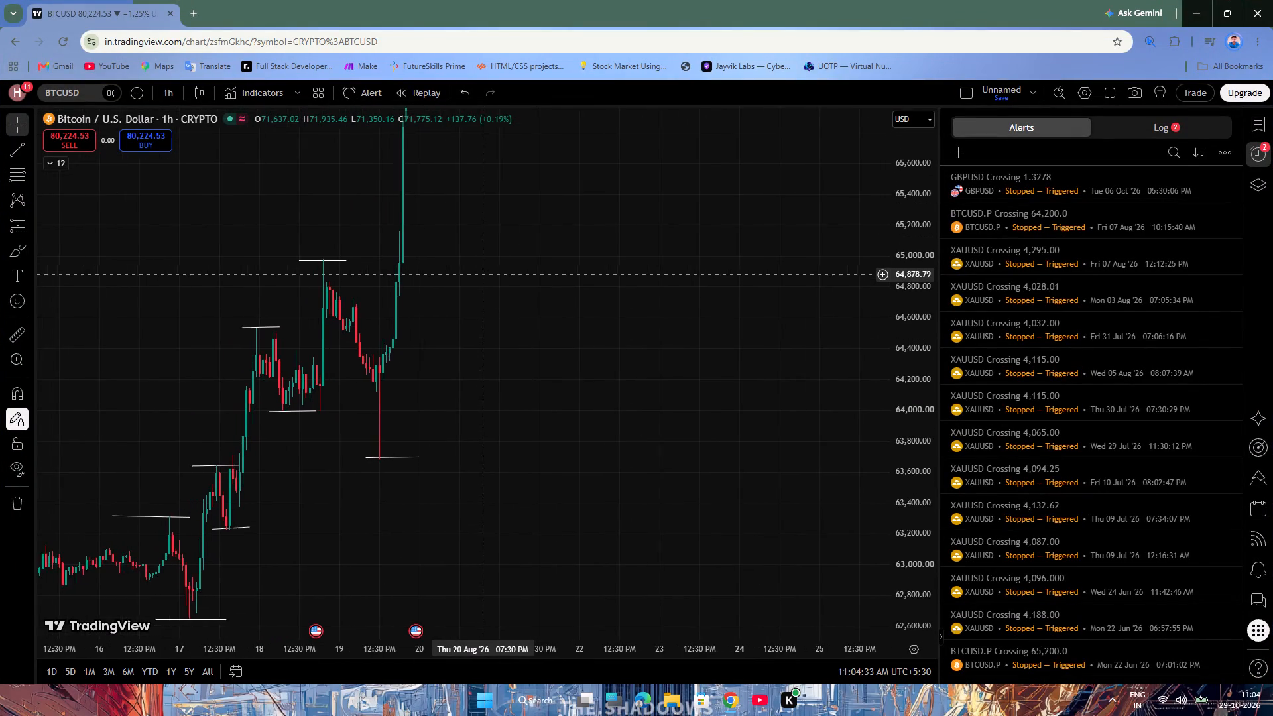
{"action": "left_click_drag", "start_coordinate": [483, 274], "coordinate": [458, 347]}
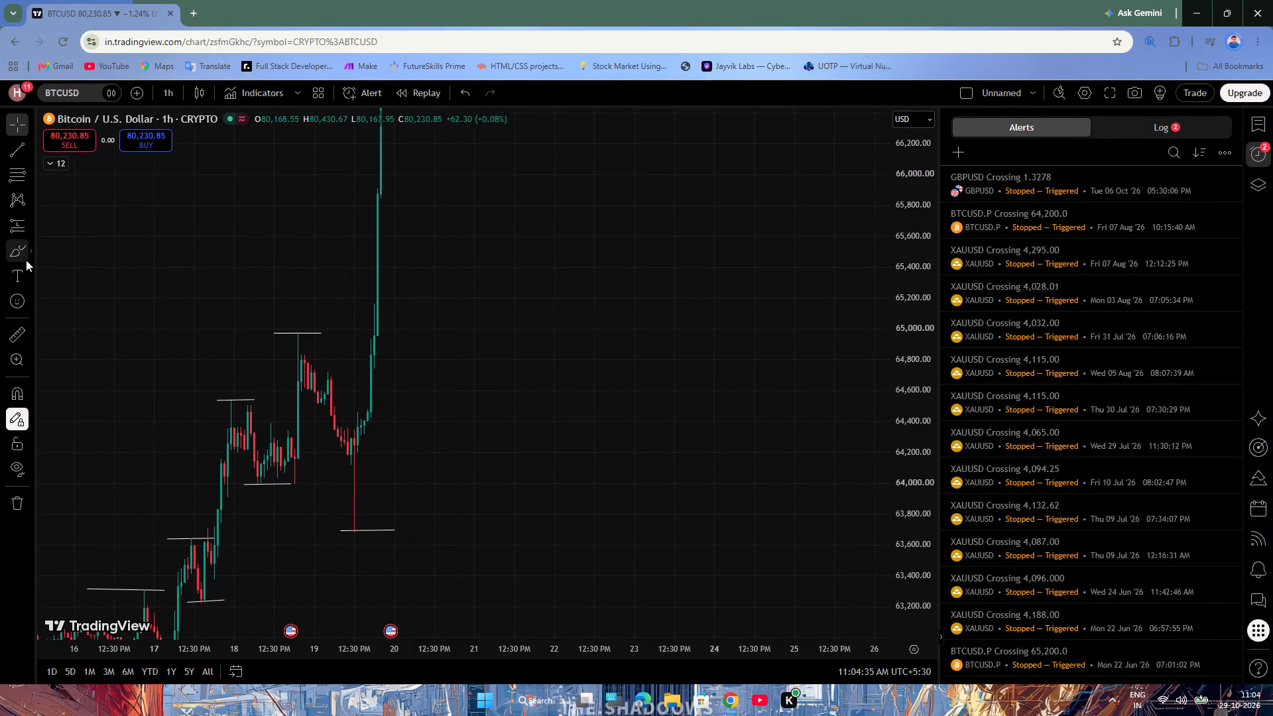
{"action": "left_click", "coordinate": [29, 255]}
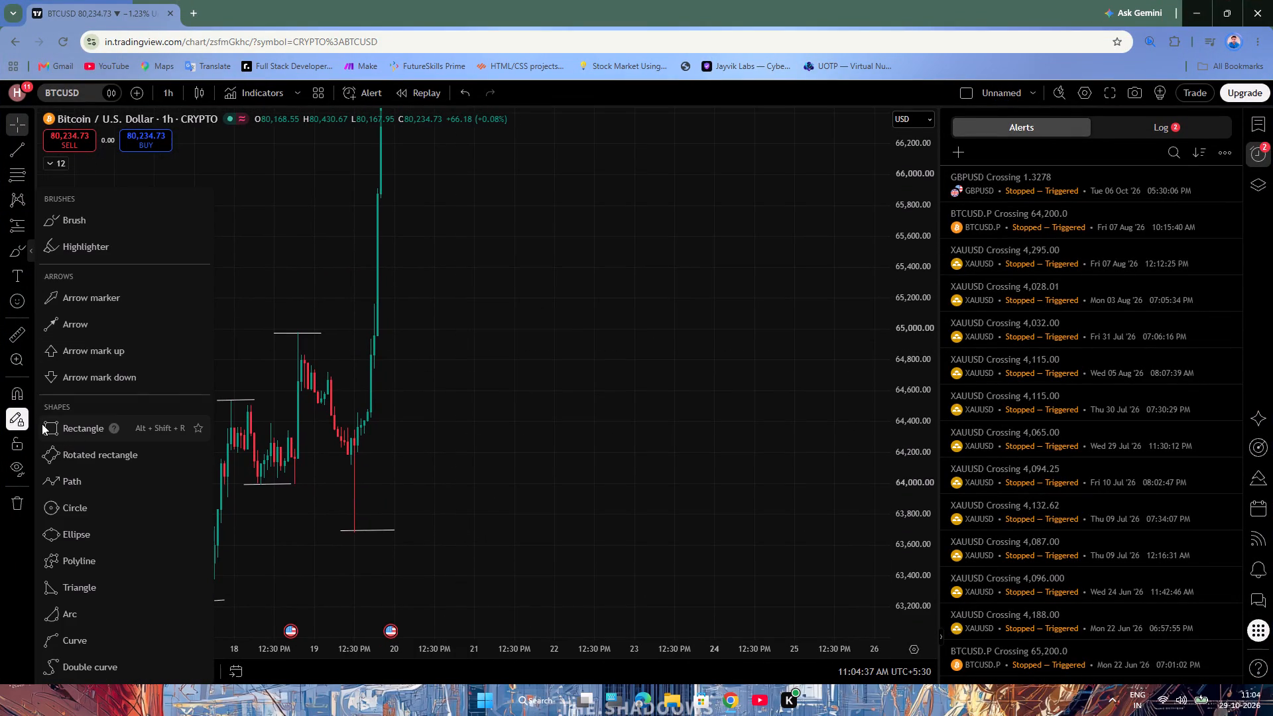
{"action": "left_click", "coordinate": [42, 424]}
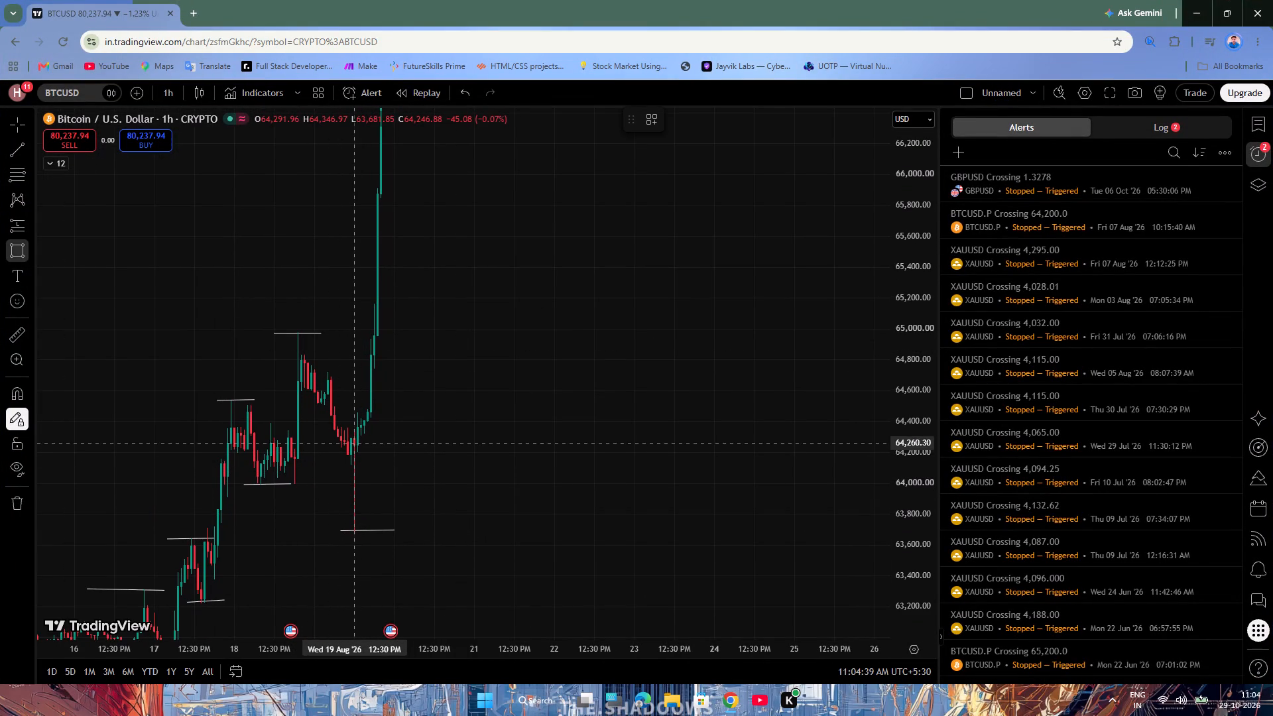
{"action": "left_click", "coordinate": [355, 444]}
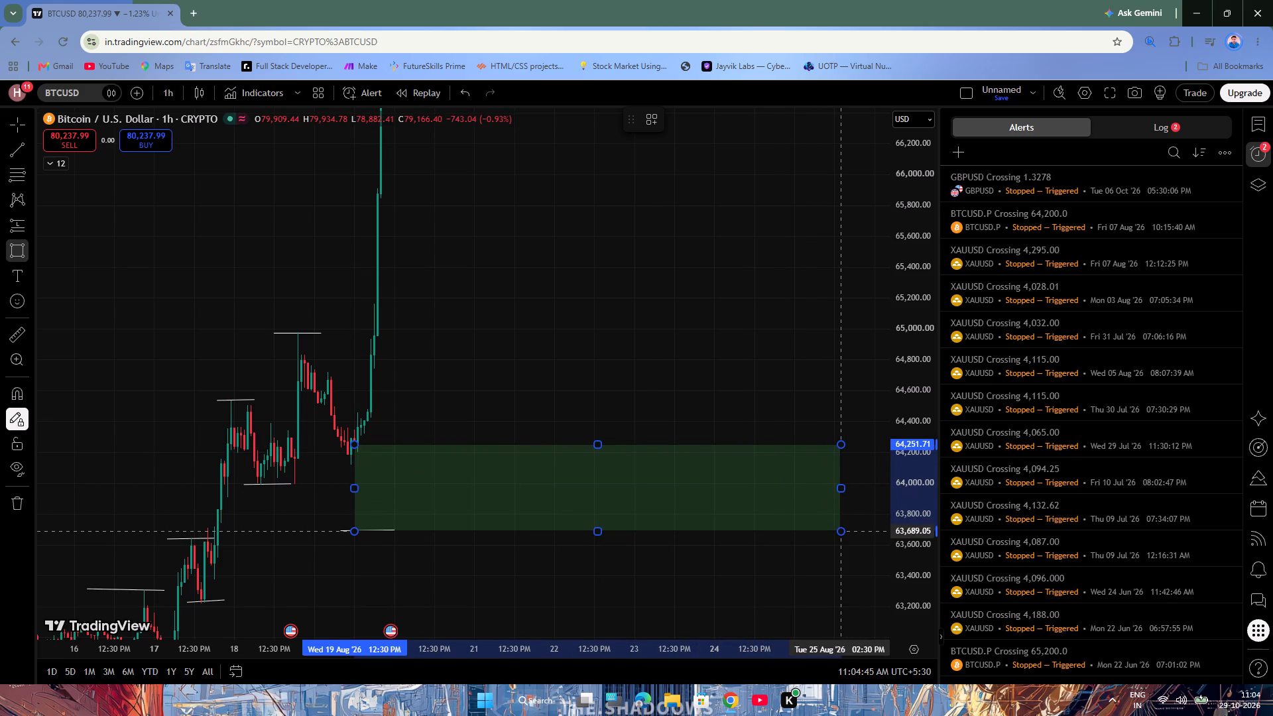
{"action": "left_click", "coordinate": [843, 531]}
{"action": "left_click", "coordinate": [17, 115]}
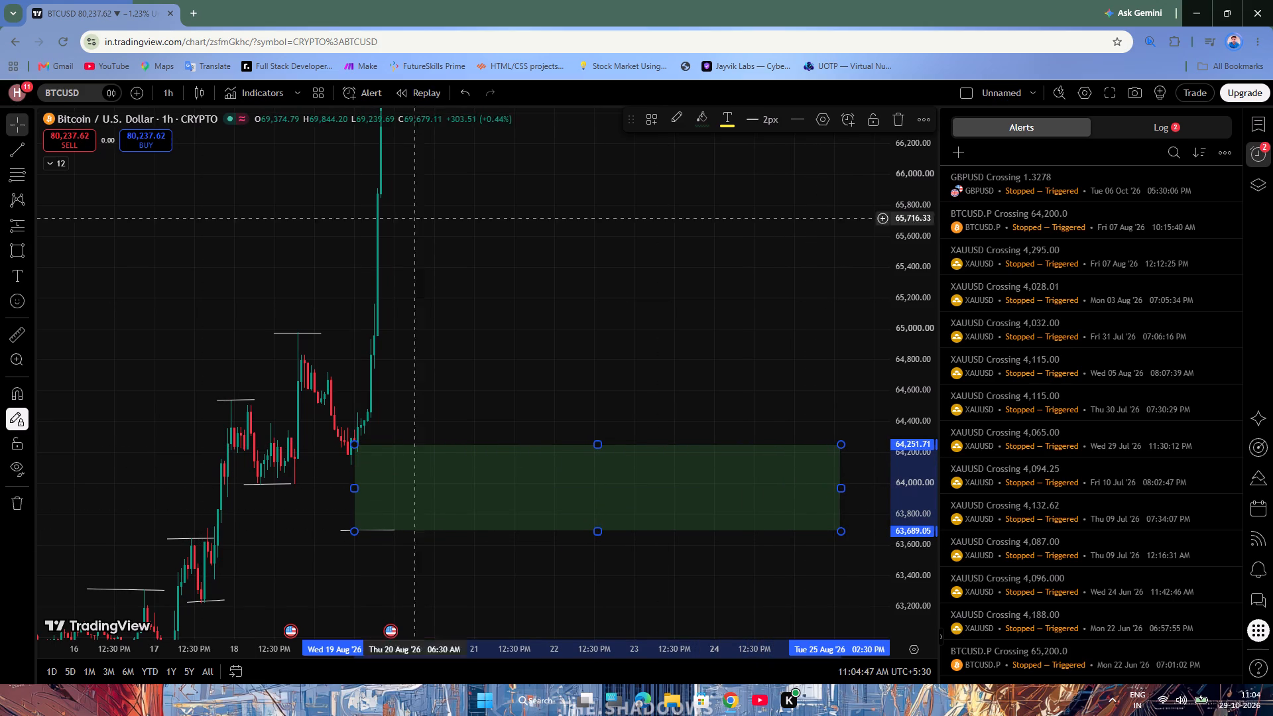
Draw short trend lines at the 19 August swing high near 69,310 and the following swing low near 67,763.
{"action": "left_click_drag", "start_coordinate": [534, 221], "coordinate": [539, 457]}
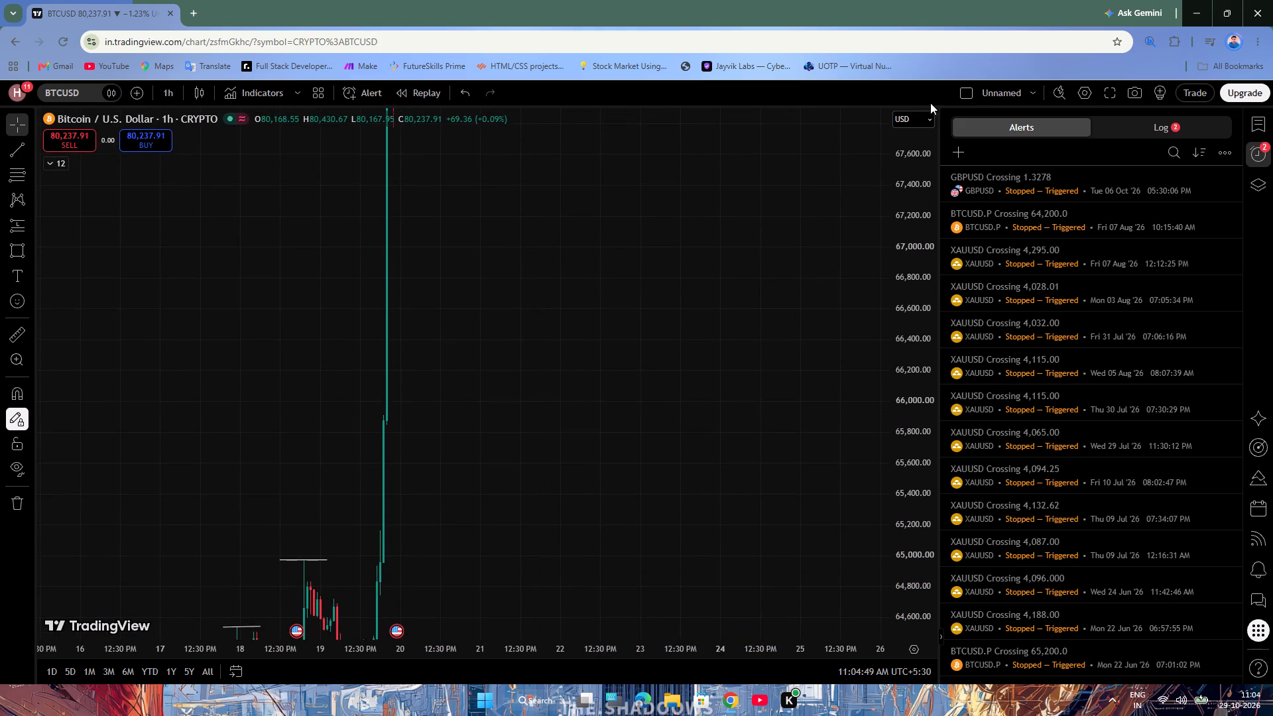
{"action": "left_click_drag", "start_coordinate": [910, 150], "coordinate": [882, 402]}
{"action": "left_click_drag", "start_coordinate": [660, 257], "coordinate": [642, 347]}
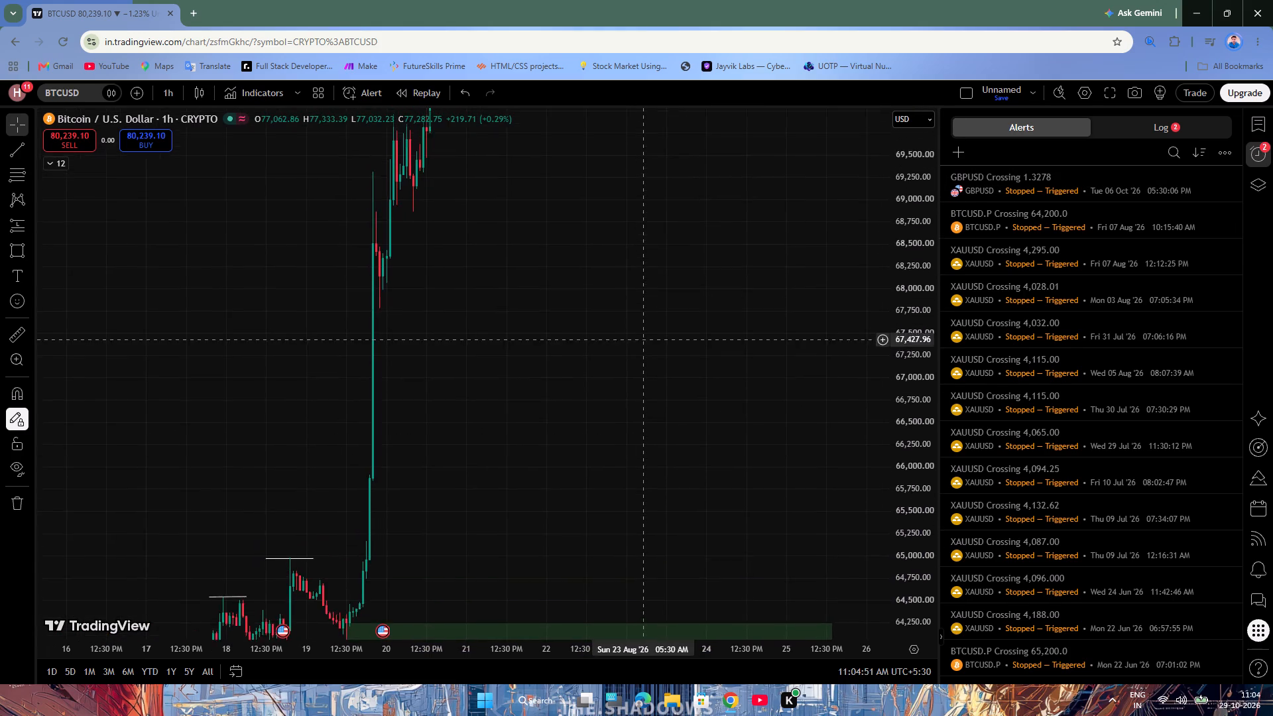
{"action": "left_click_drag", "start_coordinate": [642, 347], "coordinate": [651, 459]}
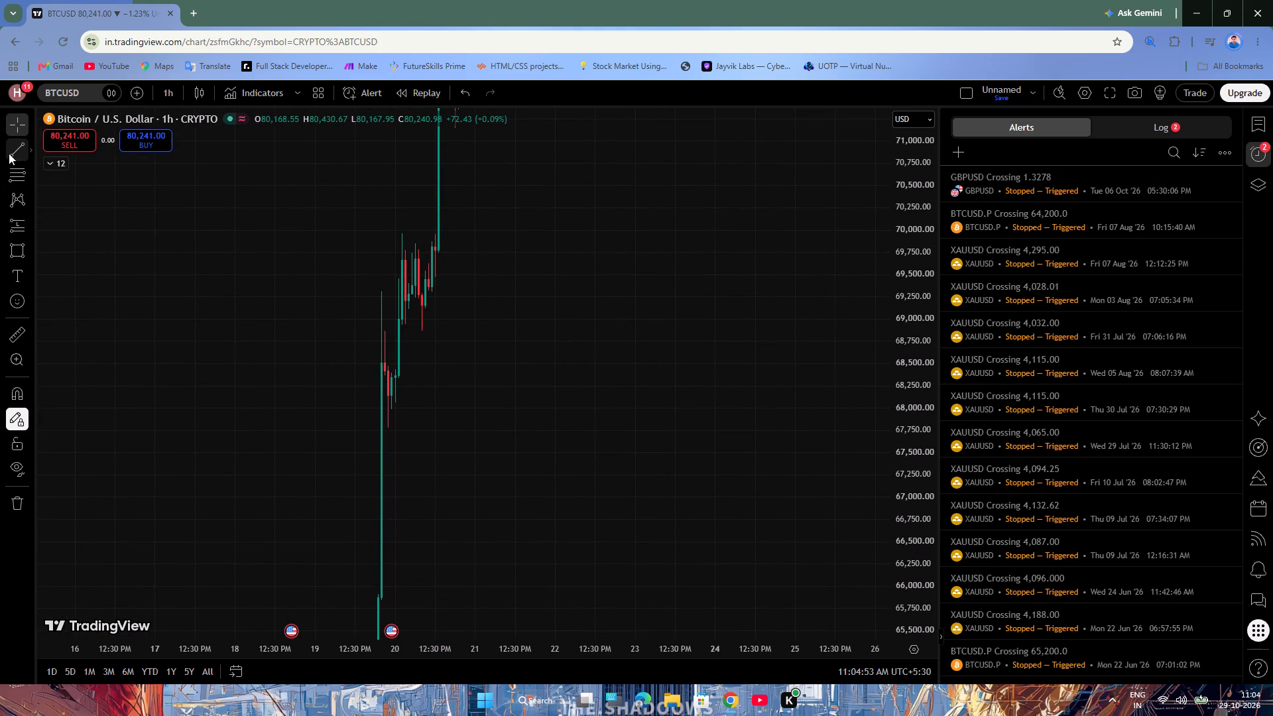
{"action": "left_click", "coordinate": [9, 153]}
{"action": "left_click", "coordinate": [365, 291]}
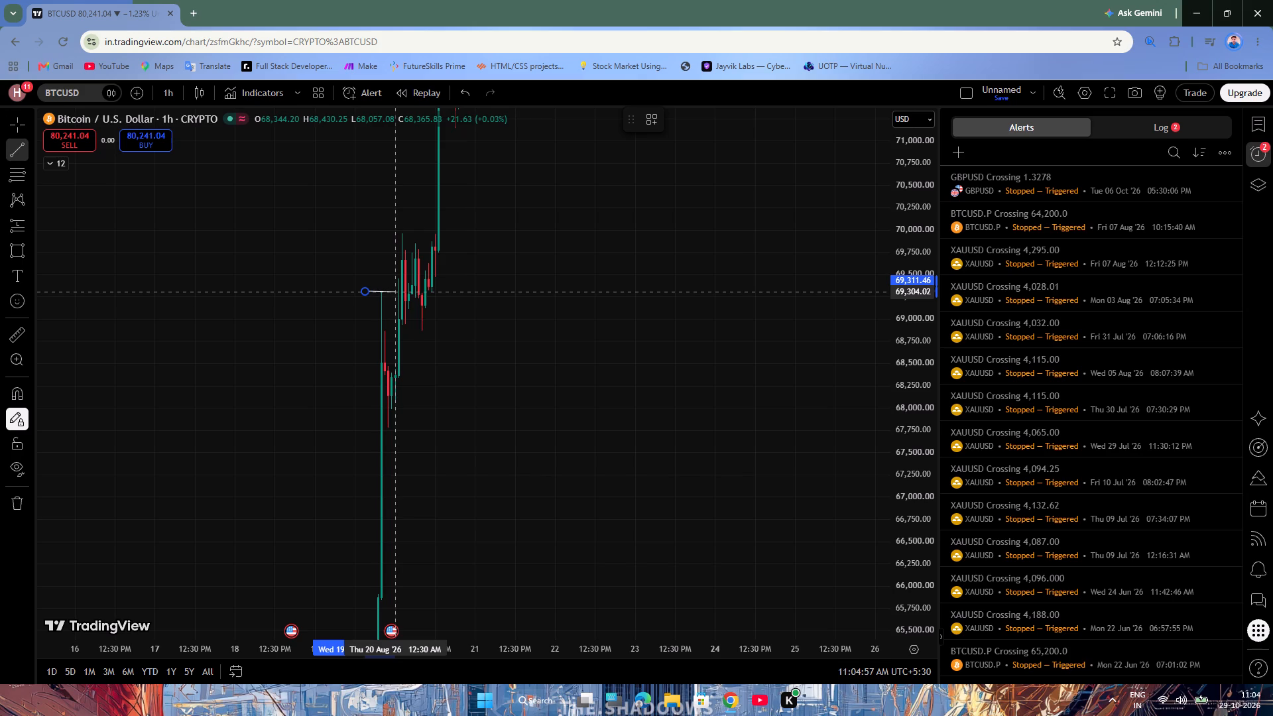
{"action": "left_click", "coordinate": [394, 292]}
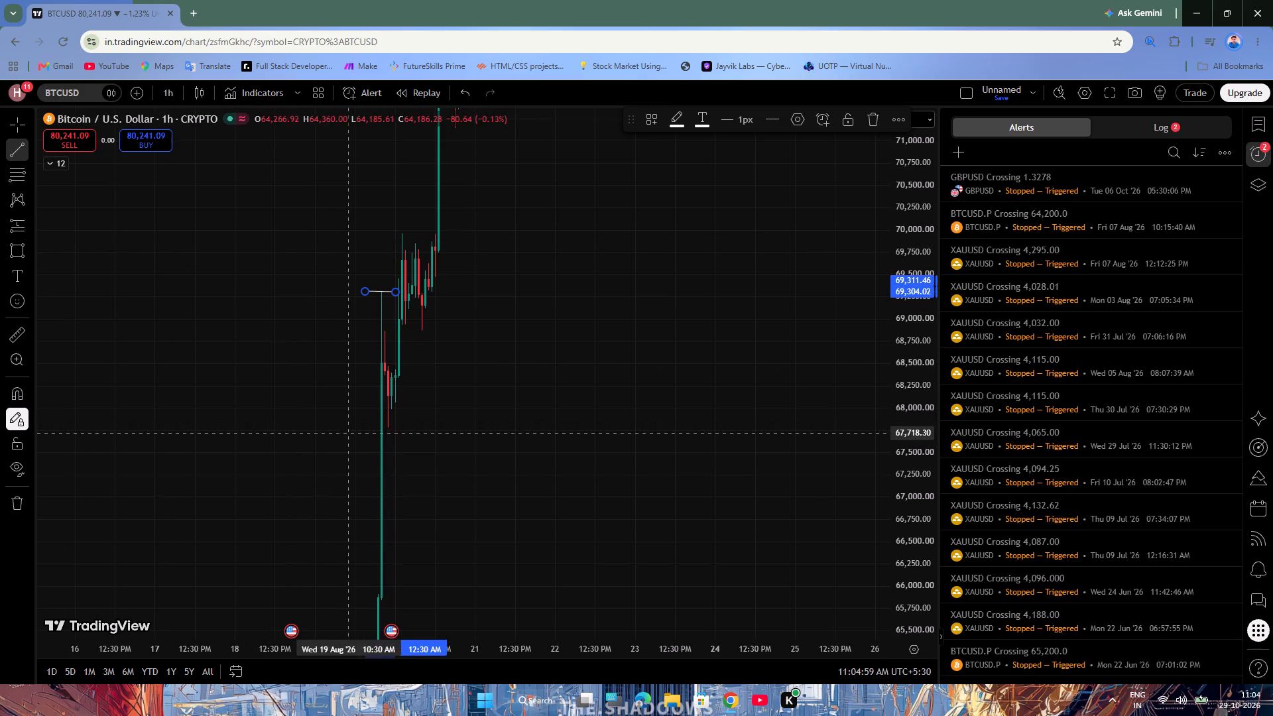
{"action": "left_click", "coordinate": [388, 429]}
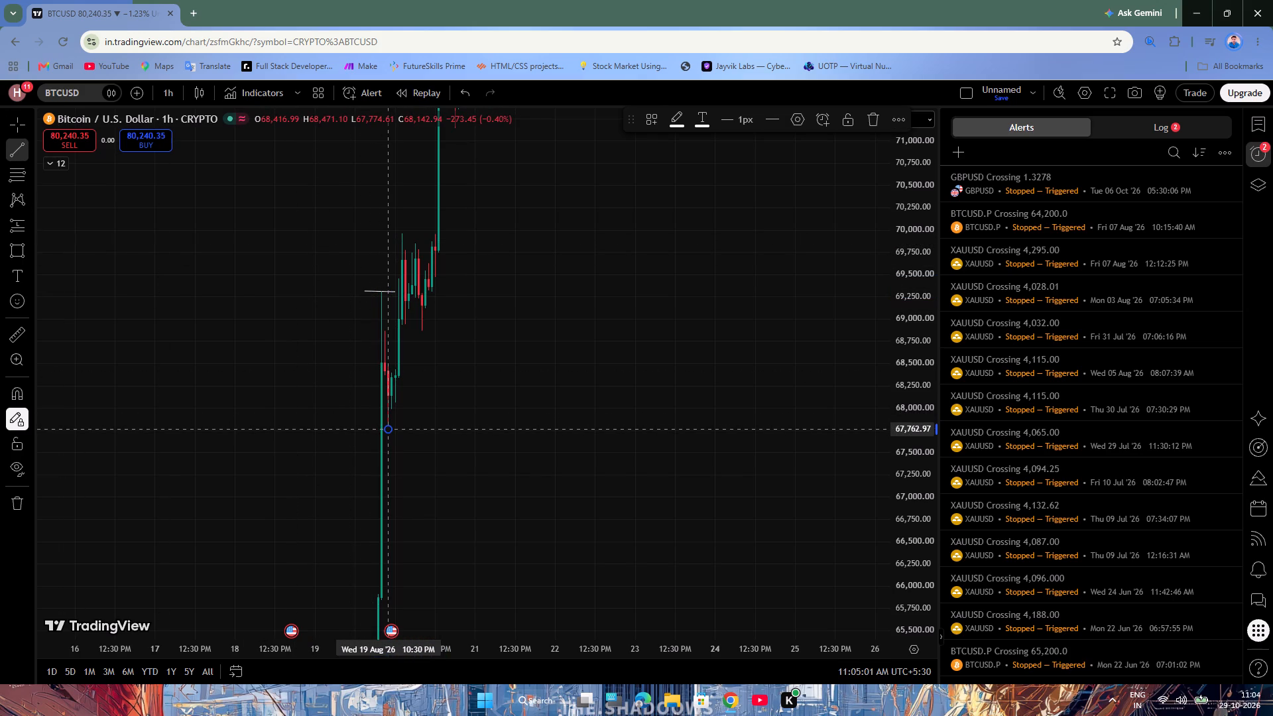
{"action": "left_click", "coordinate": [427, 429]}
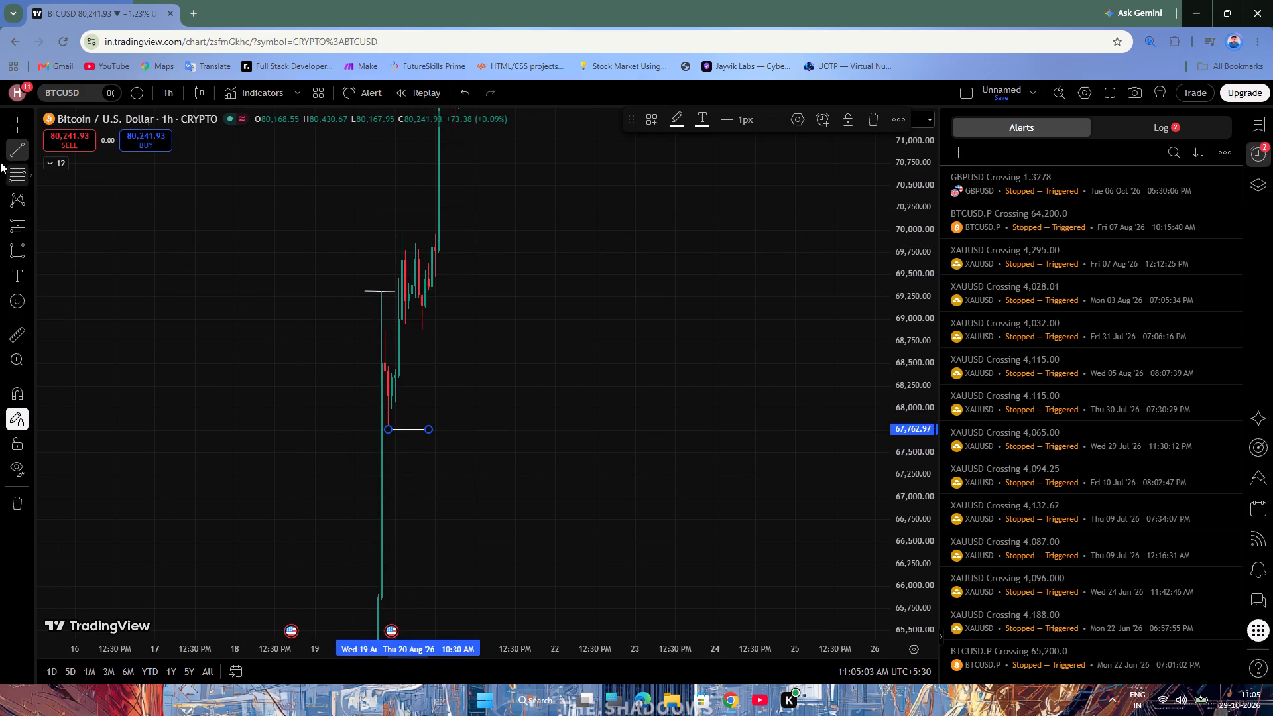
Draw a rectangle zone from about 68,128 down to the swing-low line near 67,763, spanning 19 to 25 August.
{"action": "left_click", "coordinate": [19, 245]}
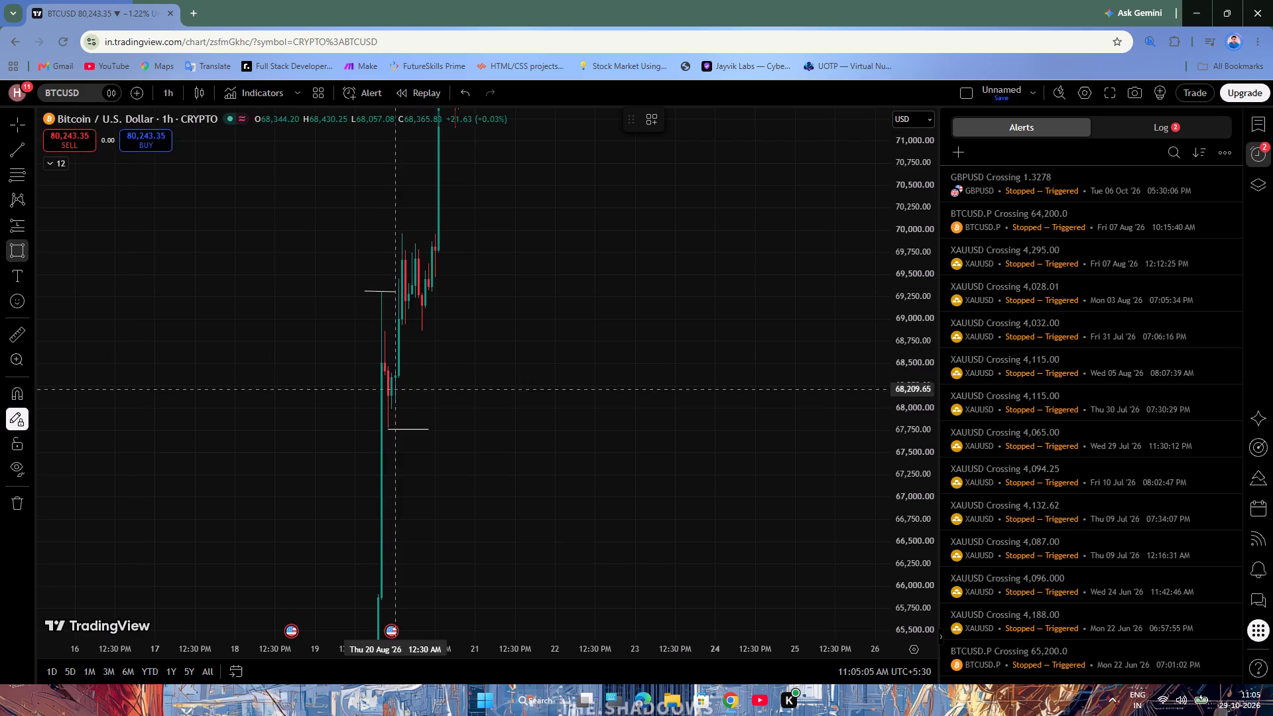
{"action": "left_click", "coordinate": [386, 396]}
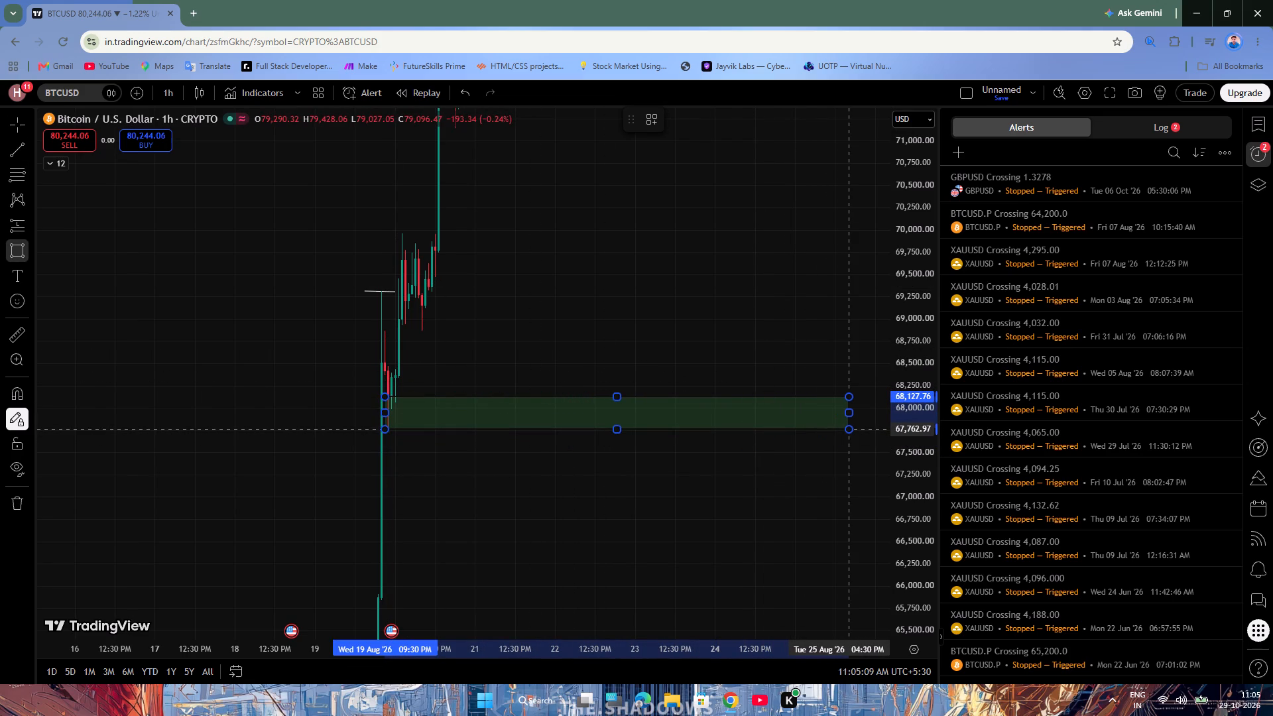
{"action": "left_click", "coordinate": [849, 429]}
{"action": "left_click", "coordinate": [9, 123]}
Extend the end of the rectangle zone near 68,000 forward in time to about 22 September.
{"action": "left_click_drag", "start_coordinate": [667, 262], "coordinate": [219, 300]}
{"action": "scroll", "coordinate": [219, 301], "scroll_direction": "down", "scroll_amount": 5}
{"action": "left_click_drag", "start_coordinate": [781, 332], "coordinate": [592, 282]}
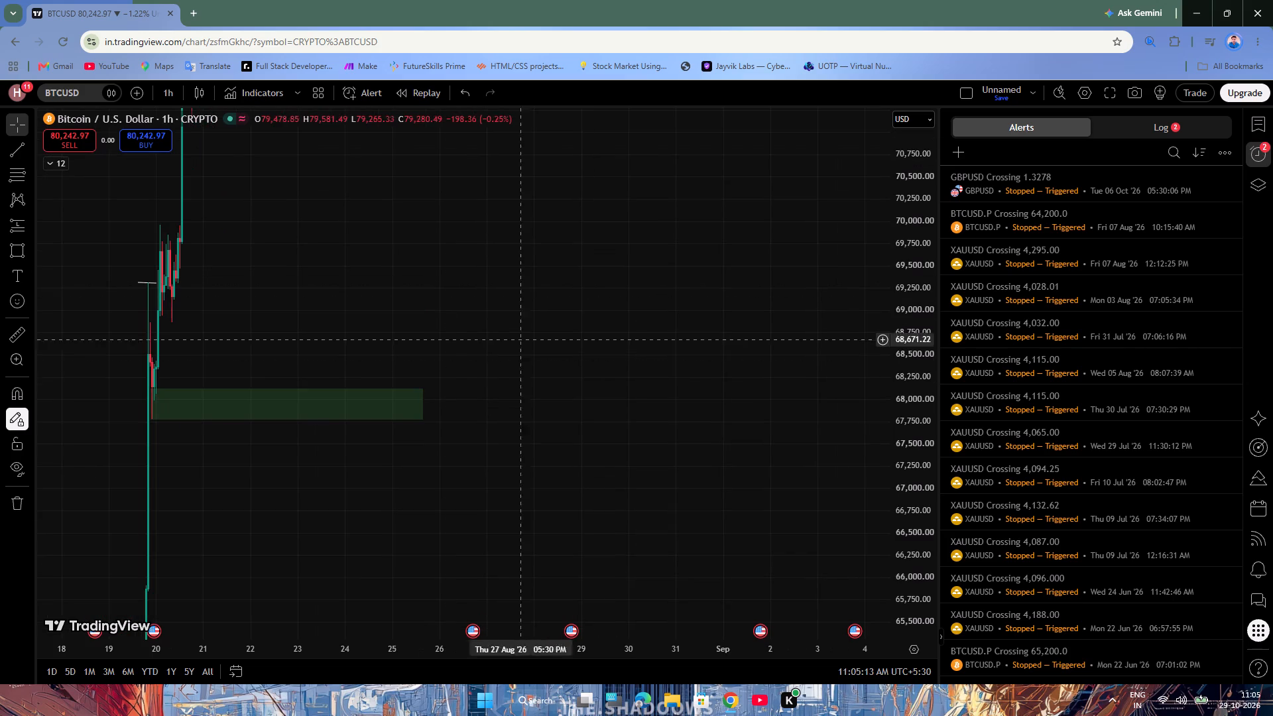
{"action": "left_click_drag", "start_coordinate": [422, 404], "coordinate": [647, 421]}
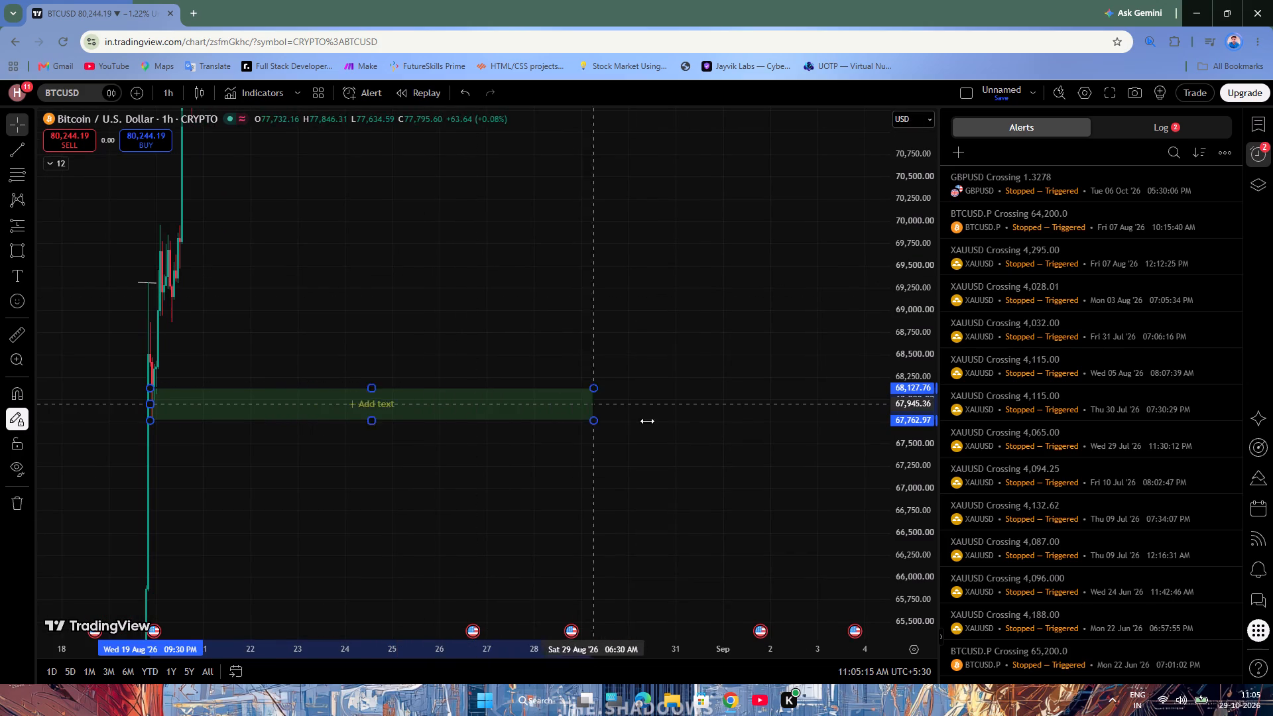
{"action": "left_click_drag", "start_coordinate": [647, 421], "coordinate": [908, 426]}
{"action": "scroll", "coordinate": [823, 322], "scroll_direction": "down", "scroll_amount": 6}
{"action": "left_click_drag", "start_coordinate": [837, 303], "coordinate": [556, 310]}
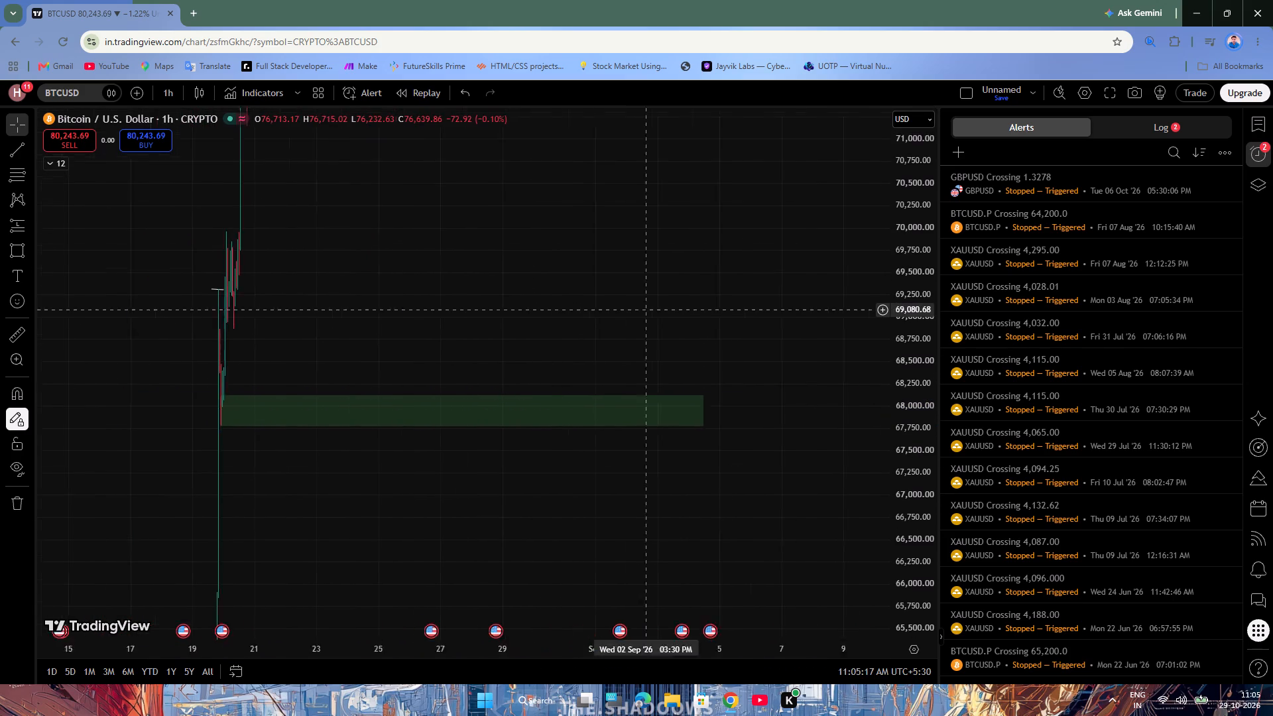
{"action": "left_click_drag", "start_coordinate": [556, 310], "coordinate": [130, 302]}
{"action": "left_click_drag", "start_coordinate": [188, 404], "coordinate": [188, 402]}
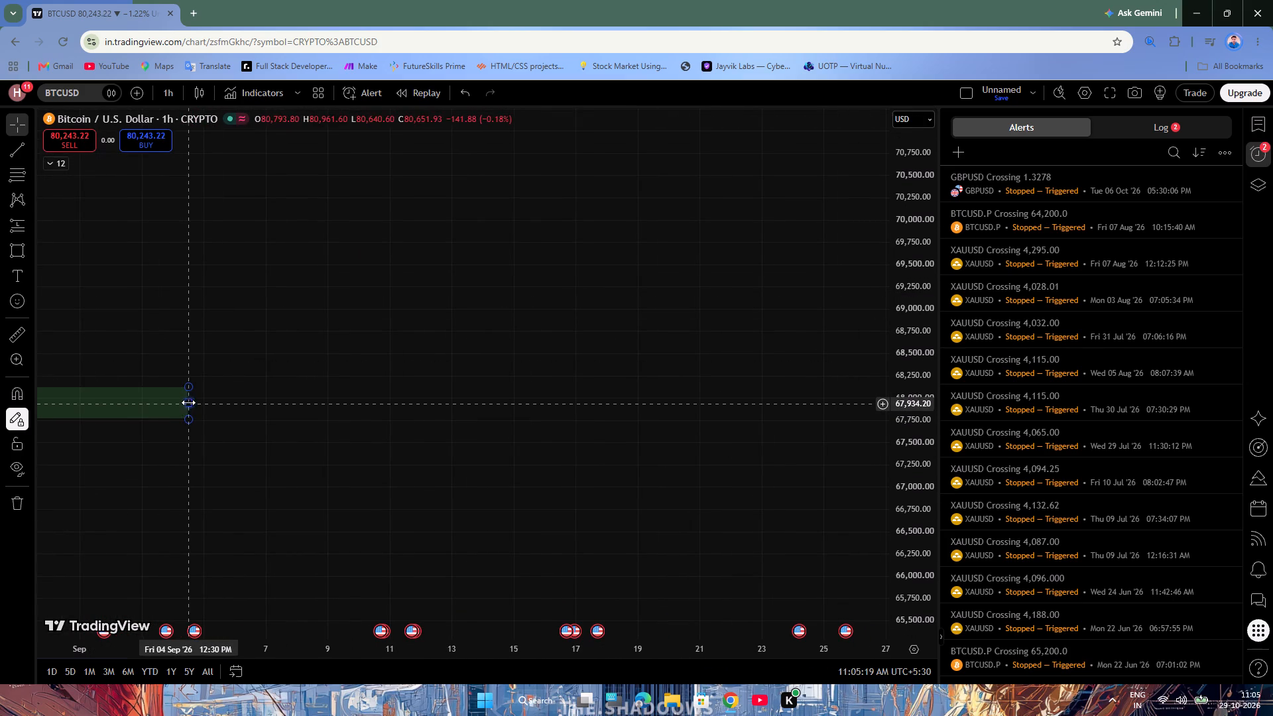
{"action": "left_click_drag", "start_coordinate": [188, 402], "coordinate": [300, 410]}
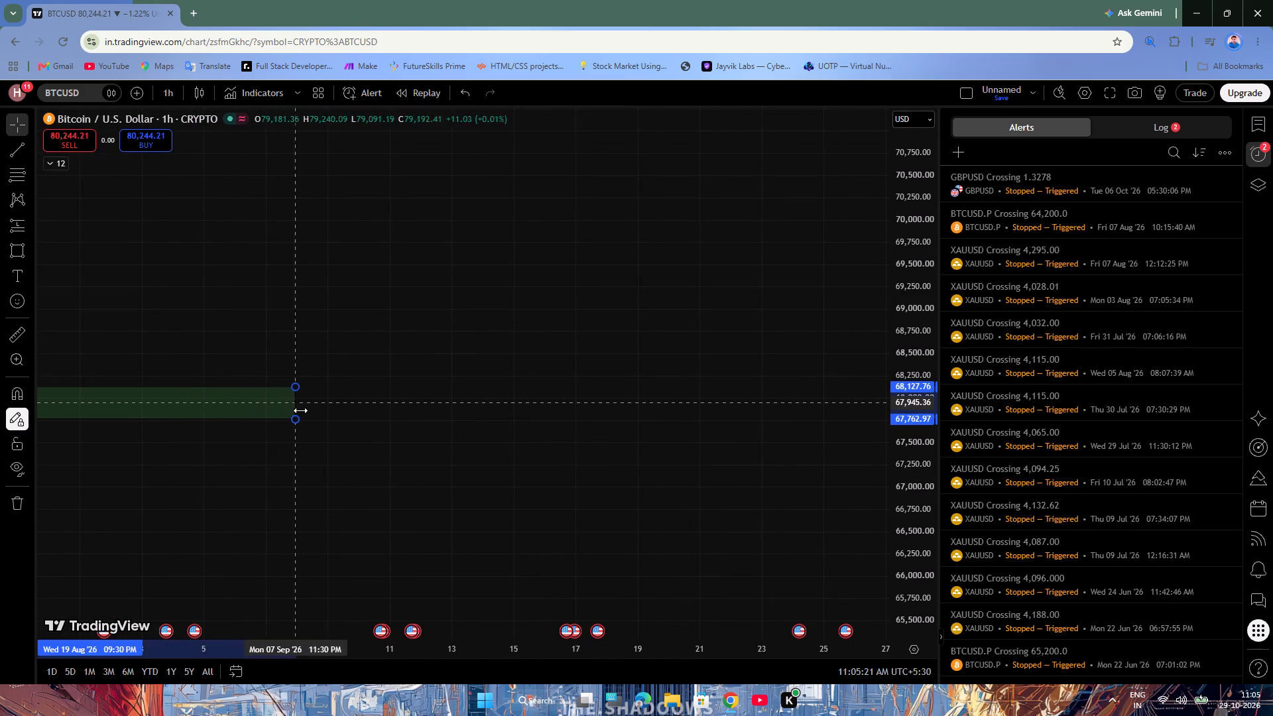
{"action": "left_click_drag", "start_coordinate": [300, 410], "coordinate": [656, 394]}
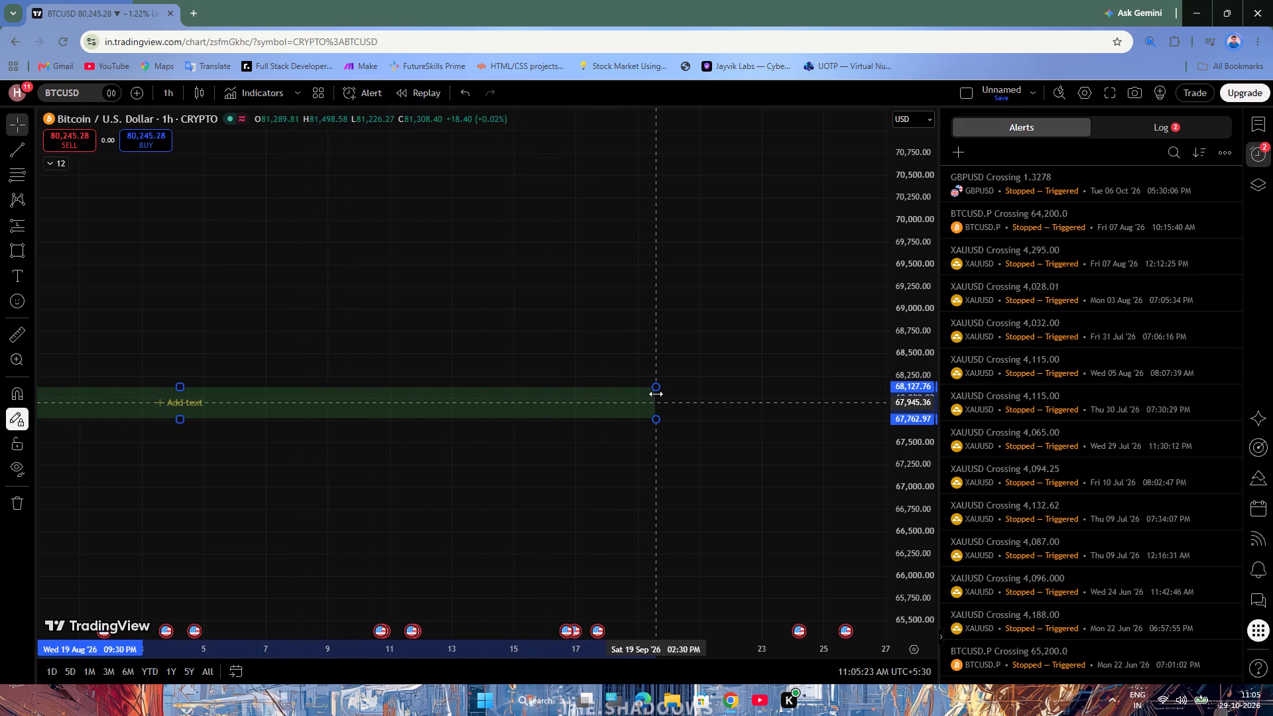
{"action": "left_click_drag", "start_coordinate": [656, 394], "coordinate": [759, 396]}
Examine how the two rectangle zones sit relative to the wider BTCUSD price action through late October.
{"action": "scroll", "coordinate": [688, 315], "scroll_direction": "down", "scroll_amount": 13}
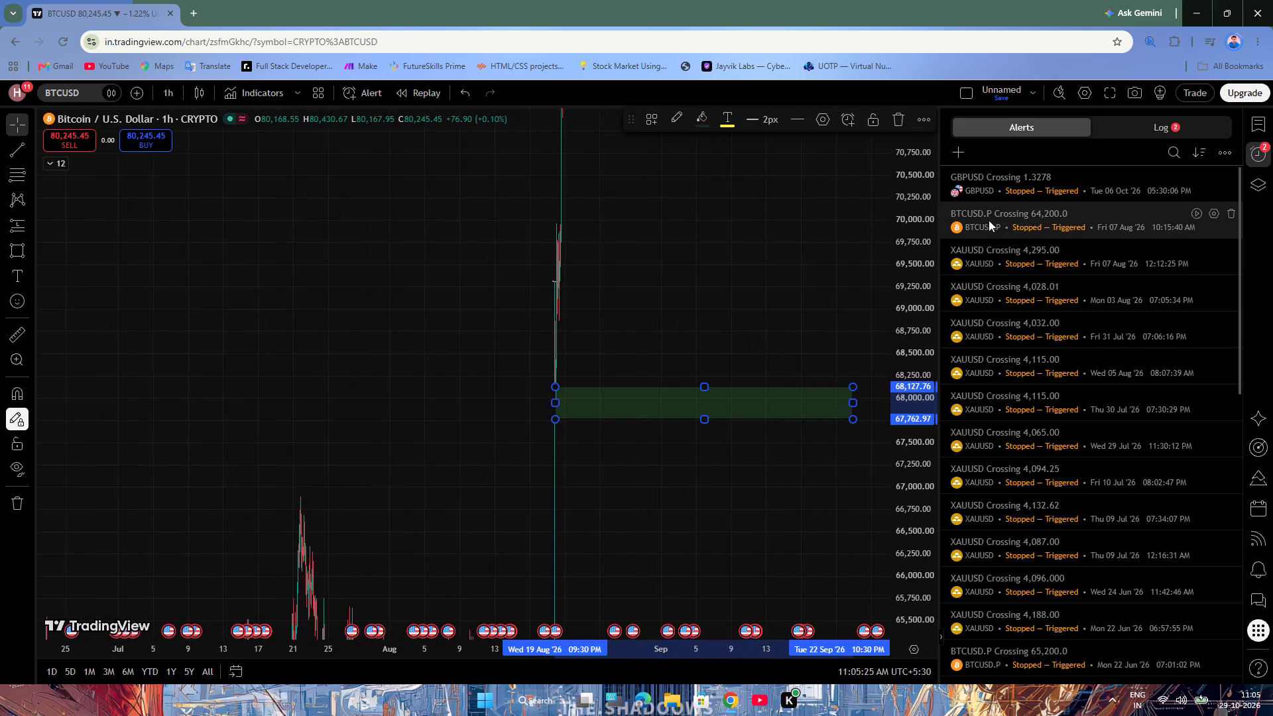
{"action": "left_click_drag", "start_coordinate": [904, 172], "coordinate": [905, 678]}
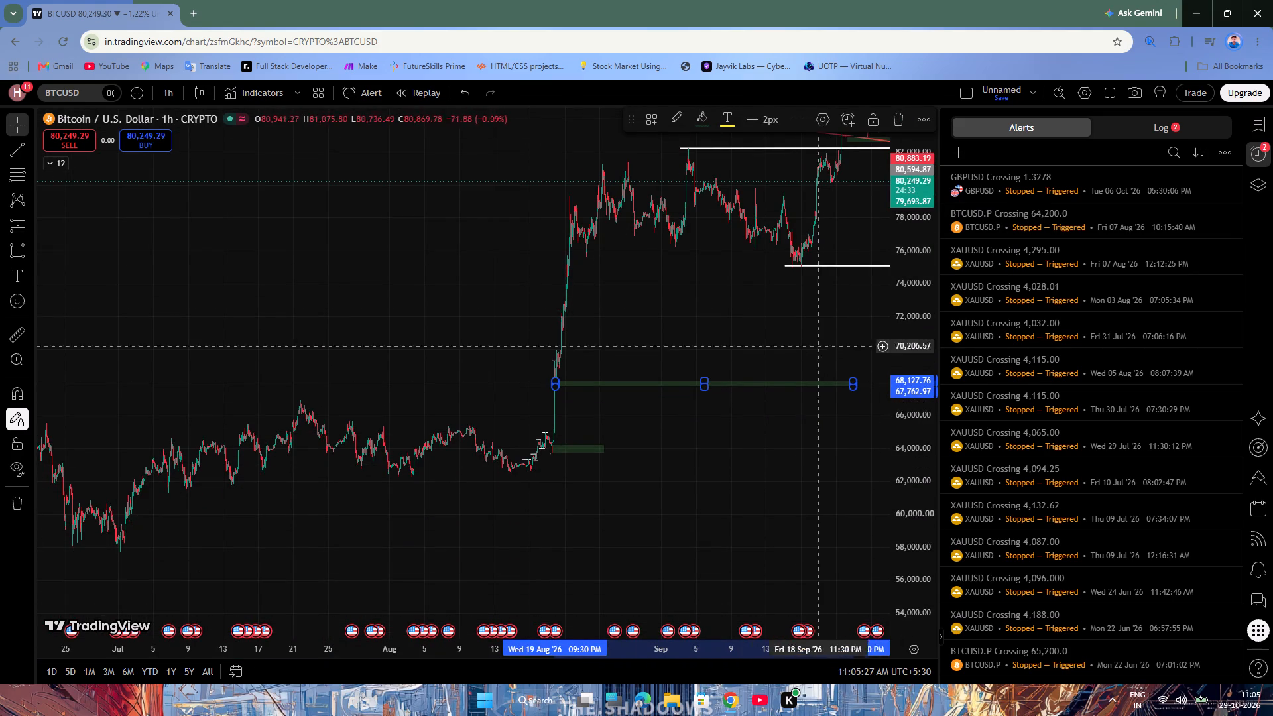
{"action": "left_click_drag", "start_coordinate": [794, 304], "coordinate": [184, 371]}
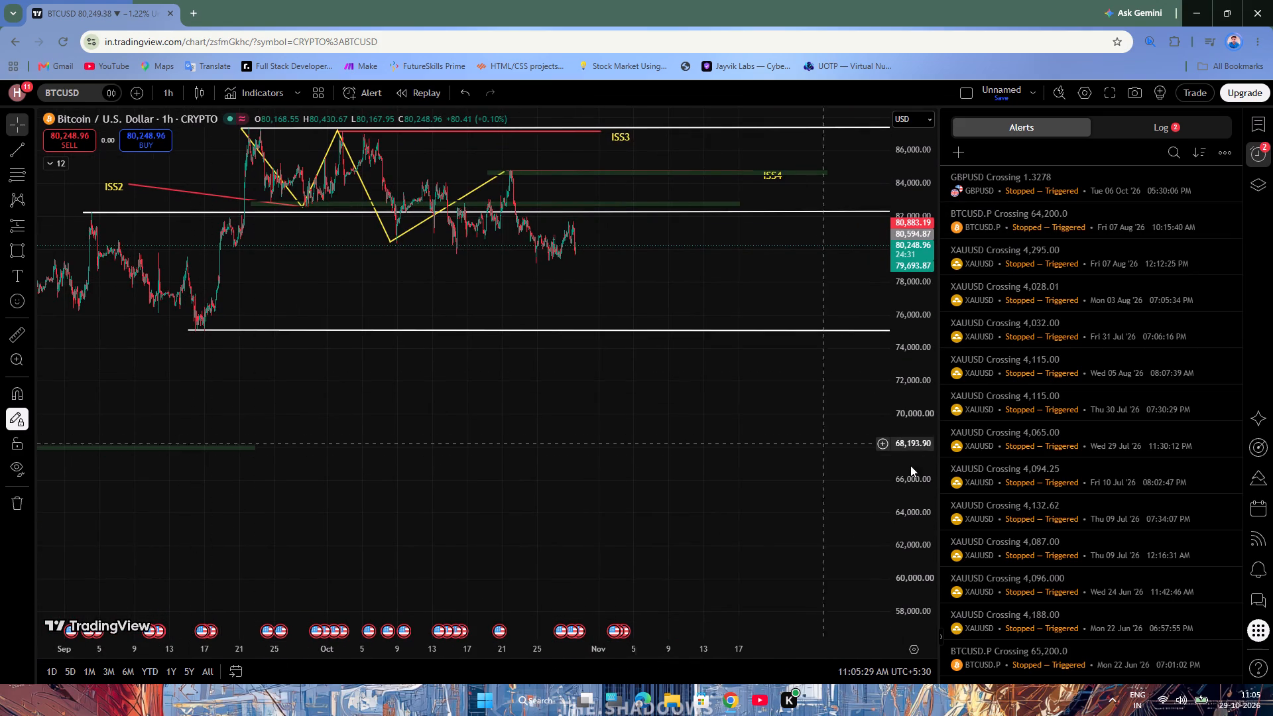
{"action": "left_click_drag", "start_coordinate": [916, 596], "coordinate": [886, 146]}
{"action": "left_click_drag", "start_coordinate": [445, 475], "coordinate": [540, 107]}
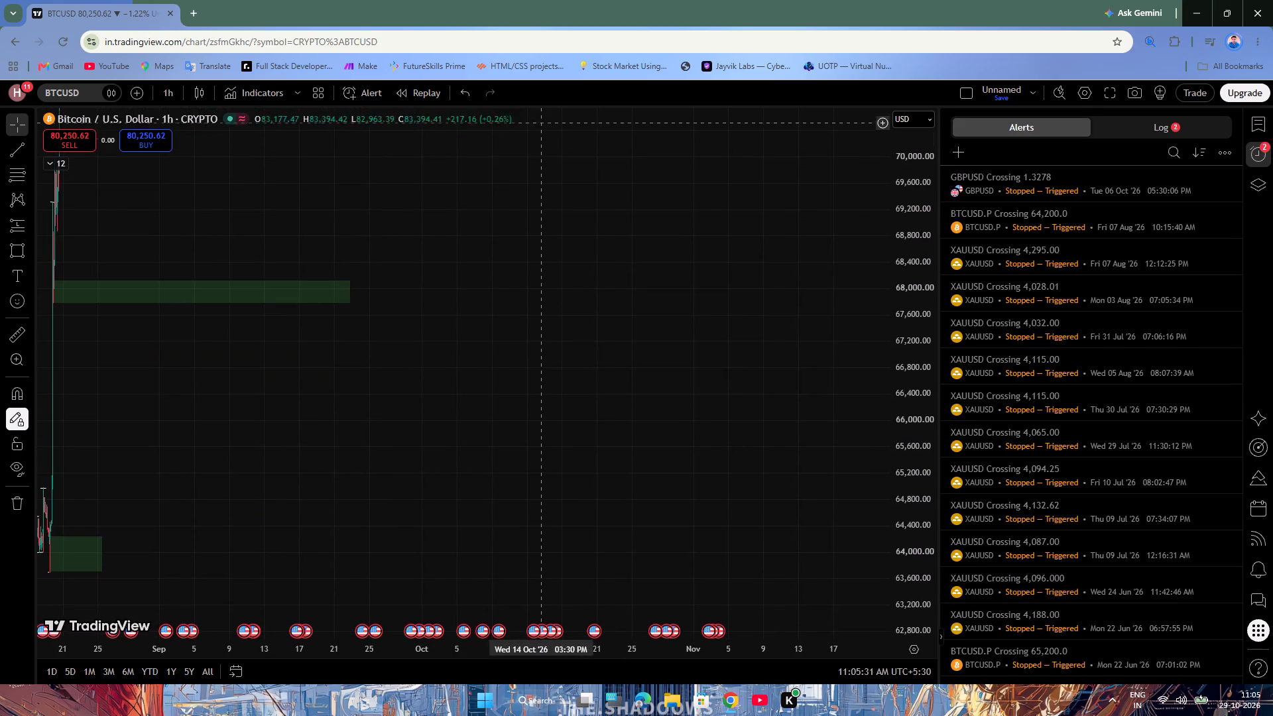
{"action": "left_click_drag", "start_coordinate": [500, 225], "coordinate": [742, 374]}
{"action": "left_click_drag", "start_coordinate": [674, 302], "coordinate": [896, 481]}
Draw short trend lines at the 20 August swing high near 69,960 and the pullback low near 68,880.
{"action": "scroll", "coordinate": [445, 404], "scroll_direction": "up", "scroll_amount": 10}
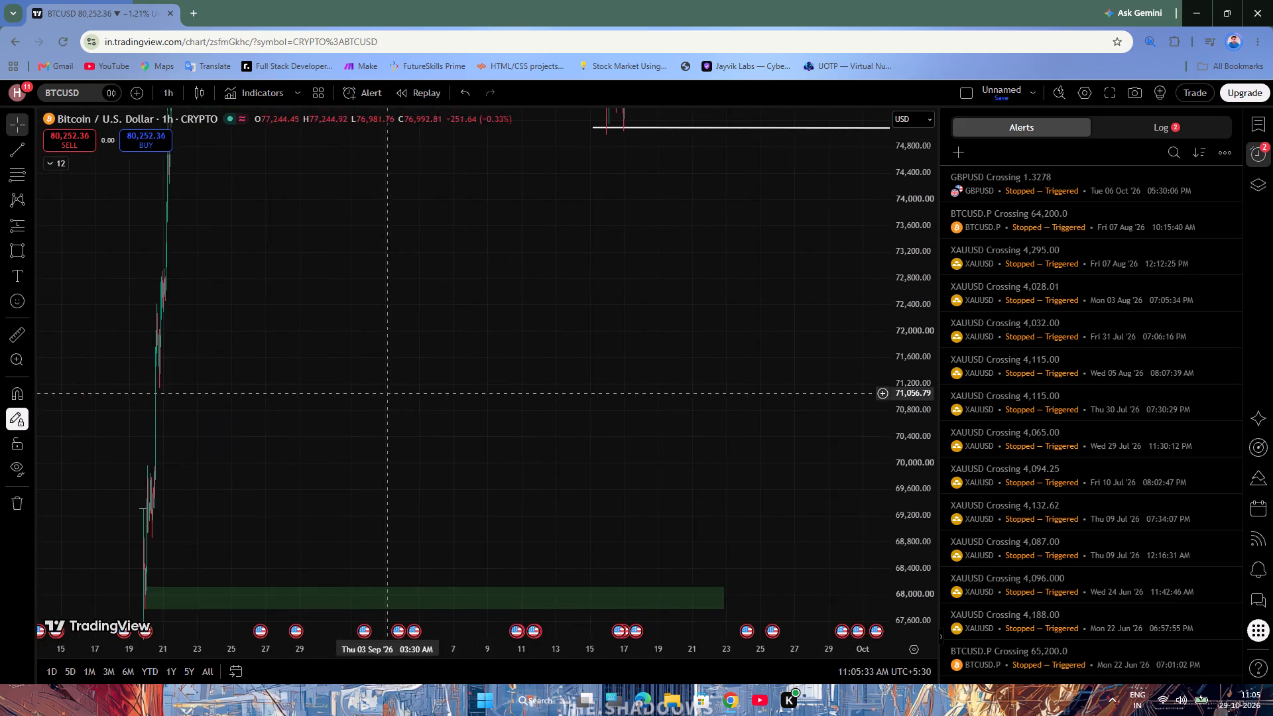
{"action": "scroll", "coordinate": [380, 391], "scroll_direction": "up", "scroll_amount": 4}
{"action": "left_click_drag", "start_coordinate": [310, 368], "coordinate": [871, 305]}
{"action": "scroll", "coordinate": [72, 369], "scroll_direction": "up", "scroll_amount": 5}
{"action": "left_click_drag", "start_coordinate": [84, 355], "coordinate": [868, 446]}
{"action": "scroll", "coordinate": [251, 497], "scroll_direction": "up", "scroll_amount": 3}
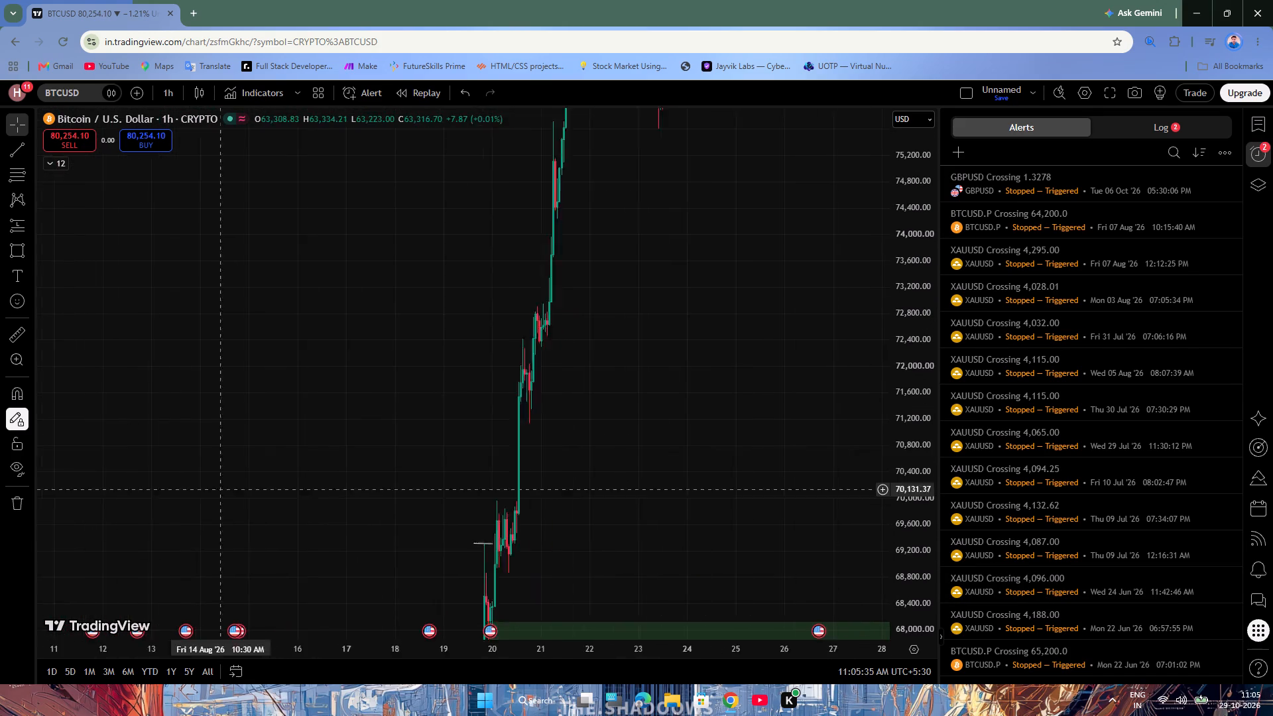
{"action": "scroll", "coordinate": [165, 475], "scroll_direction": "up", "scroll_amount": 4}
{"action": "left_click", "coordinate": [239, 440]}
{"action": "left_click_drag", "start_coordinate": [316, 436], "coordinate": [577, 418]}
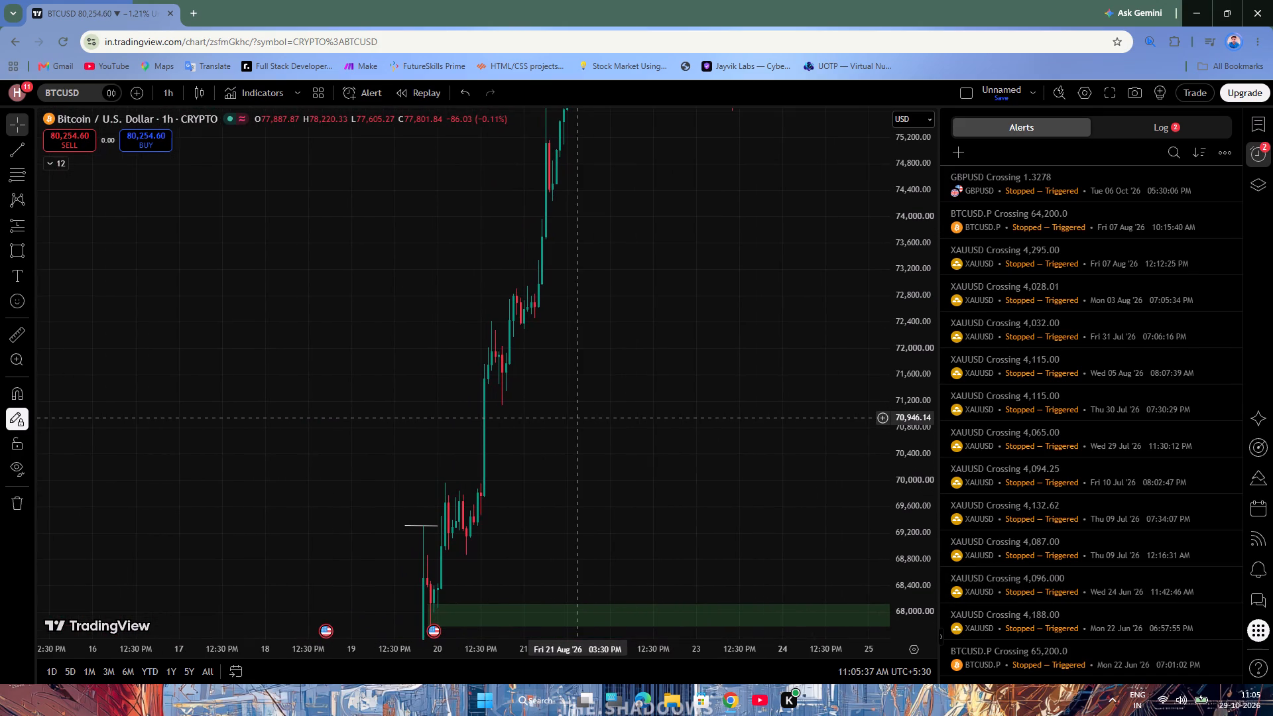
{"action": "left_click_drag", "start_coordinate": [596, 434], "coordinate": [611, 401]}
{"action": "left_click", "coordinate": [11, 154]}
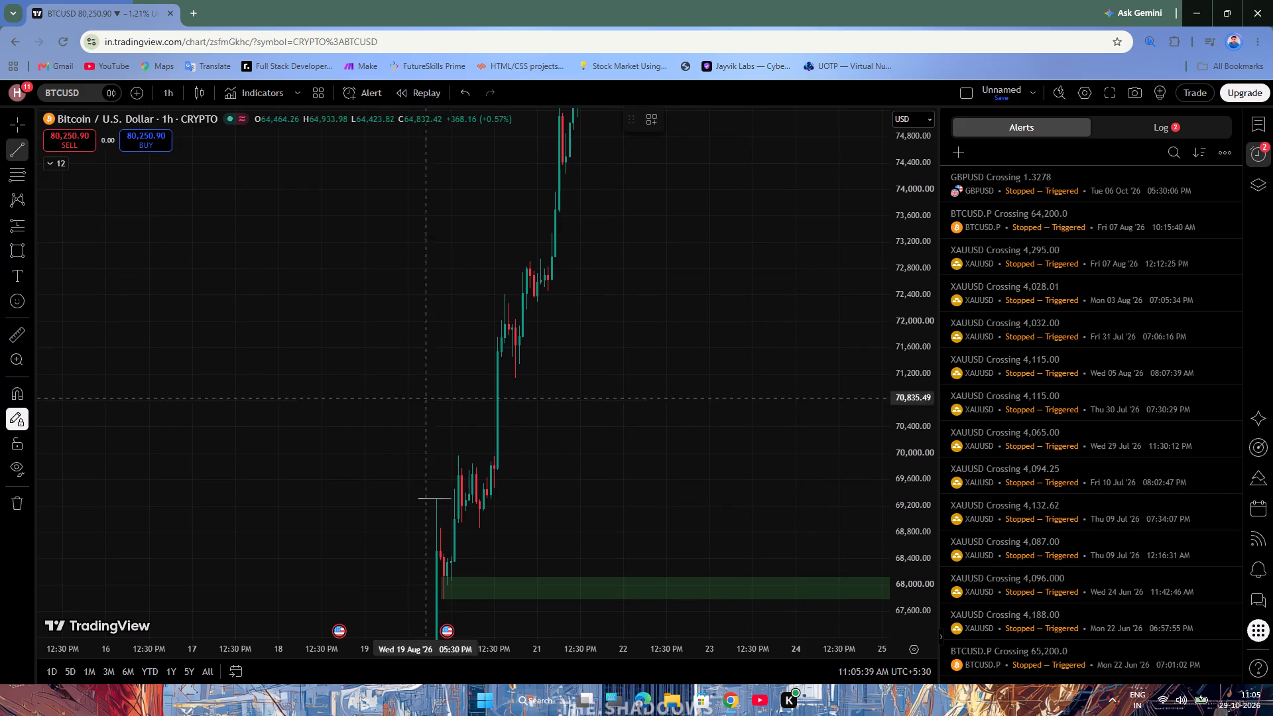
{"action": "left_click", "coordinate": [450, 455]}
{"action": "left_click", "coordinate": [465, 455]}
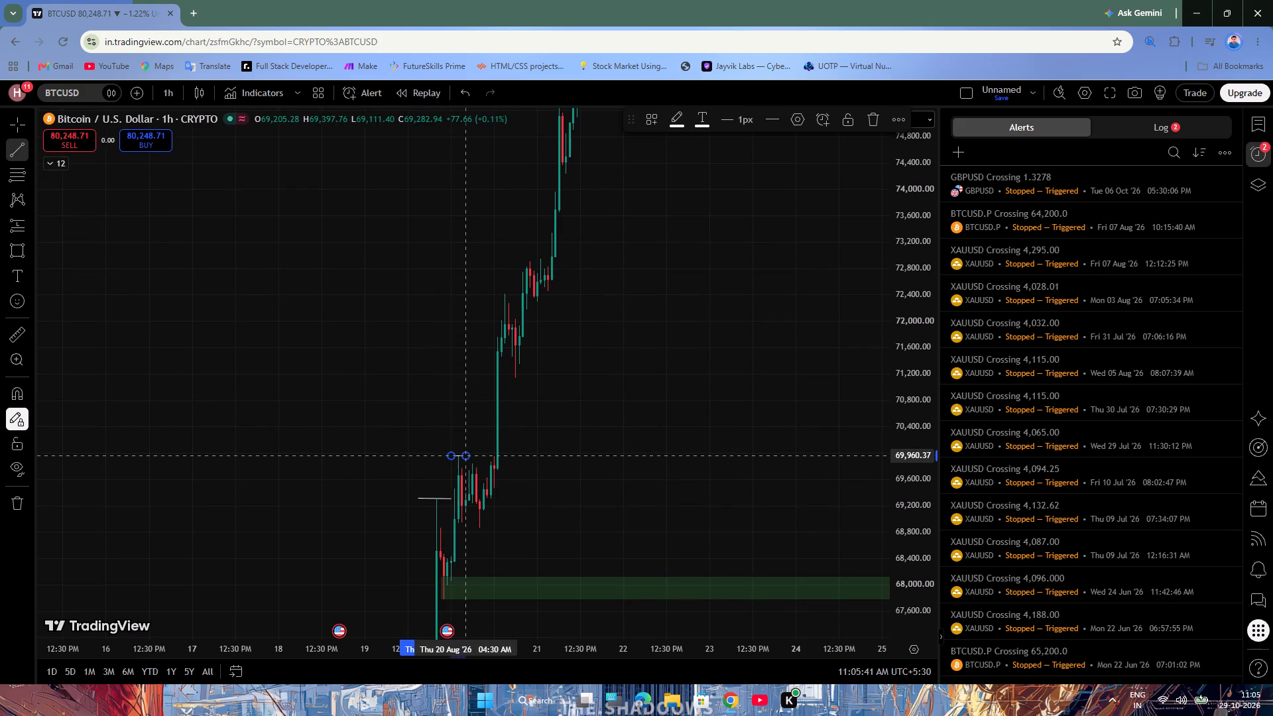
{"action": "left_click", "coordinate": [471, 527]}
{"action": "left_click", "coordinate": [487, 526]}
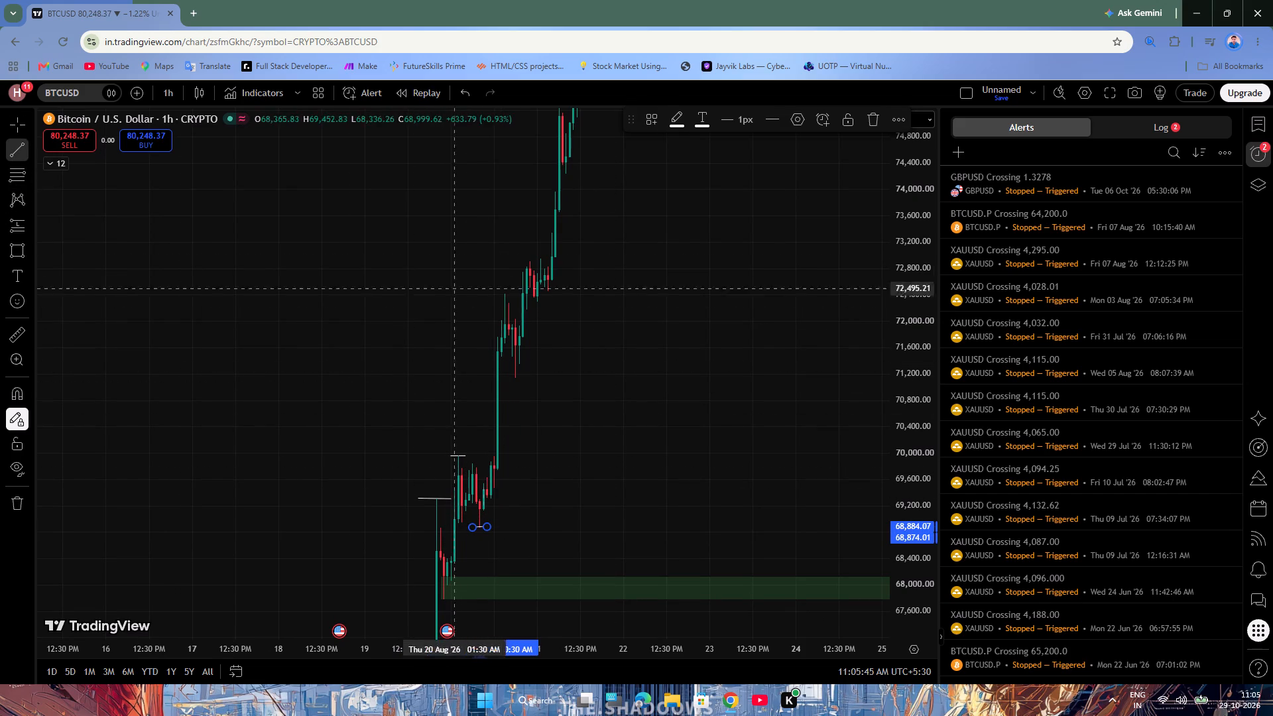
Draw short trend lines at the next swing high near 72,900 and its pullback low near 72,324.
{"action": "left_click", "coordinate": [522, 262]}
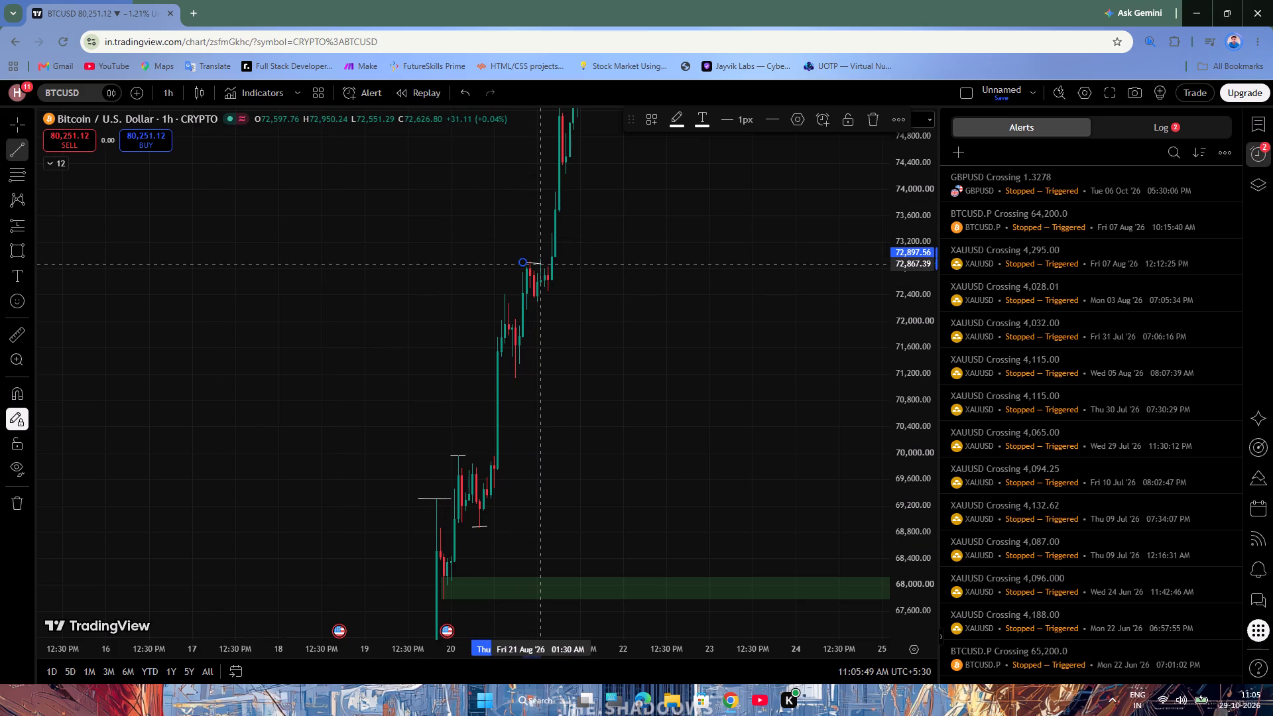
{"action": "left_click", "coordinate": [538, 261]}
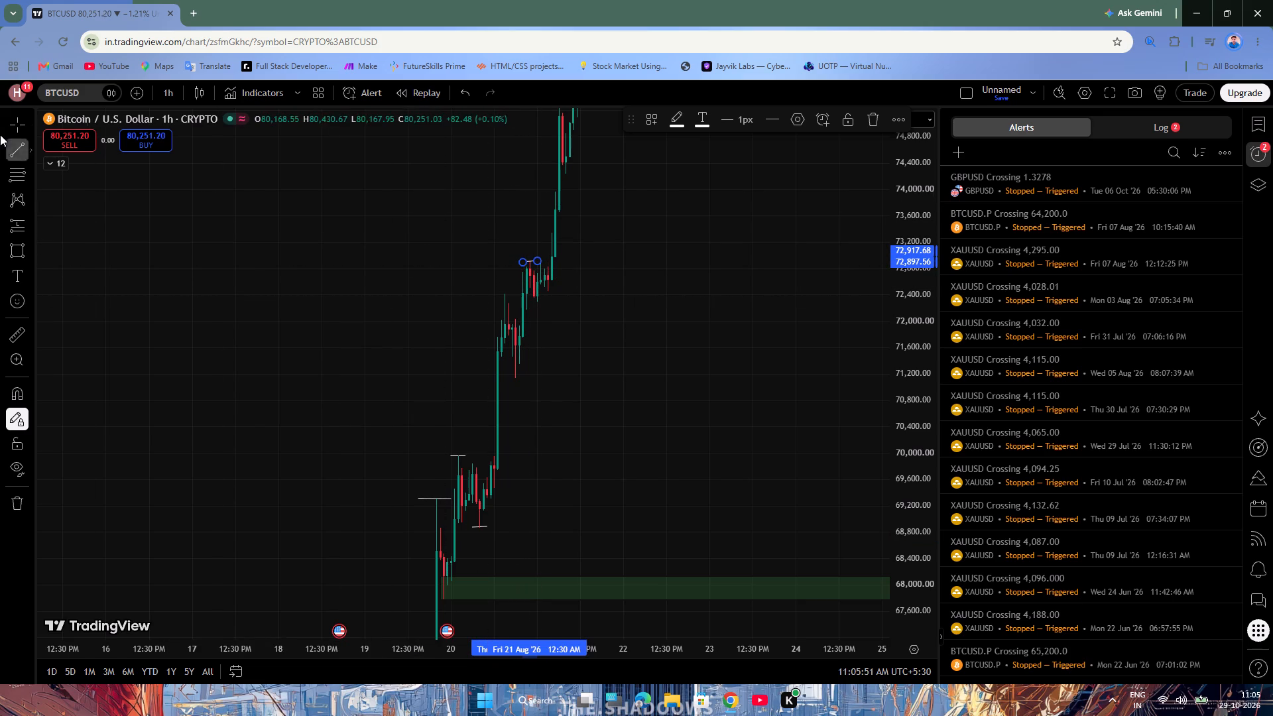
{"action": "left_click", "coordinate": [530, 300]}
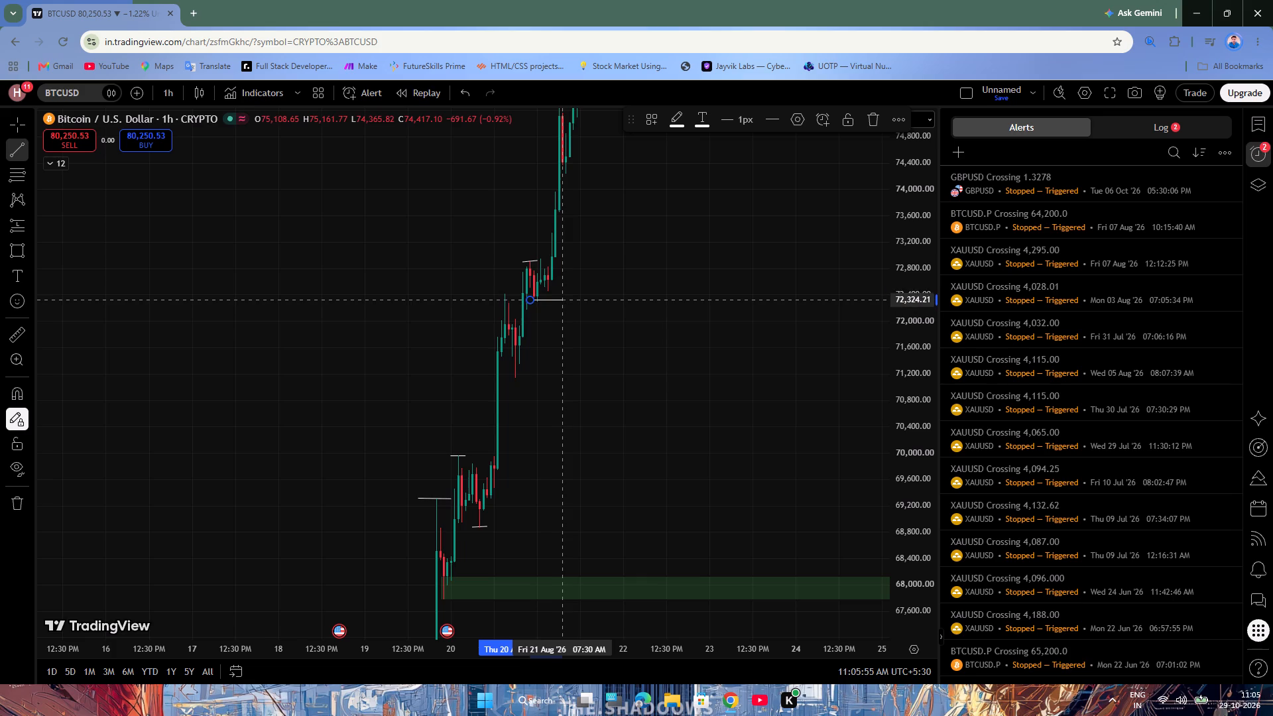
{"action": "left_click", "coordinate": [557, 299]}
{"action": "left_click", "coordinate": [605, 184]}
{"action": "right_click", "coordinate": [605, 190]}
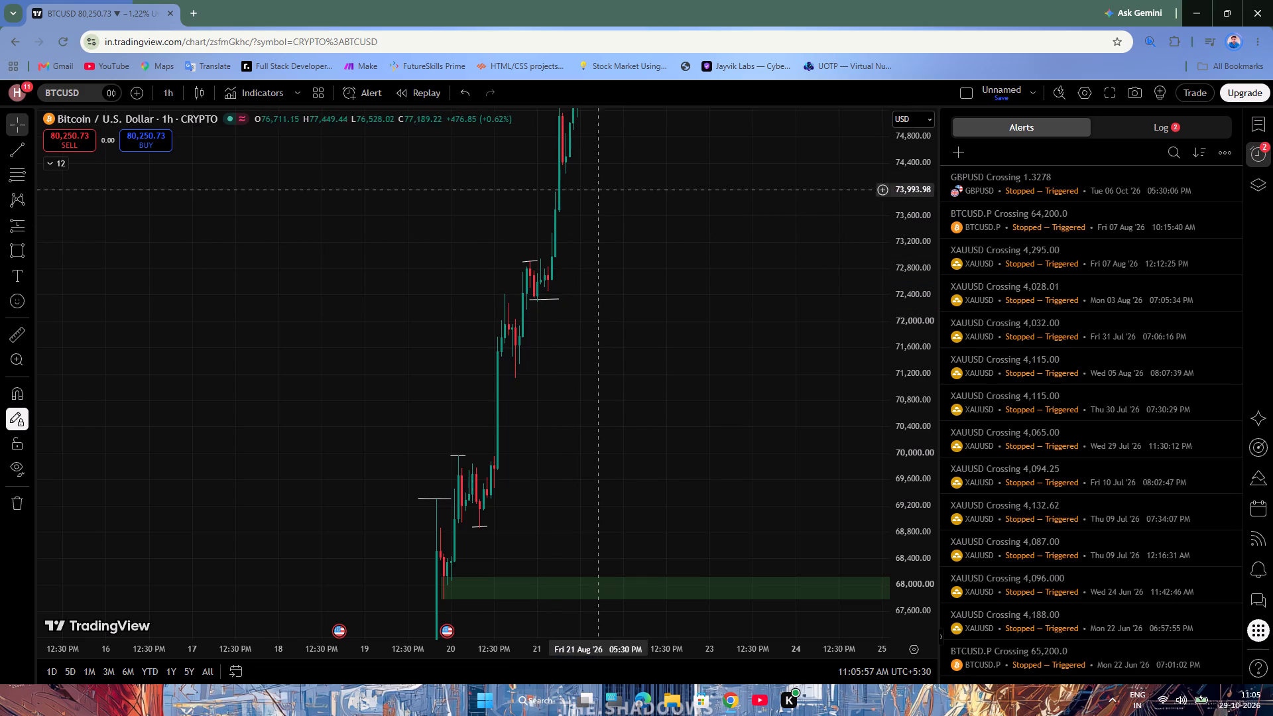
Draw trend lines at the 21 August swing high near 79,400, reaching 24 August, and at the 23 August pullback low near 75,610.
{"action": "left_click", "coordinate": [13, 131]}
{"action": "left_click_drag", "start_coordinate": [351, 205], "coordinate": [281, 508]}
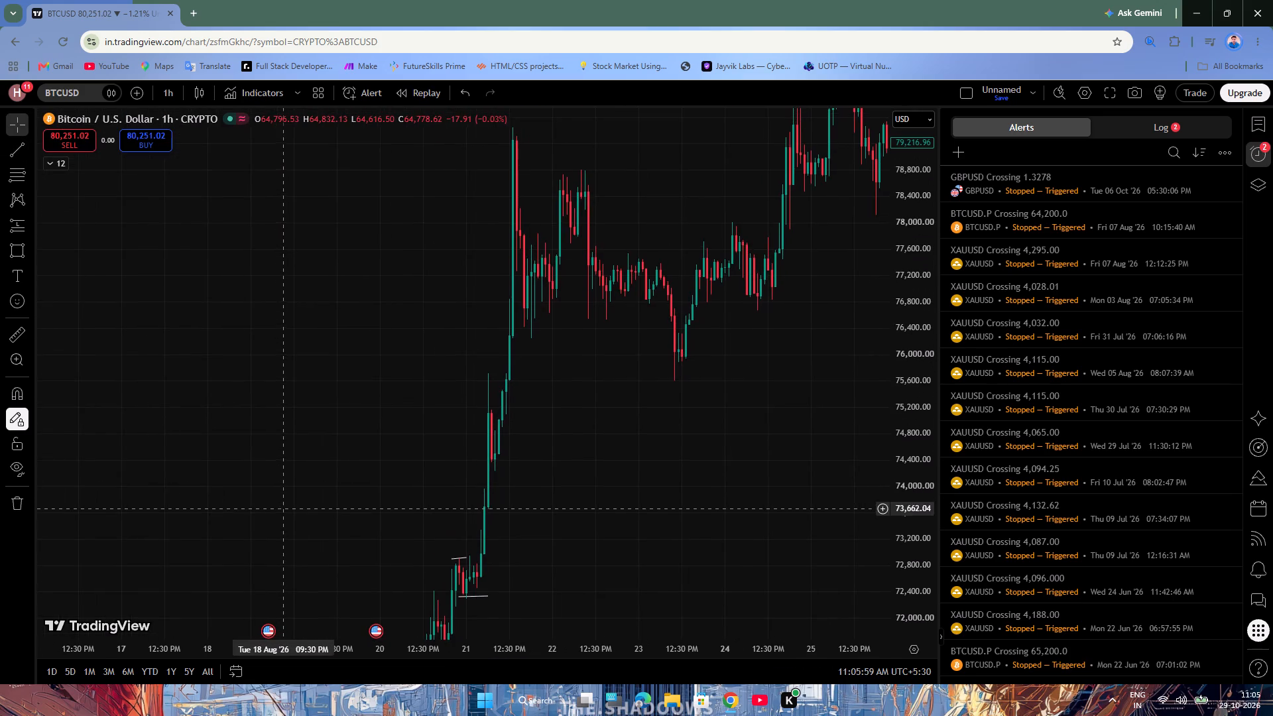
{"action": "left_click_drag", "start_coordinate": [281, 508], "coordinate": [280, 508]}
{"action": "left_click_drag", "start_coordinate": [655, 471], "coordinate": [564, 540]}
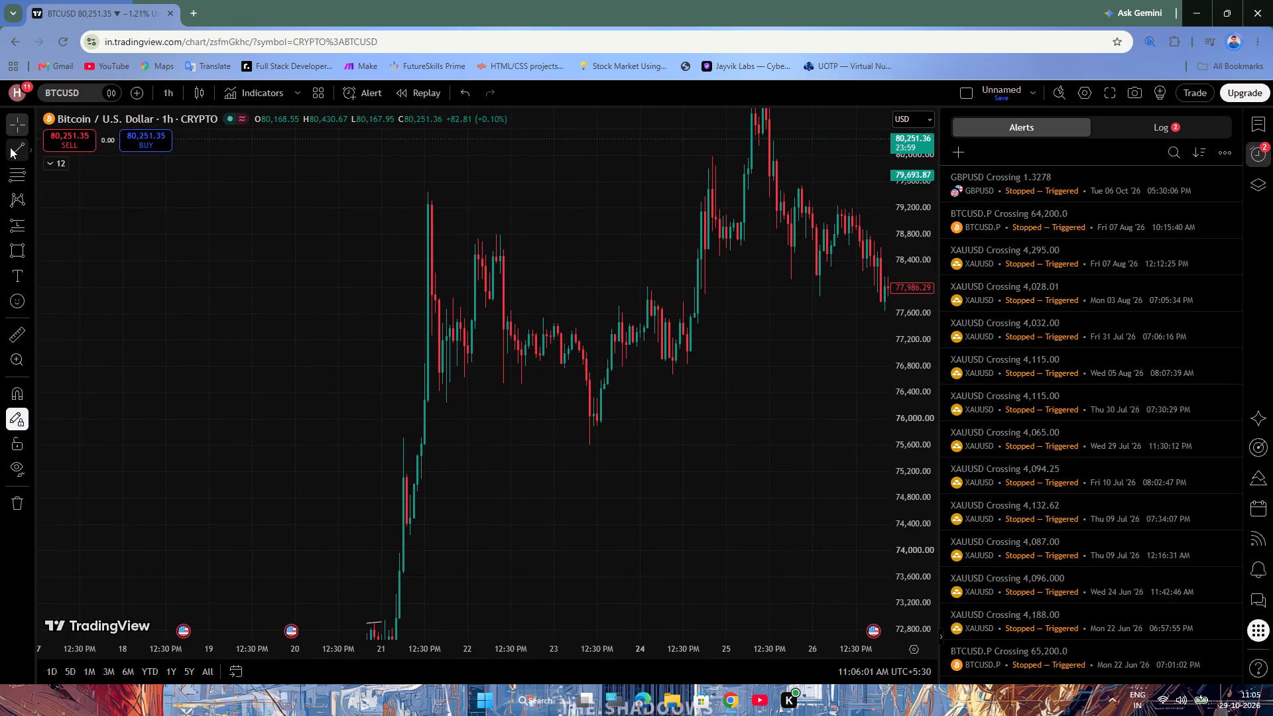
{"action": "left_click", "coordinate": [13, 145]}
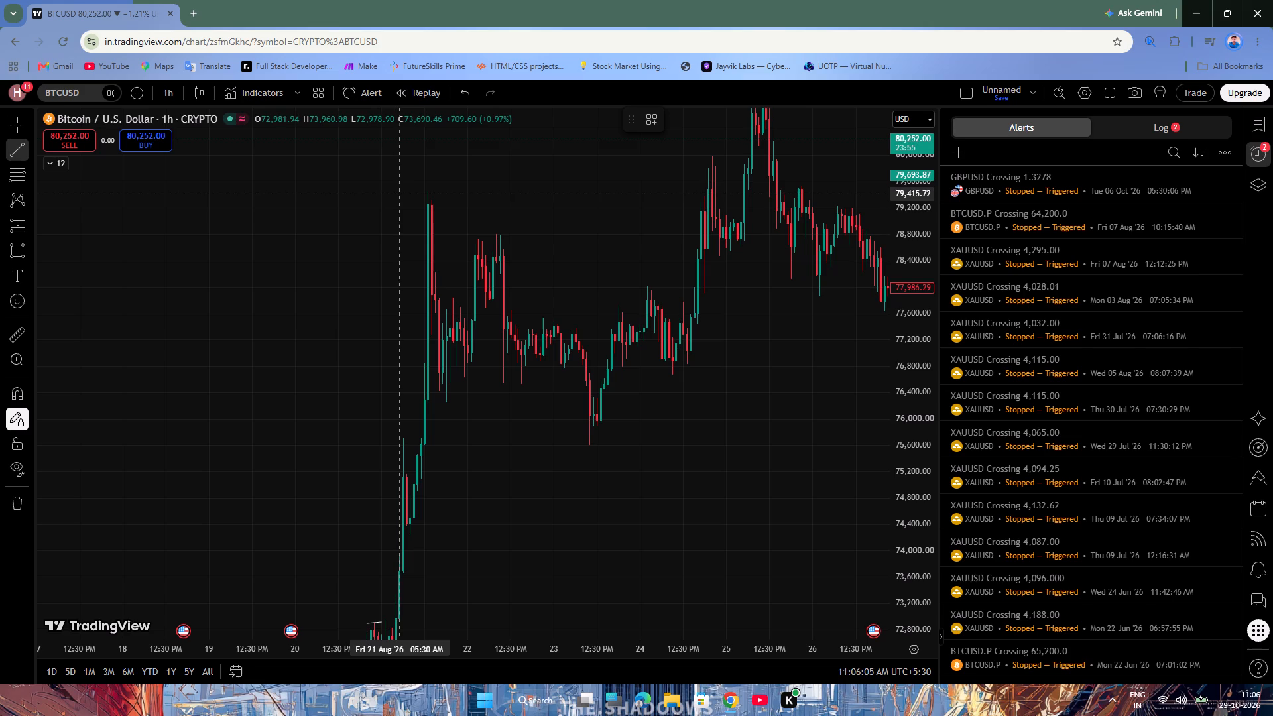
{"action": "left_click", "coordinate": [398, 194]}
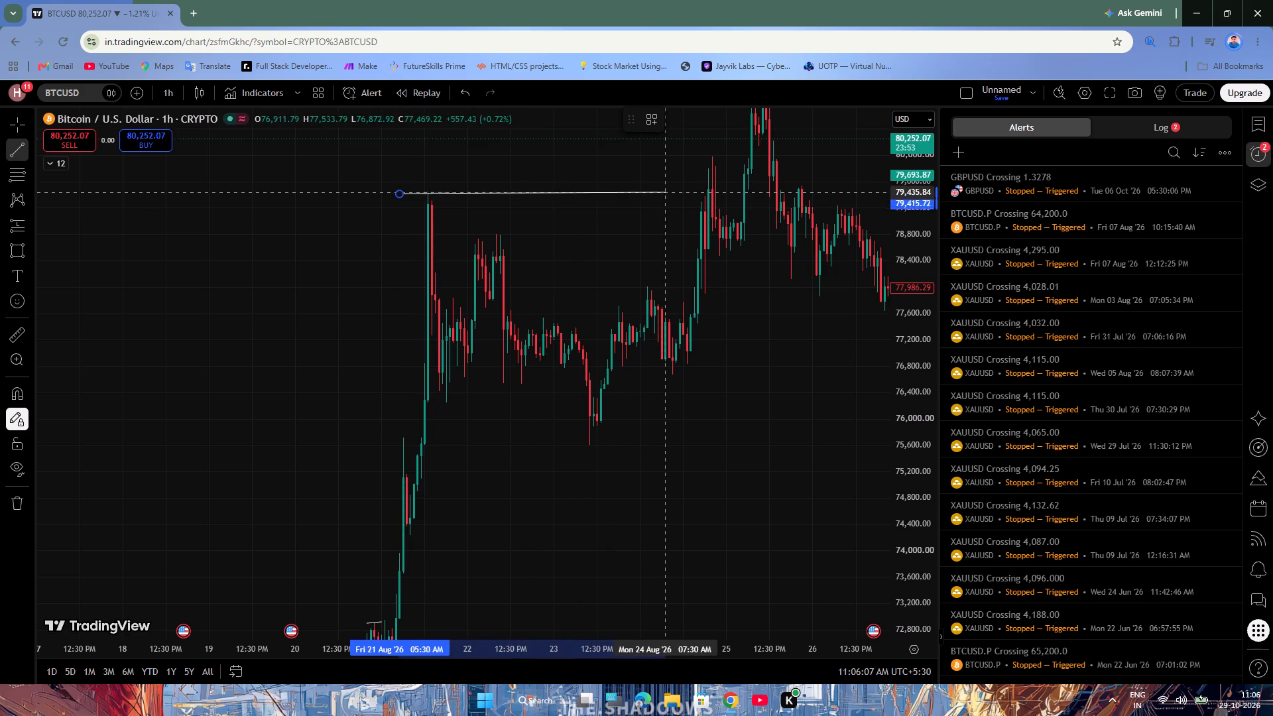
{"action": "left_click", "coordinate": [703, 196]}
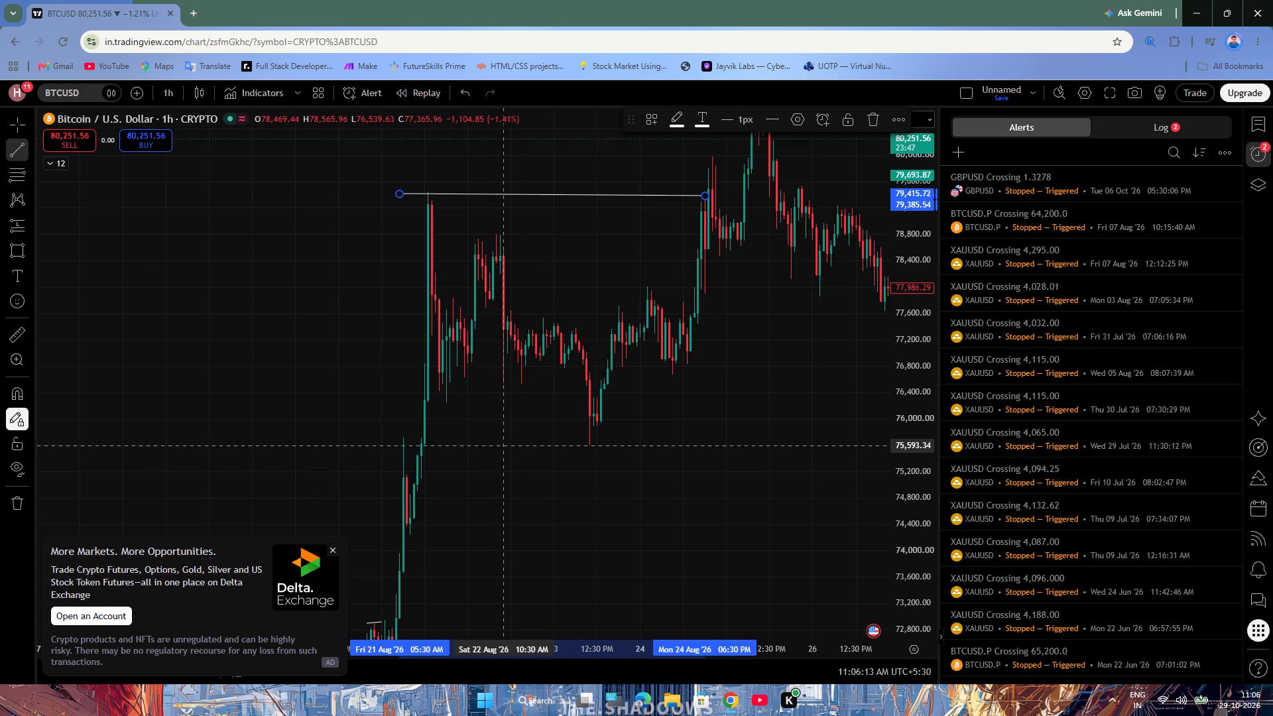
{"action": "left_click", "coordinate": [507, 445]}
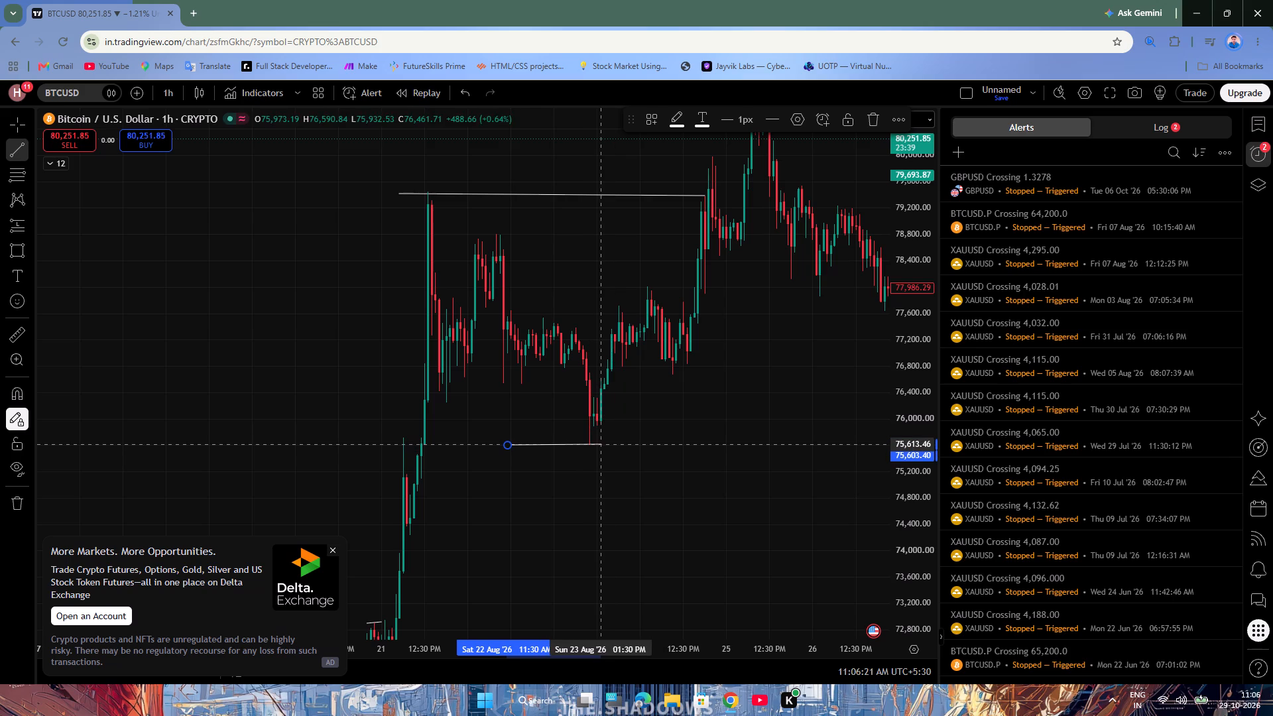
{"action": "left_click", "coordinate": [625, 444]}
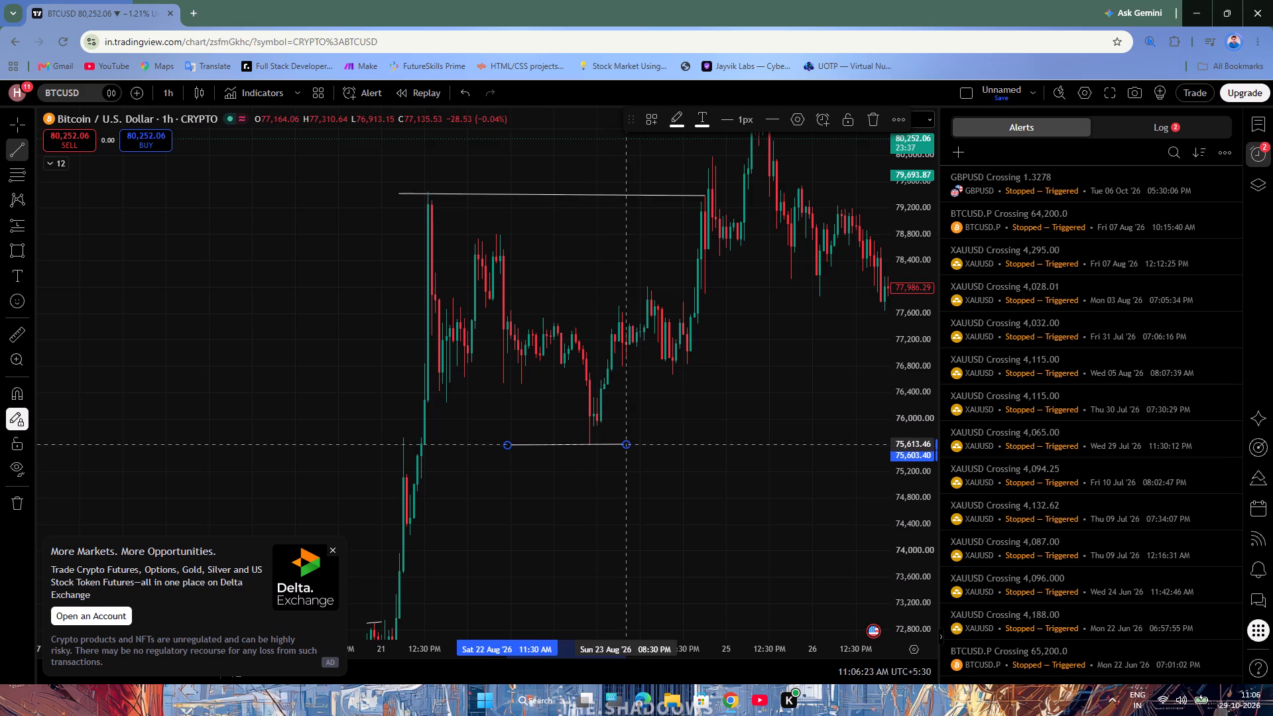
{"action": "left_click", "coordinate": [8, 113]}
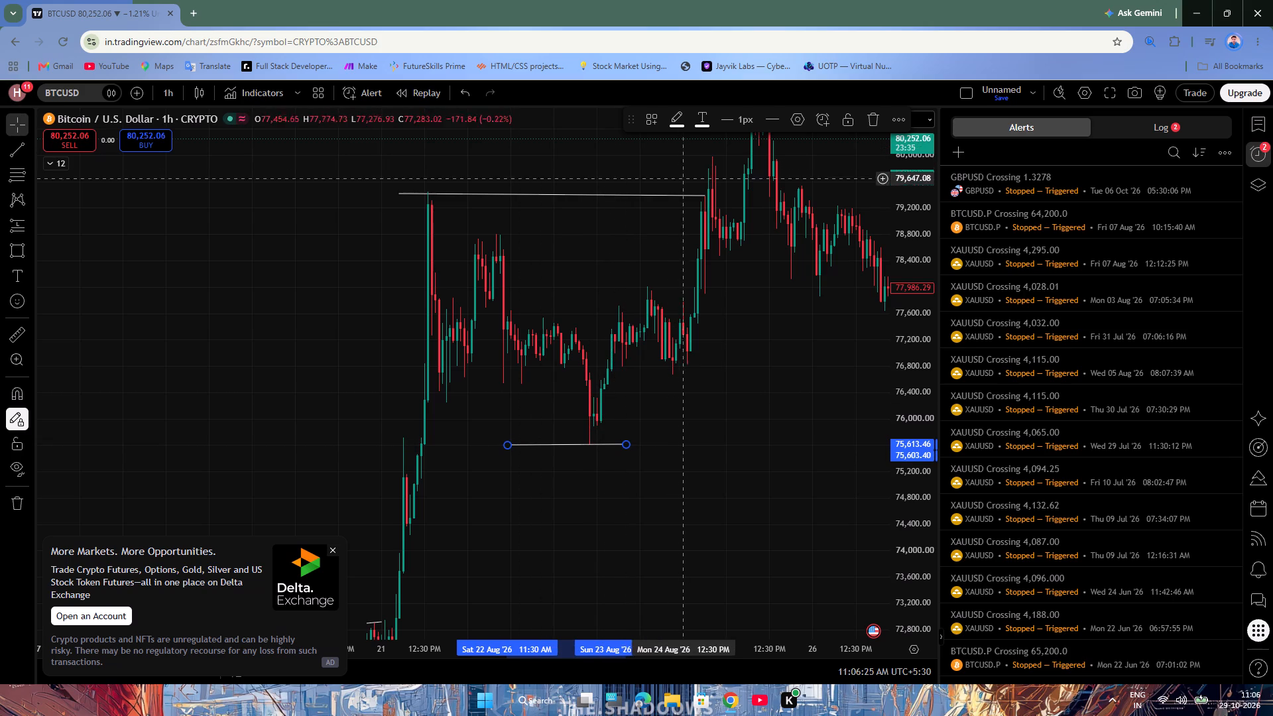
Shorten the trend line at the 79,400 swing high so it ends on 23 August, keeping it nearly level.
{"action": "left_click_drag", "start_coordinate": [703, 196], "coordinate": [609, 196]}
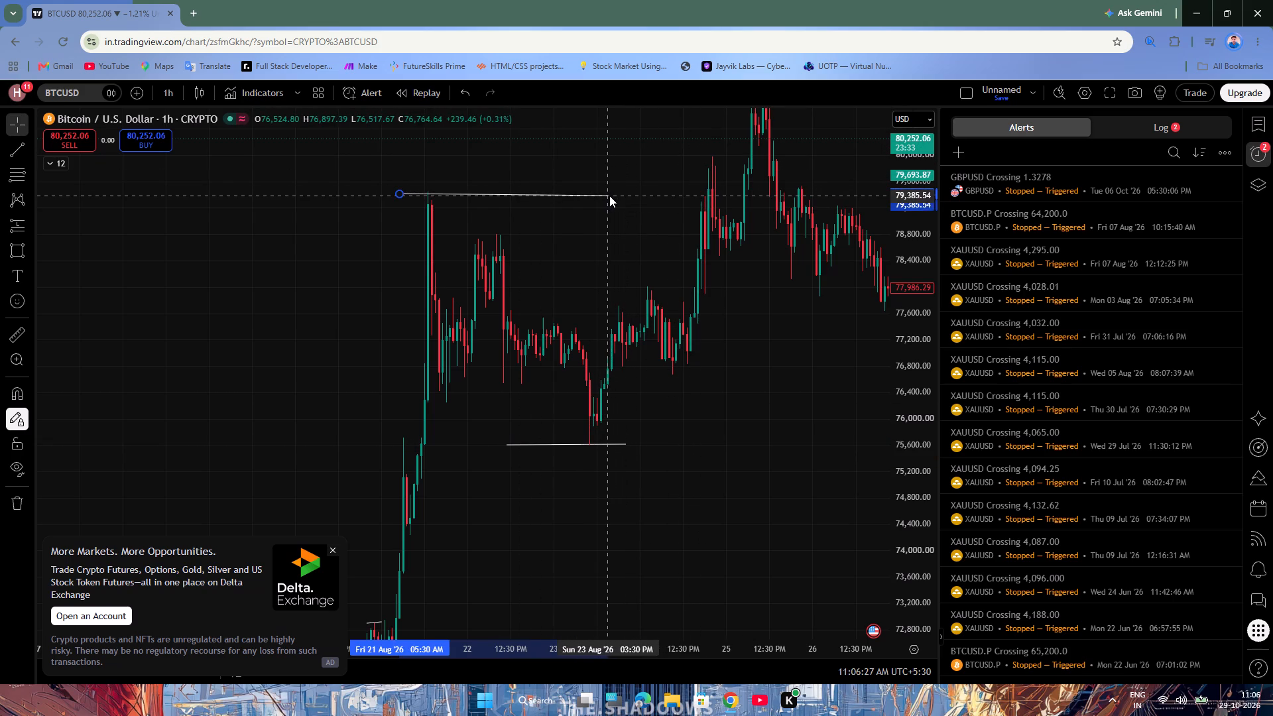
{"action": "left_click_drag", "start_coordinate": [609, 196], "coordinate": [608, 194]}
{"action": "left_click", "coordinate": [607, 194]}
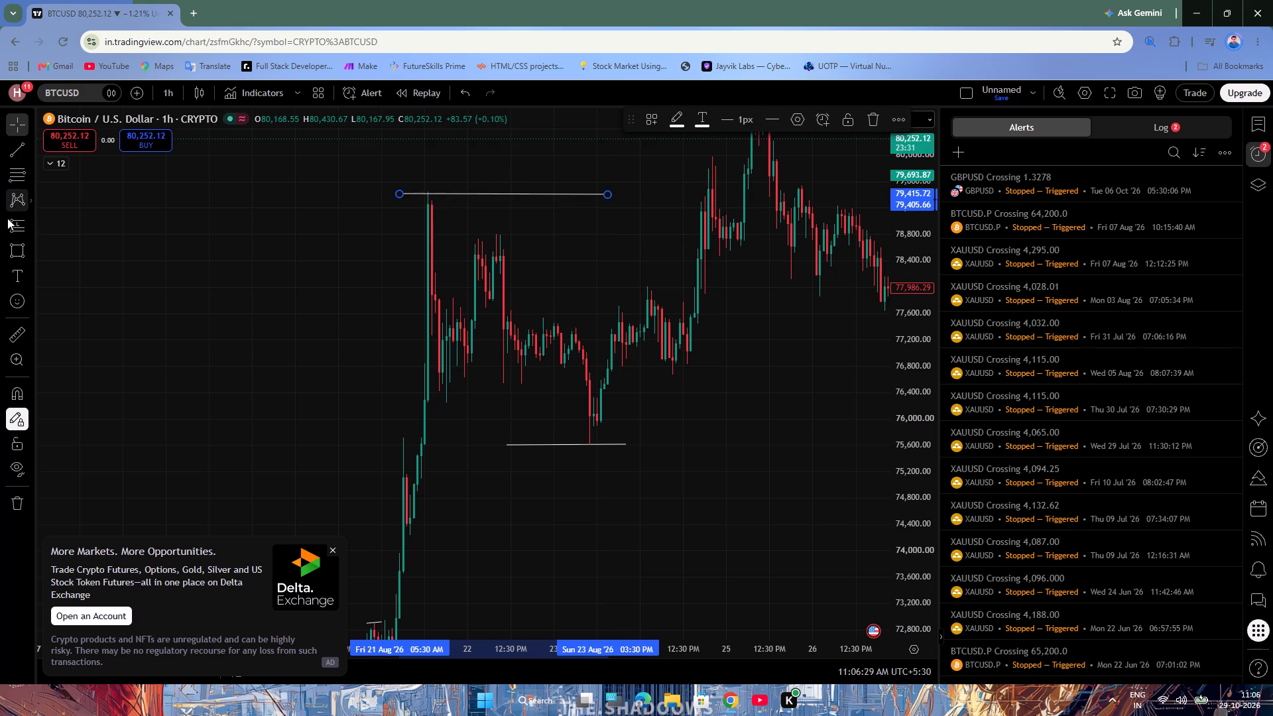
Draw a rectangle zone at the 23 August pullback low between about 76,005 and 75,613, reaching 25 August.
{"action": "left_click", "coordinate": [7, 244]}
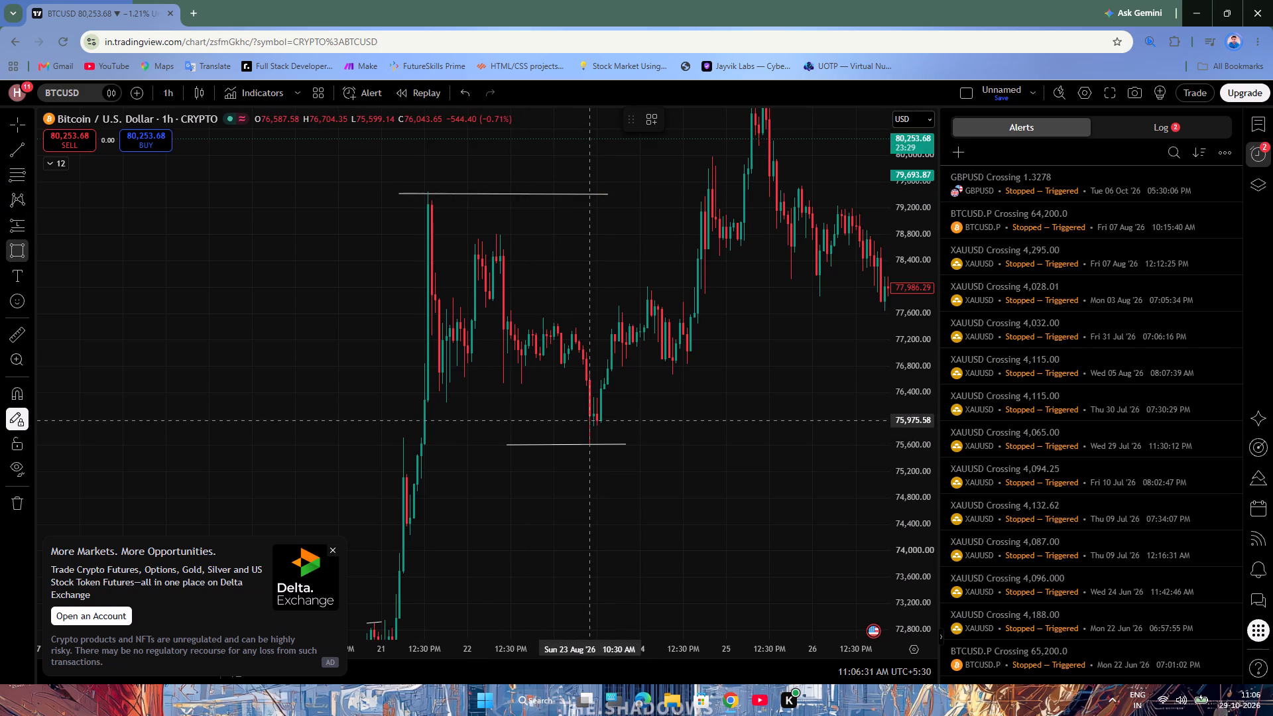
{"action": "left_click", "coordinate": [589, 418]}
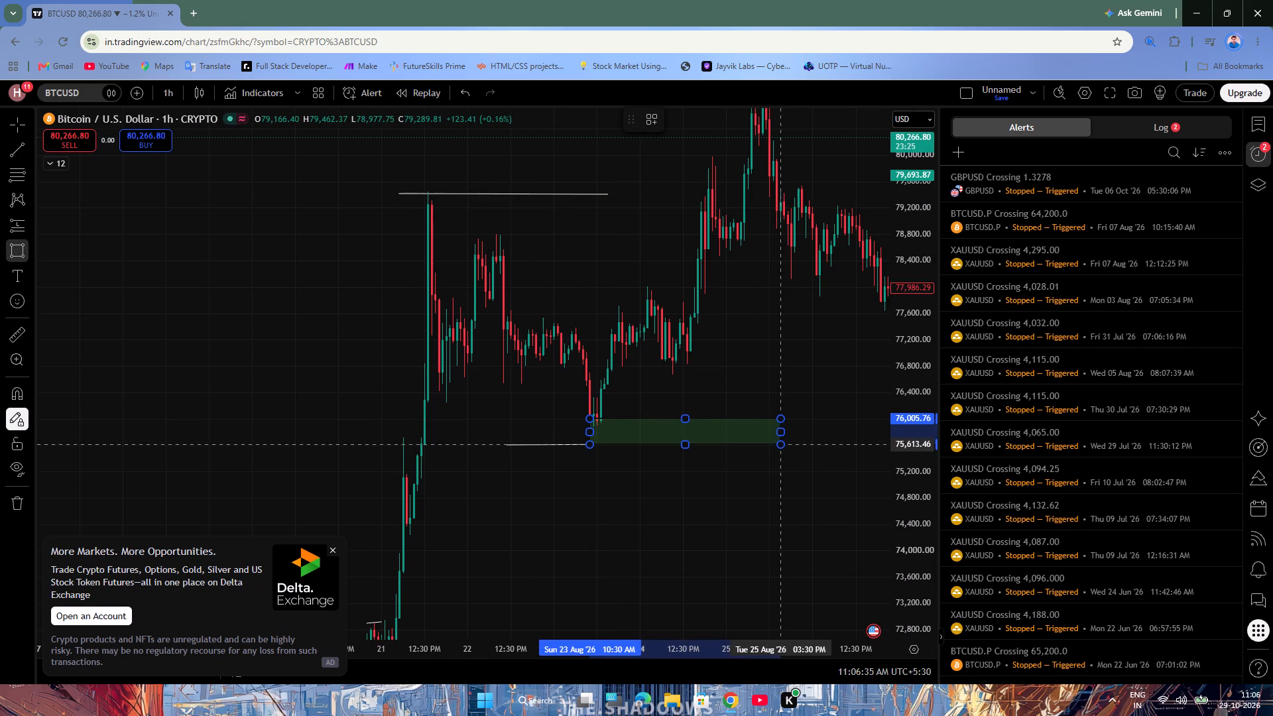
{"action": "left_click", "coordinate": [782, 444]}
{"action": "left_click", "coordinate": [7, 127]}
Extend the end of the rectangle zone near 76,000 forward in time to mid-September.
{"action": "left_click_drag", "start_coordinate": [728, 346], "coordinate": [443, 382]}
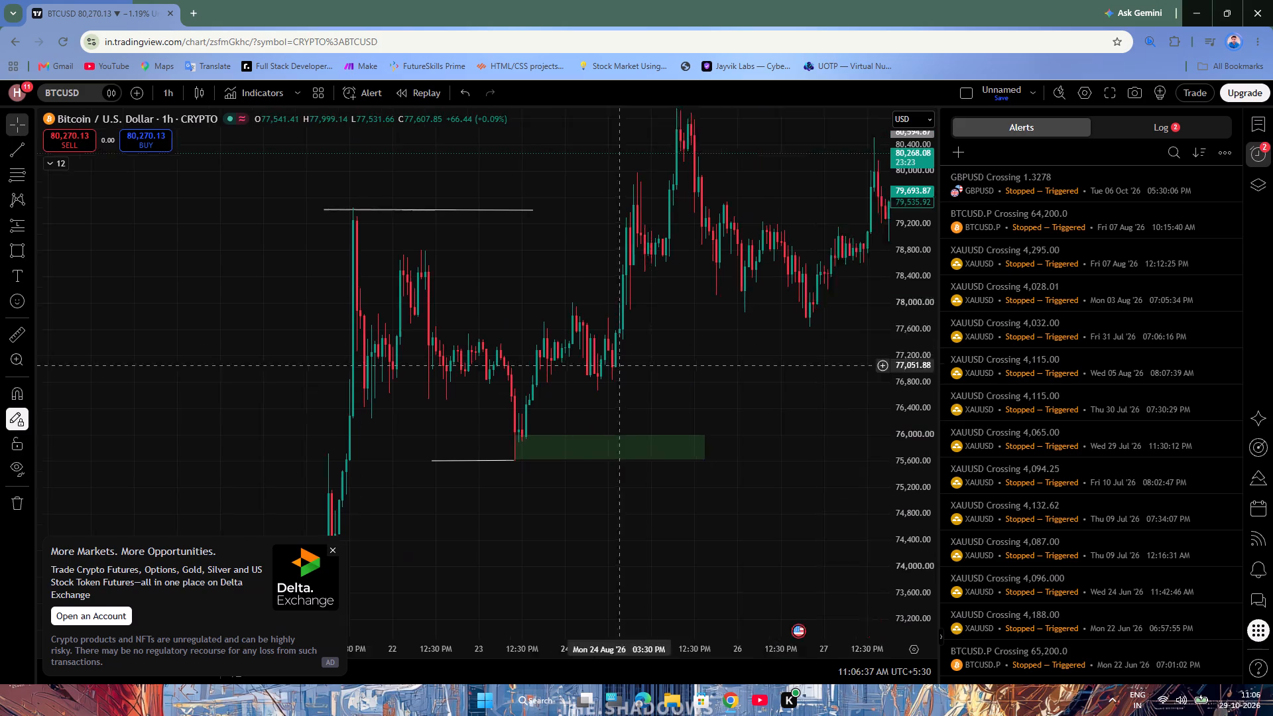
{"action": "left_click_drag", "start_coordinate": [443, 382], "coordinate": [129, 377]}
{"action": "scroll", "coordinate": [127, 376], "scroll_direction": "down", "scroll_amount": 10}
{"action": "left_click_drag", "start_coordinate": [859, 477], "coordinate": [202, 393]}
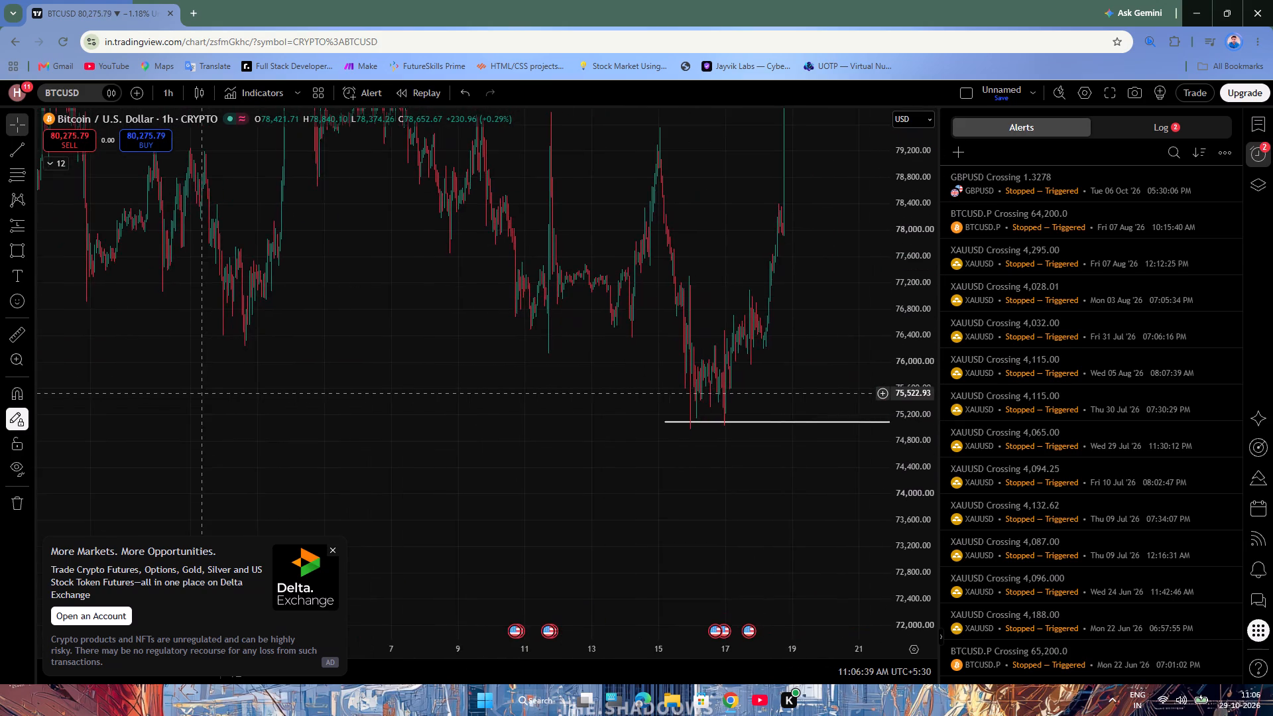
{"action": "left_click_drag", "start_coordinate": [202, 393], "coordinate": [331, 385]}
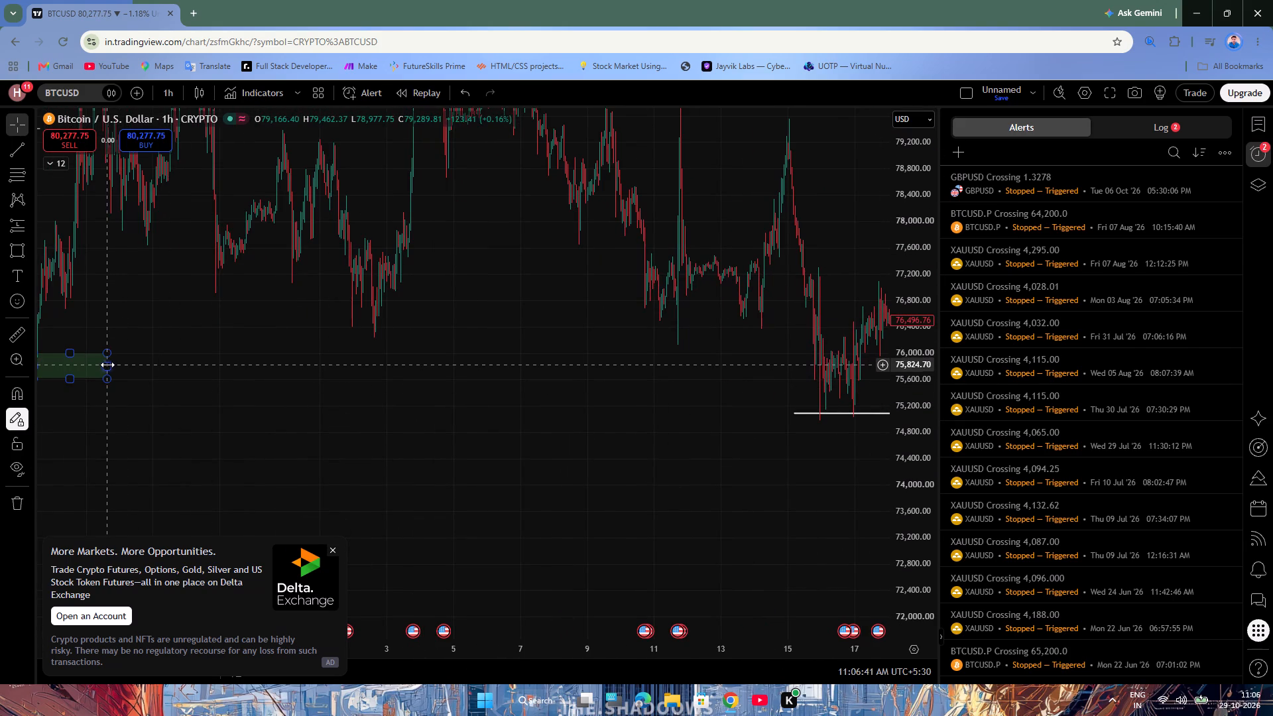
{"action": "left_click_drag", "start_coordinate": [107, 365], "coordinate": [828, 396]}
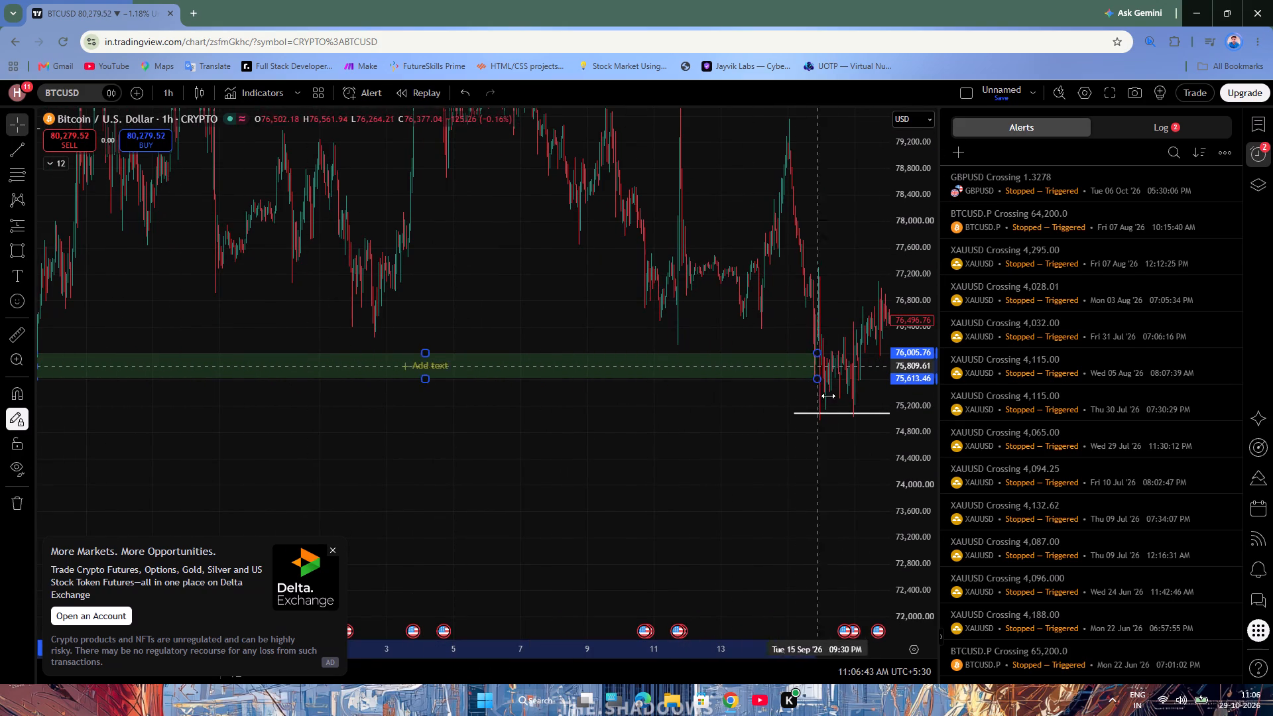
{"action": "left_click_drag", "start_coordinate": [828, 396], "coordinate": [870, 390]}
Return to the late August candles and dismiss the advertisement covering the chart.
{"action": "scroll", "coordinate": [515, 508], "scroll_direction": "down", "scroll_amount": 5}
{"action": "left_click_drag", "start_coordinate": [408, 479], "coordinate": [422, 481]}
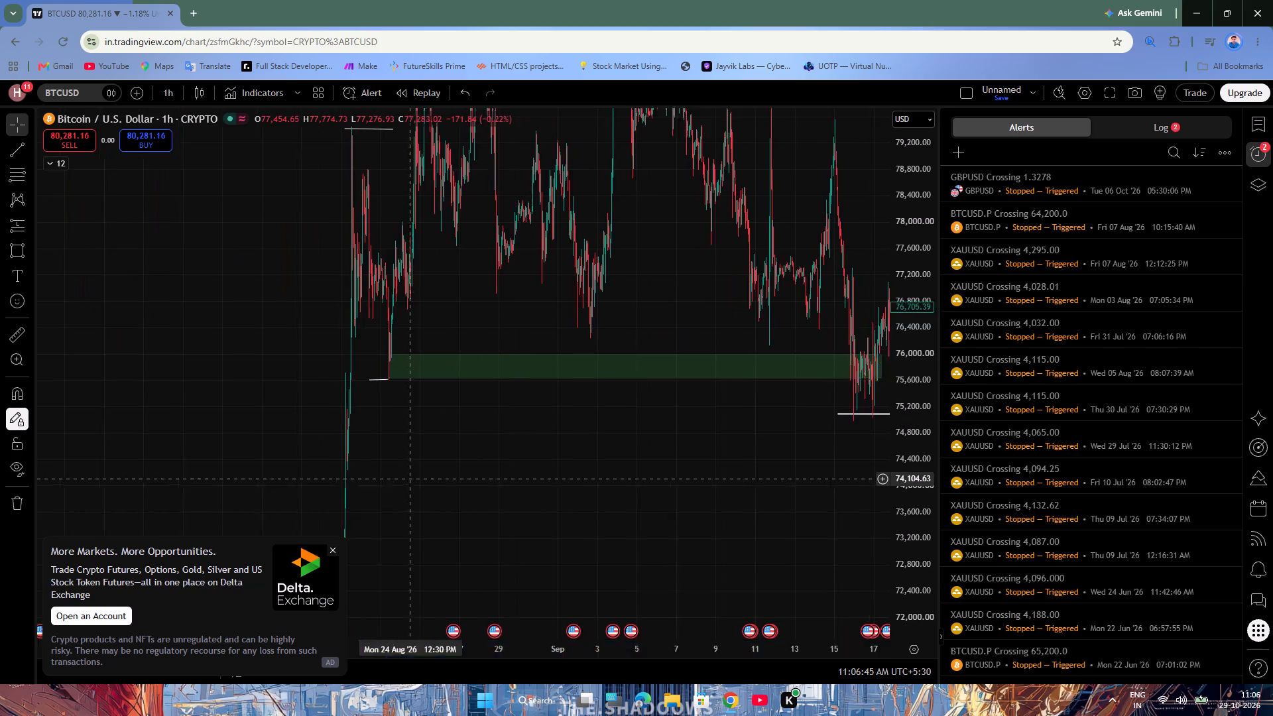
{"action": "left_click_drag", "start_coordinate": [422, 481], "coordinate": [618, 522]}
{"action": "scroll", "coordinate": [271, 343], "scroll_direction": "up", "scroll_amount": 7}
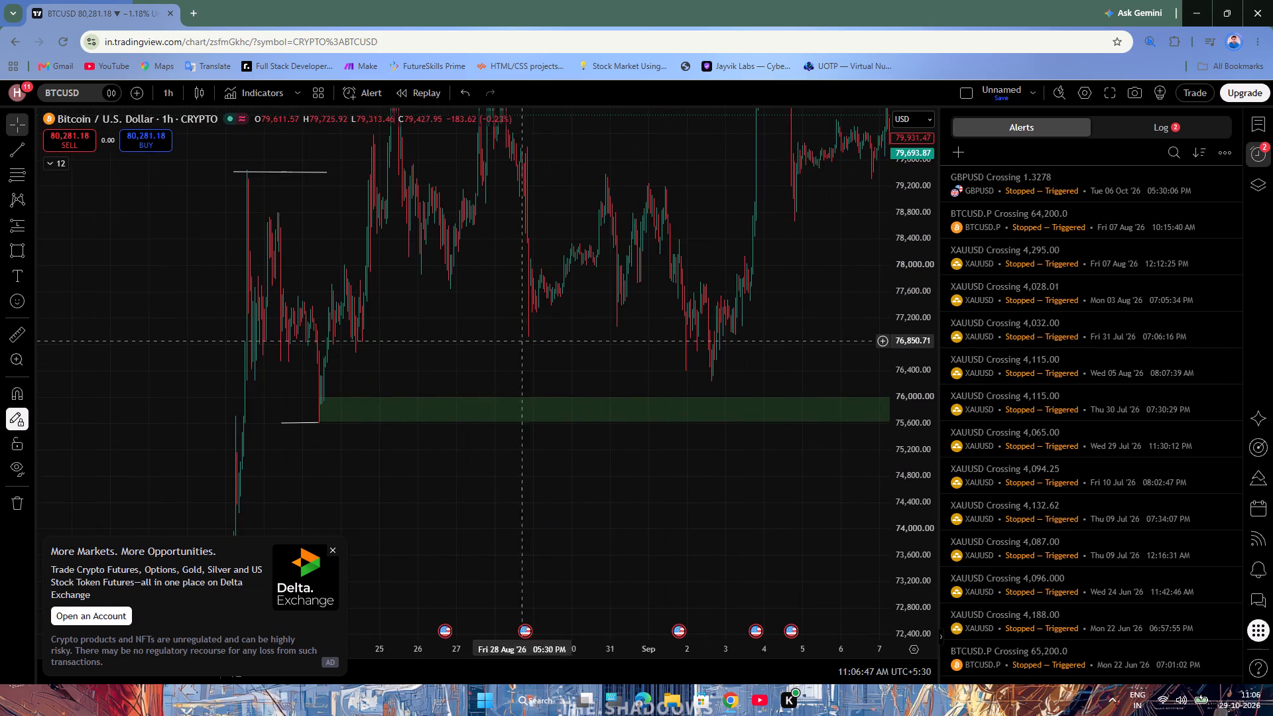
{"action": "left_click_drag", "start_coordinate": [489, 341], "coordinate": [603, 516]}
{"action": "scroll", "coordinate": [273, 436], "scroll_direction": "up", "scroll_amount": 7}
{"action": "left_click_drag", "start_coordinate": [507, 268], "coordinate": [794, 245]}
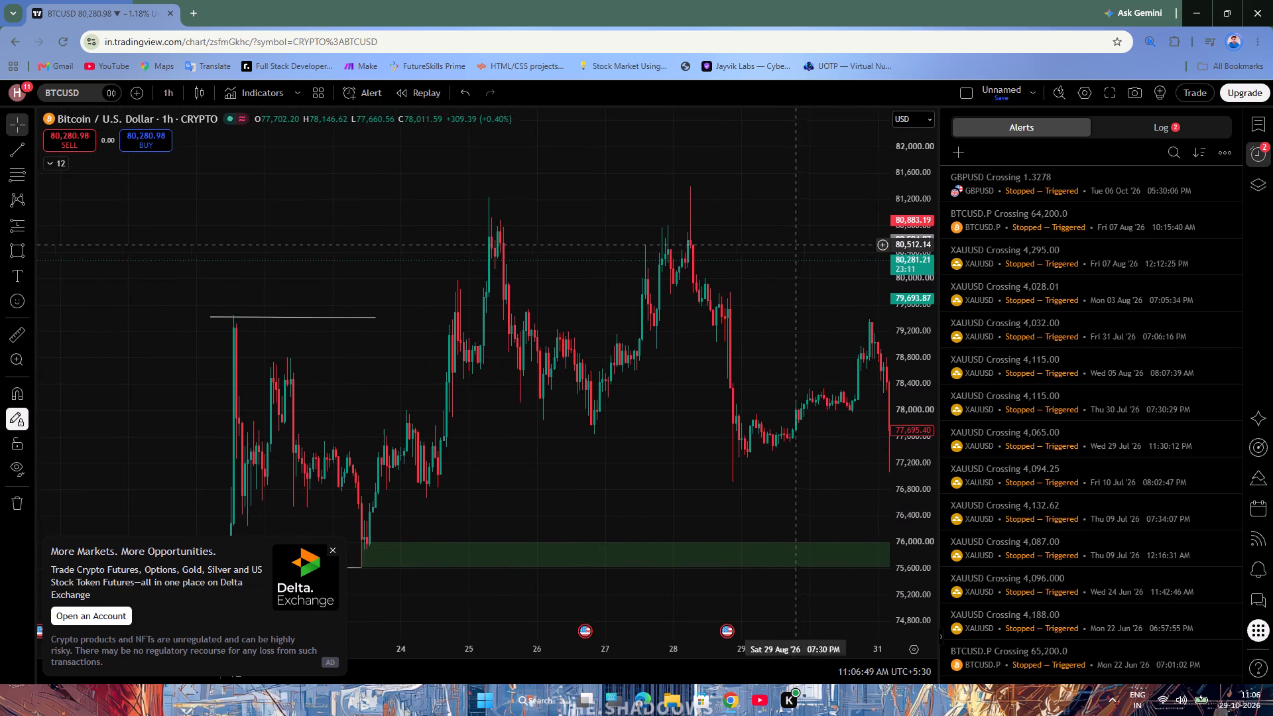
{"action": "left_click", "coordinate": [331, 546]}
Draw a short trend line at the 25 August swing high near 81,220, spanning that day.
{"action": "left_click_drag", "start_coordinate": [461, 505], "coordinate": [469, 445]}
{"action": "left_click_drag", "start_coordinate": [580, 687], "coordinate": [580, 643]}
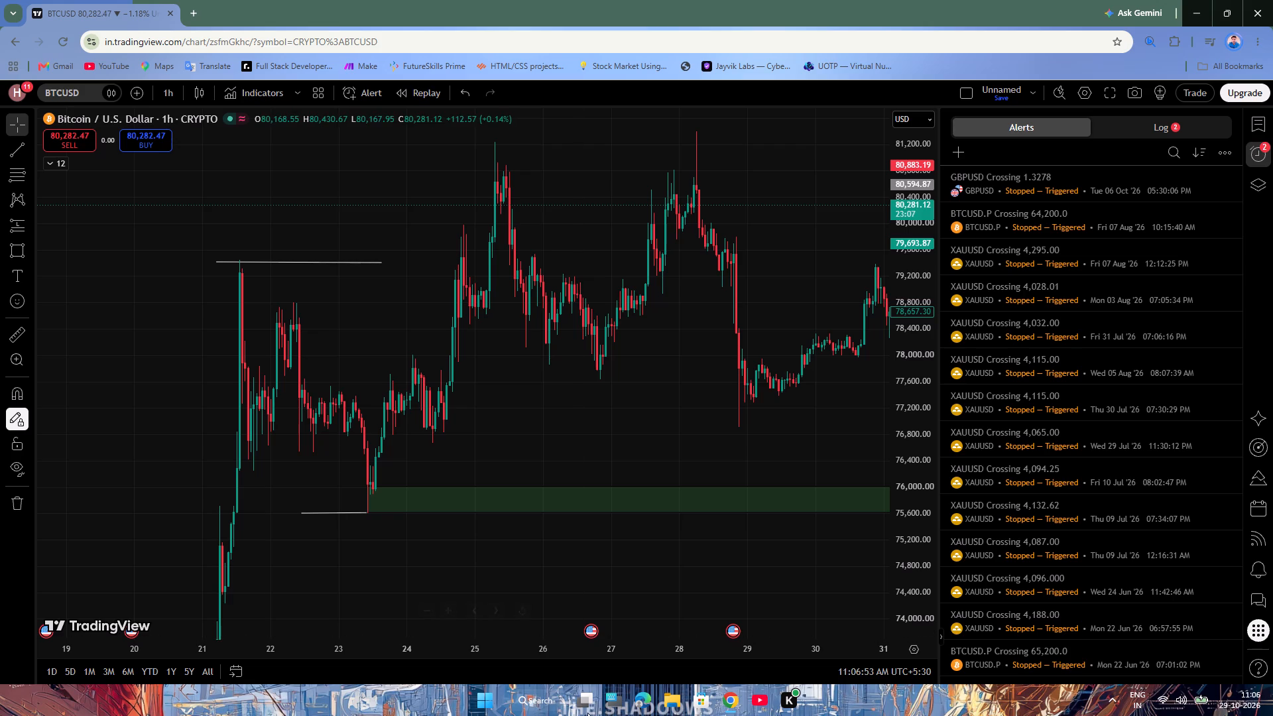
{"action": "left_click_drag", "start_coordinate": [587, 713], "coordinate": [557, 575]}
{"action": "left_click_drag", "start_coordinate": [556, 586], "coordinate": [536, 398]}
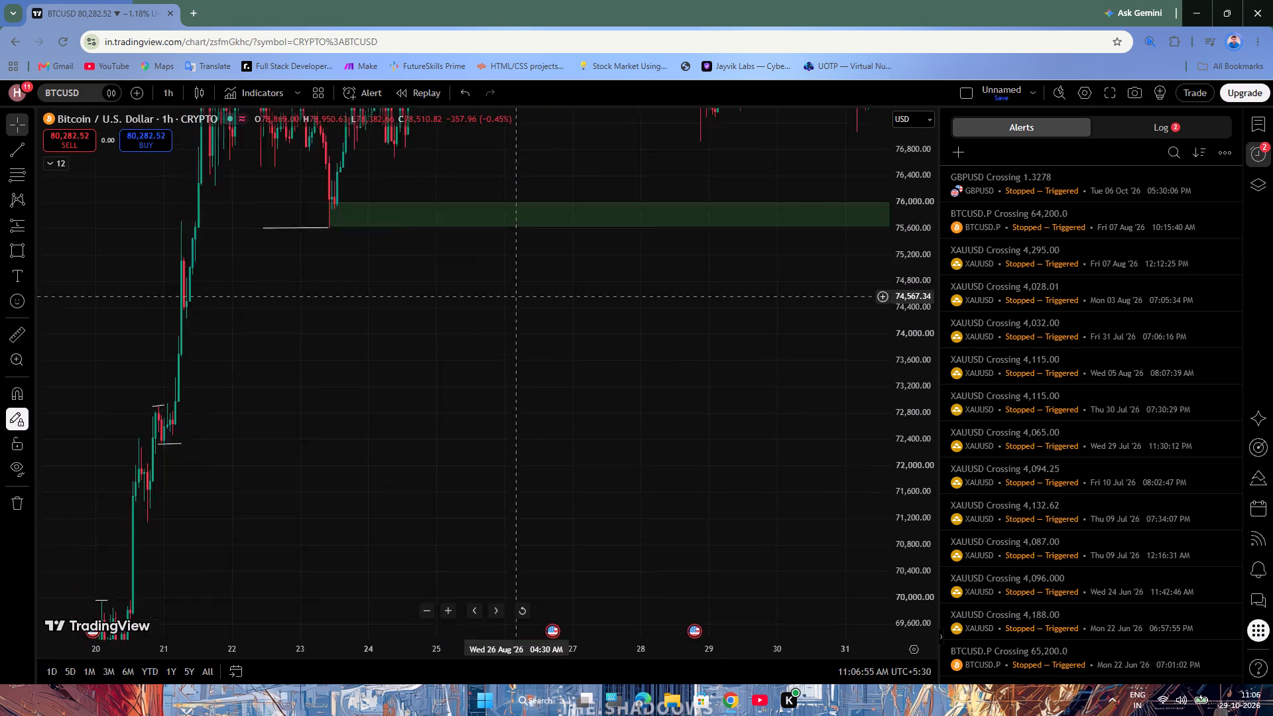
{"action": "left_click_drag", "start_coordinate": [536, 398], "coordinate": [550, 616]}
{"action": "left_click_drag", "start_coordinate": [513, 438], "coordinate": [481, 572]}
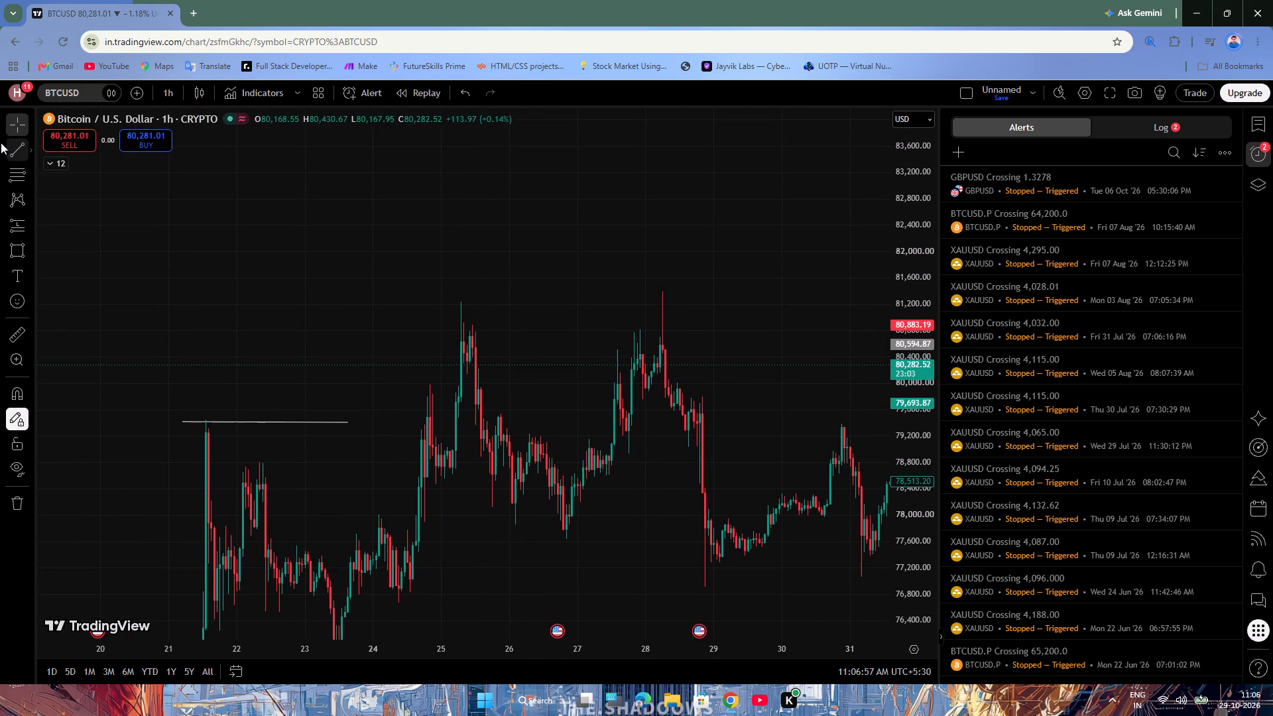
{"action": "left_click", "coordinate": [6, 164]}
{"action": "left_click", "coordinate": [8, 158]}
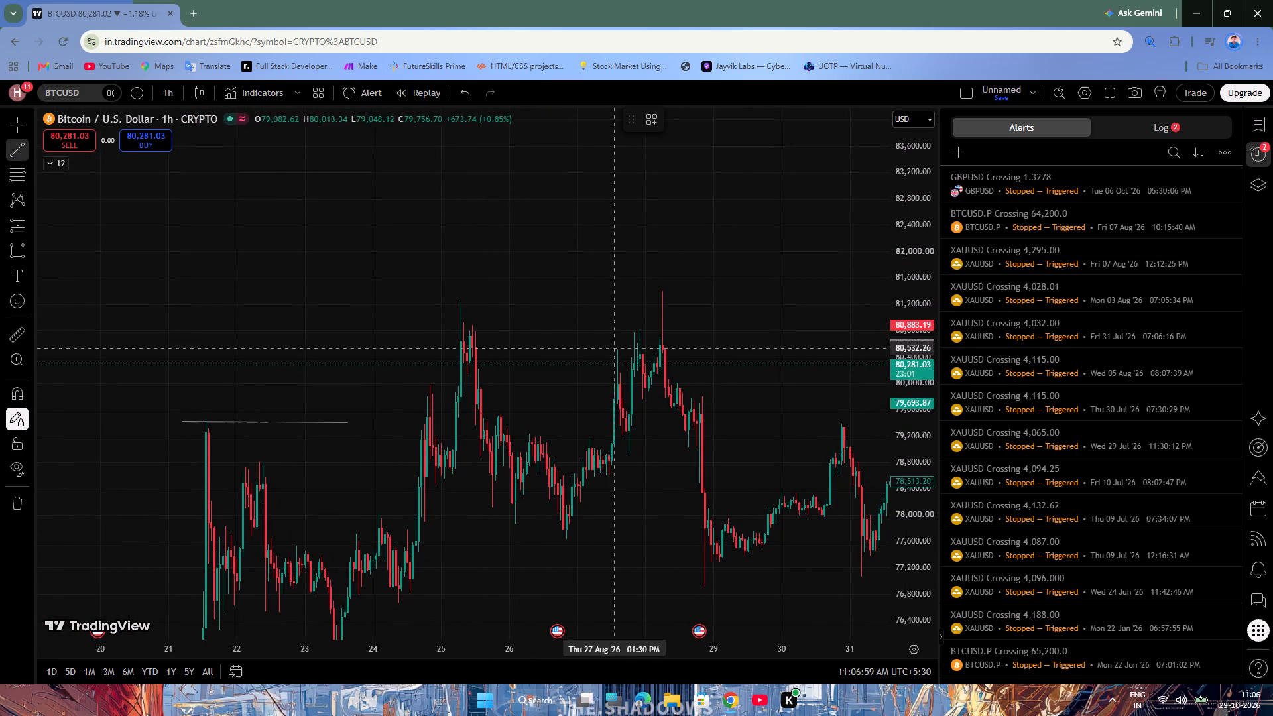
{"action": "left_click", "coordinate": [448, 302]}
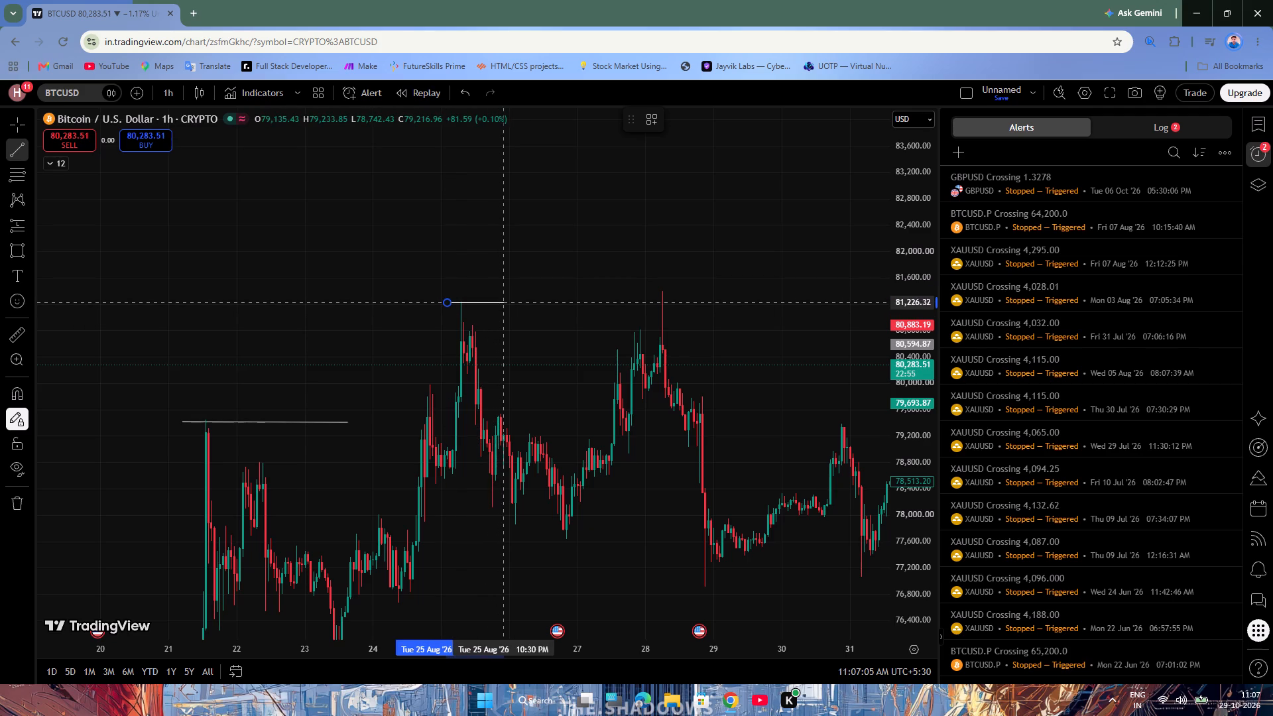
{"action": "left_click", "coordinate": [505, 302]}
{"action": "scroll", "coordinate": [164, 292], "scroll_direction": "down", "scroll_amount": 6}
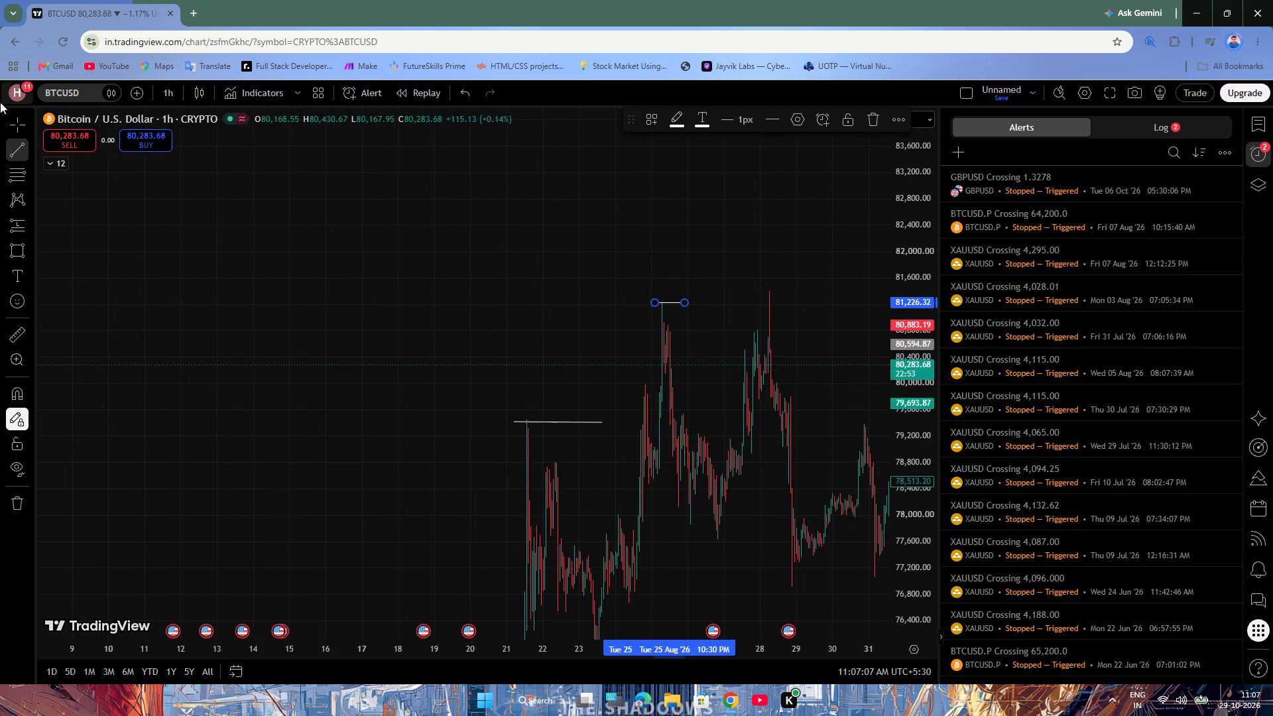
{"action": "left_click", "coordinate": [7, 125]}
Examine how the newly marked August swings relate to the existing ISS2 and ISS3 structure and zones through late October.
{"action": "left_click_drag", "start_coordinate": [717, 209], "coordinate": [0, 250]}
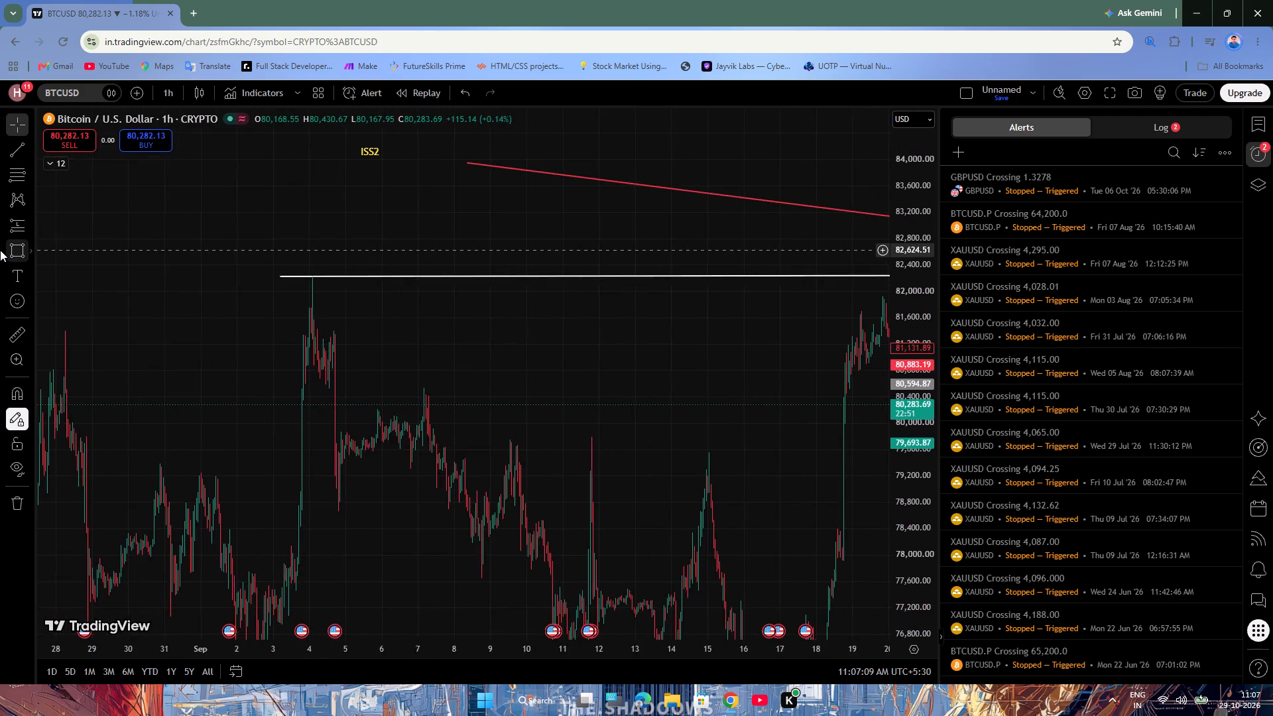
{"action": "left_click_drag", "start_coordinate": [0, 250], "coordinate": [290, 170]}
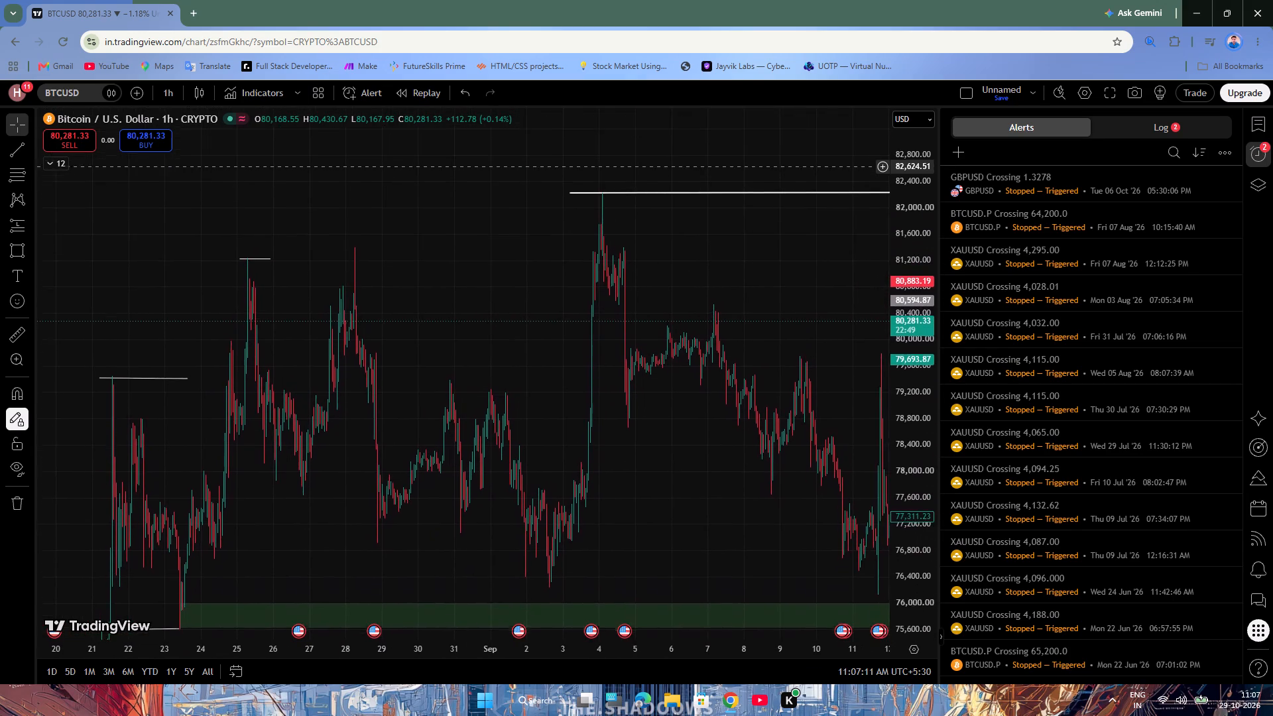
{"action": "left_click_drag", "start_coordinate": [290, 170], "coordinate": [303, 269]}
{"action": "scroll", "coordinate": [448, 283], "scroll_direction": "down", "scroll_amount": 4}
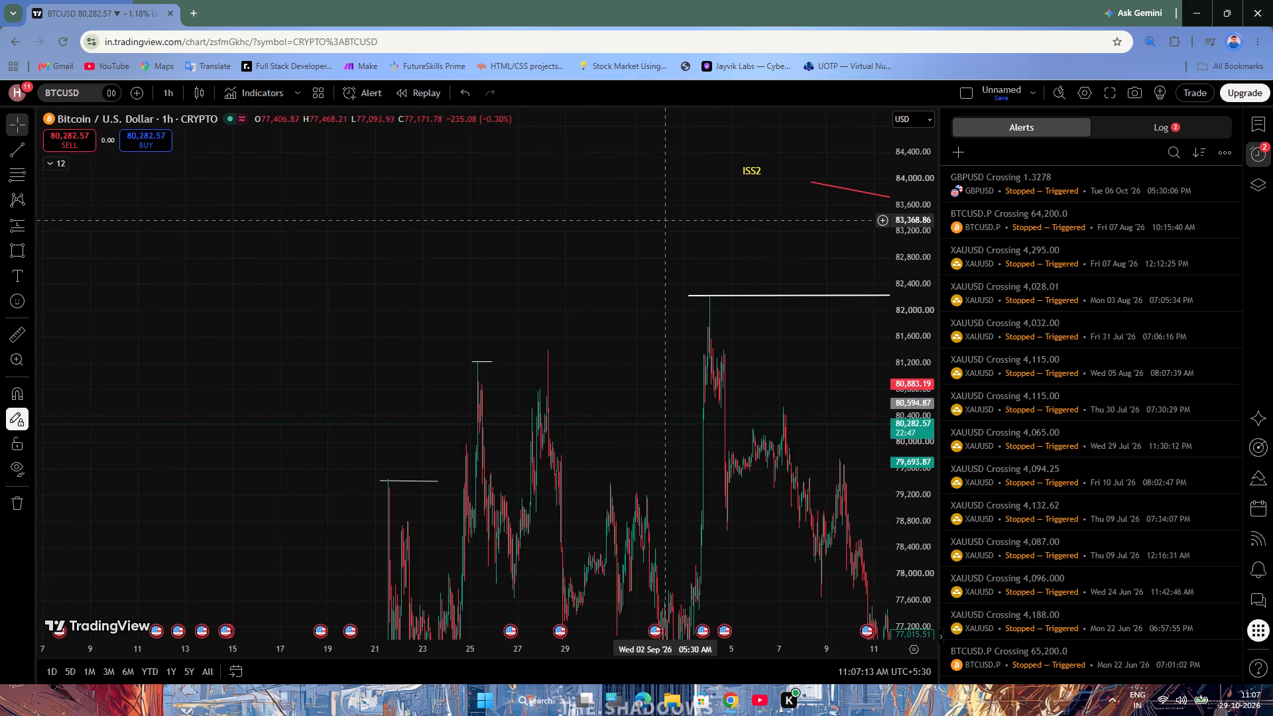
{"action": "left_click_drag", "start_coordinate": [665, 220], "coordinate": [203, 277]}
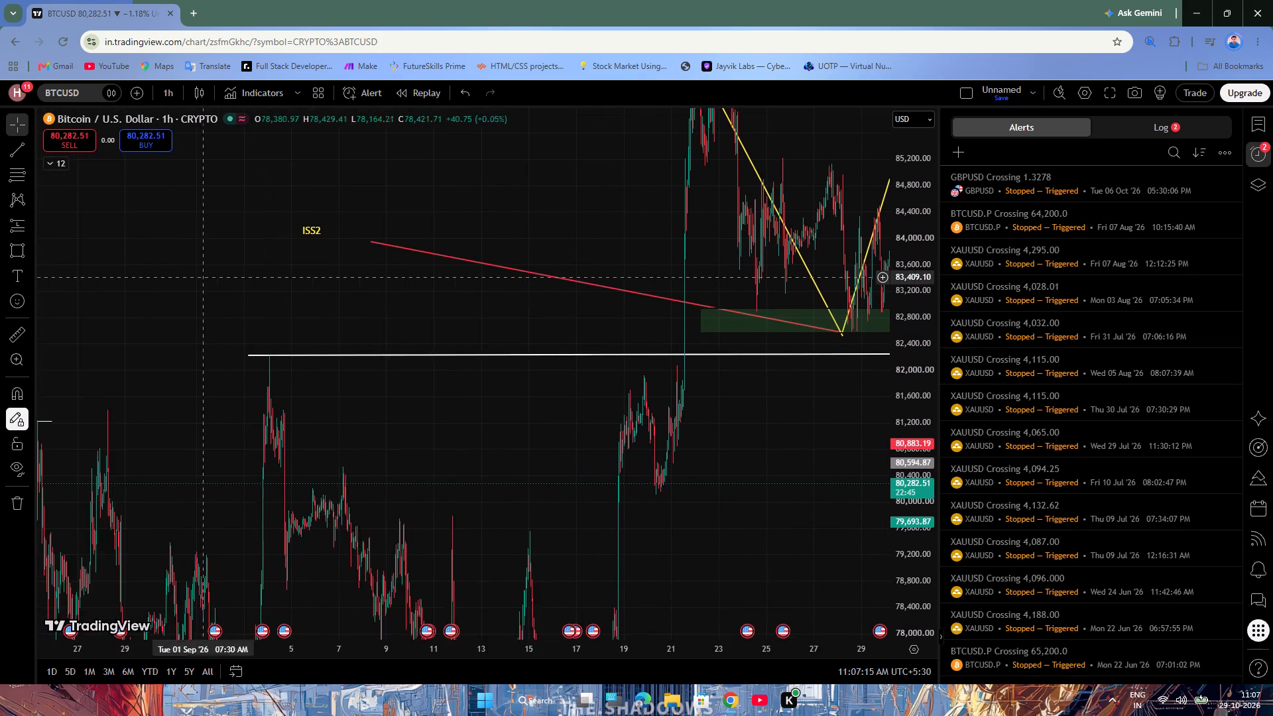
{"action": "scroll", "coordinate": [284, 311], "scroll_direction": "down", "scroll_amount": 5}
{"action": "left_click_drag", "start_coordinate": [572, 310], "coordinate": [75, 315]}
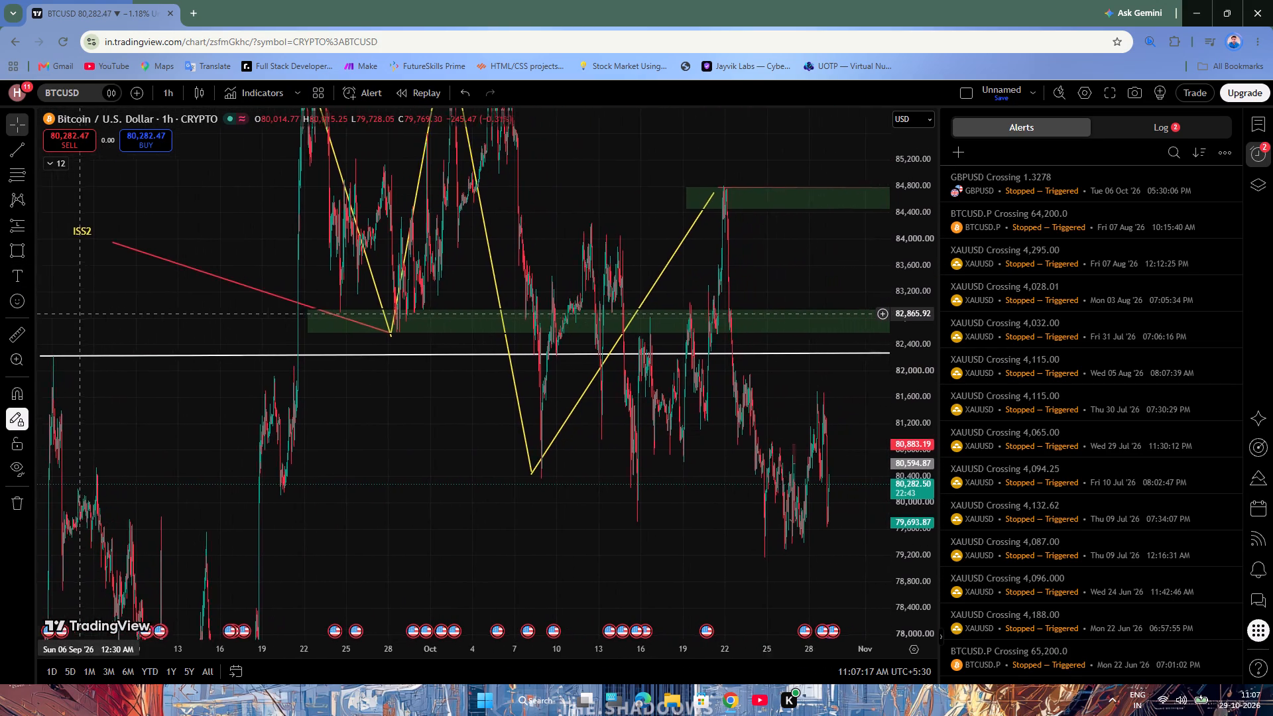
{"action": "left_click_drag", "start_coordinate": [75, 315], "coordinate": [46, 317]}
{"action": "left_click_drag", "start_coordinate": [928, 204], "coordinate": [900, 408]}
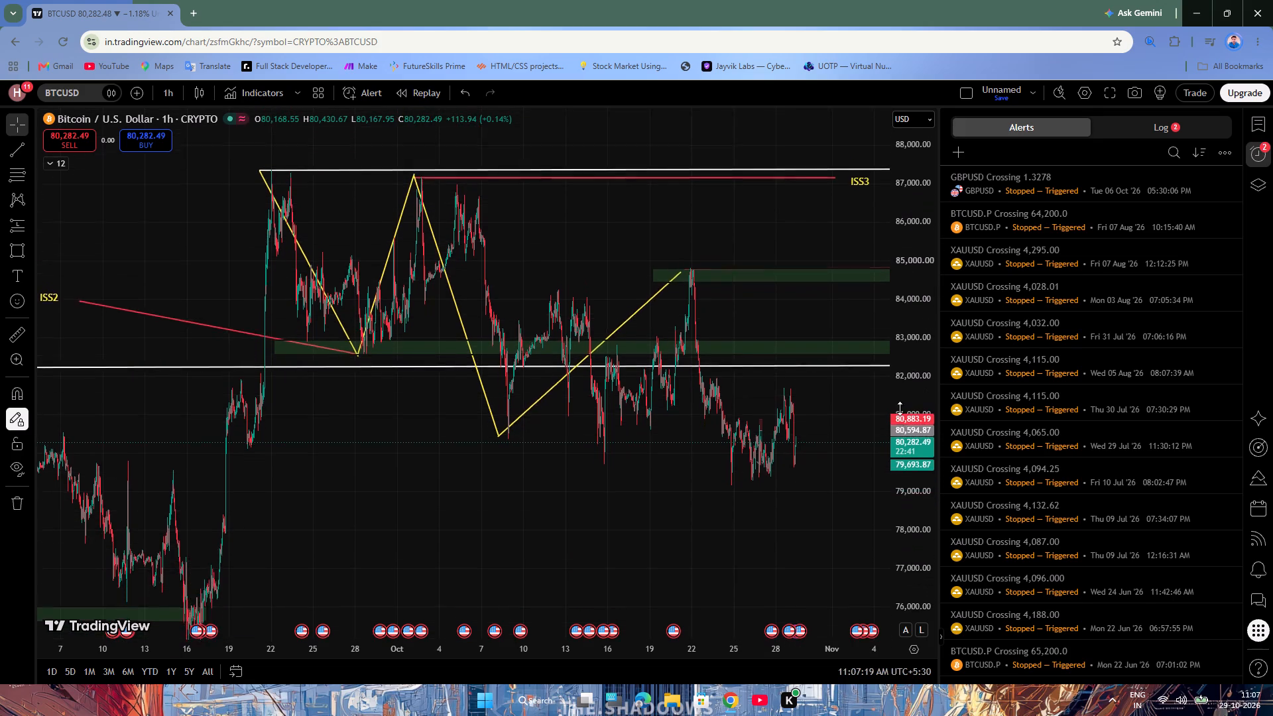
{"action": "left_click_drag", "start_coordinate": [900, 408], "coordinate": [879, 309]}
{"action": "left_click_drag", "start_coordinate": [170, 268], "coordinate": [583, 208]}
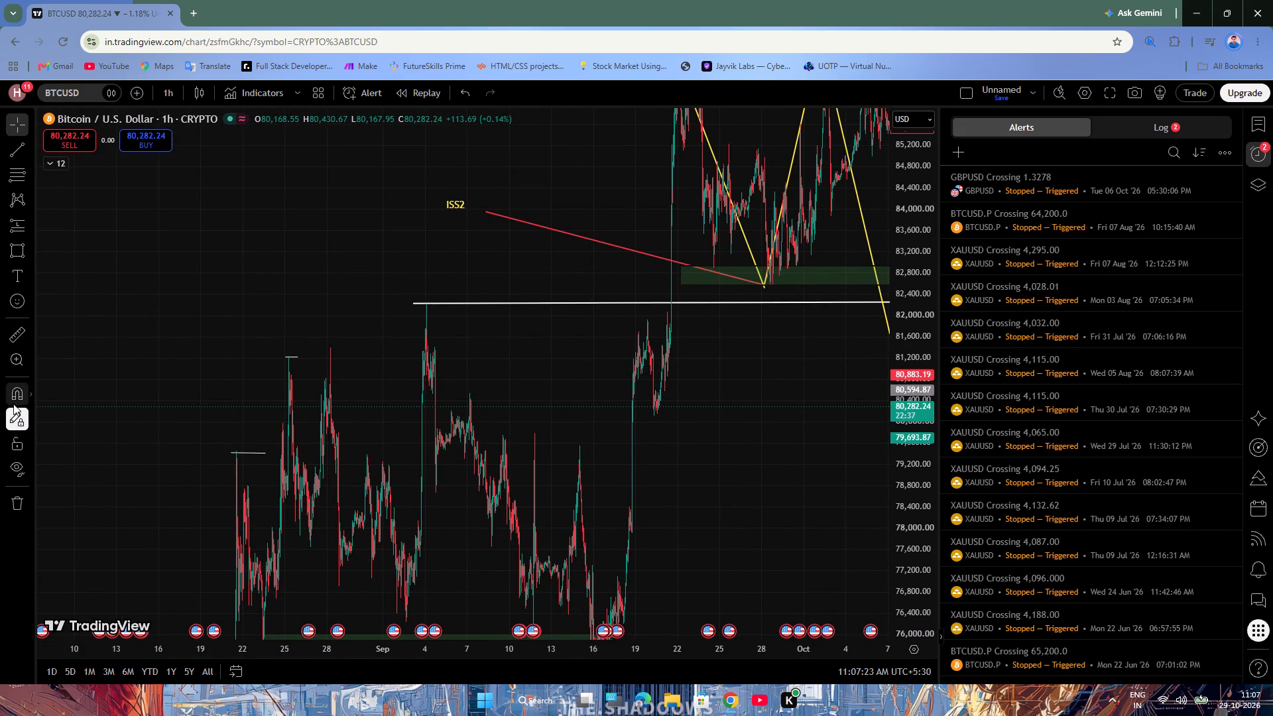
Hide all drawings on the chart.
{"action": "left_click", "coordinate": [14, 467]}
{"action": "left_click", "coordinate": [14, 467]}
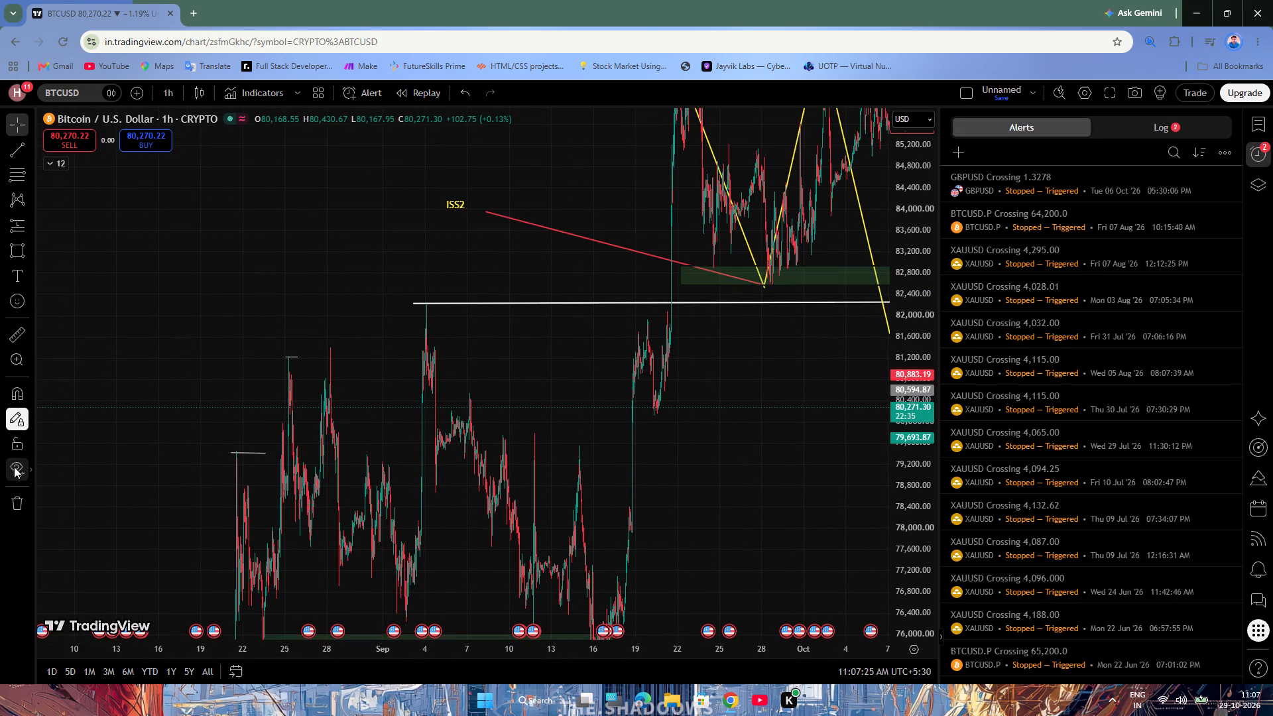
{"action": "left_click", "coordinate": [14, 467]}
Draw a sloping trend line in the empty chart area from about 83,453 on 31 July to about 82,854 on 15 August.
{"action": "left_click_drag", "start_coordinate": [99, 367], "coordinate": [239, 304]}
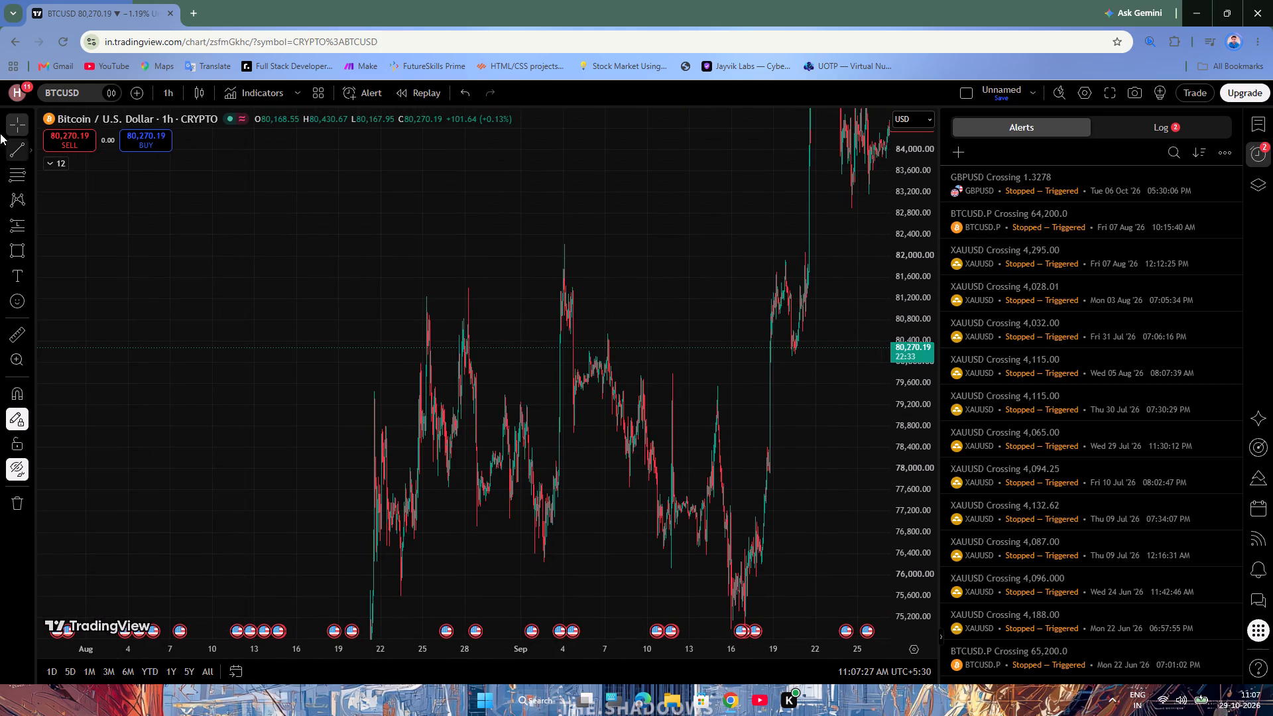
{"action": "left_click", "coordinate": [5, 147]}
{"action": "left_click_drag", "start_coordinate": [83, 178], "coordinate": [137, 194]}
{"action": "left_click", "coordinate": [282, 210]}
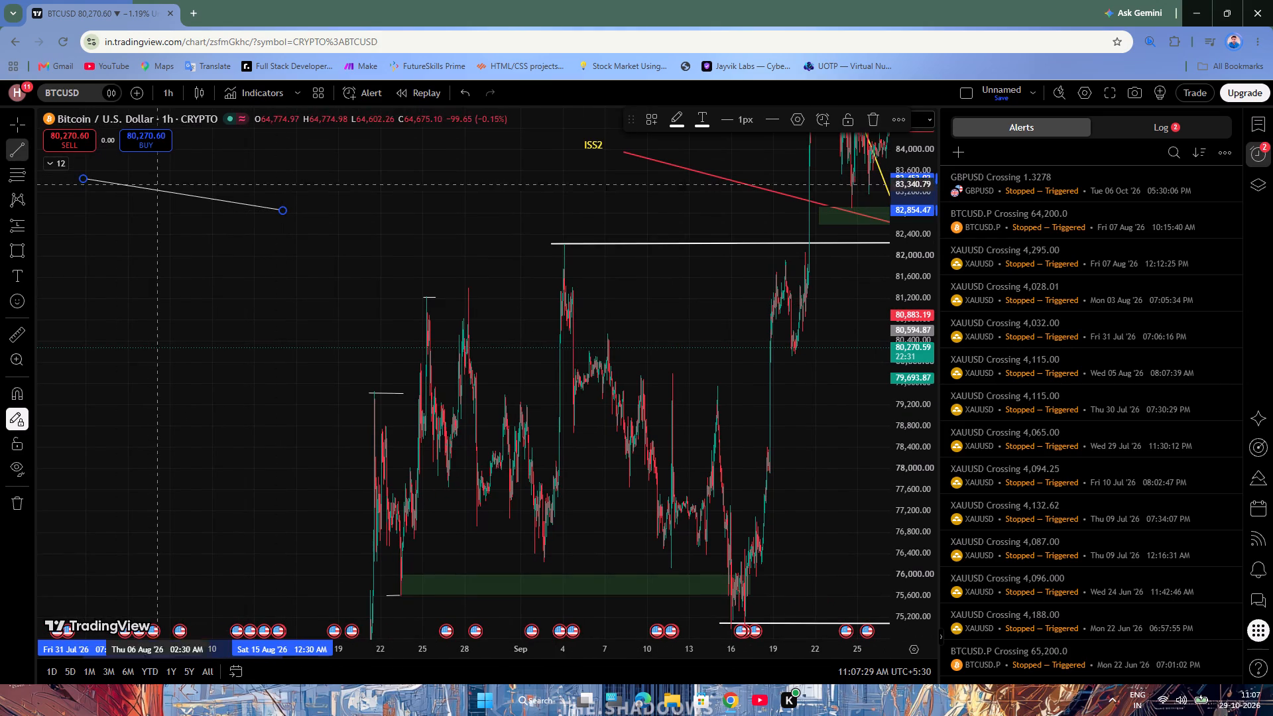
Delete the sloping trend line in the empty chart area before the August rally and leave the trend line tool.
{"action": "left_click", "coordinate": [872, 116]}
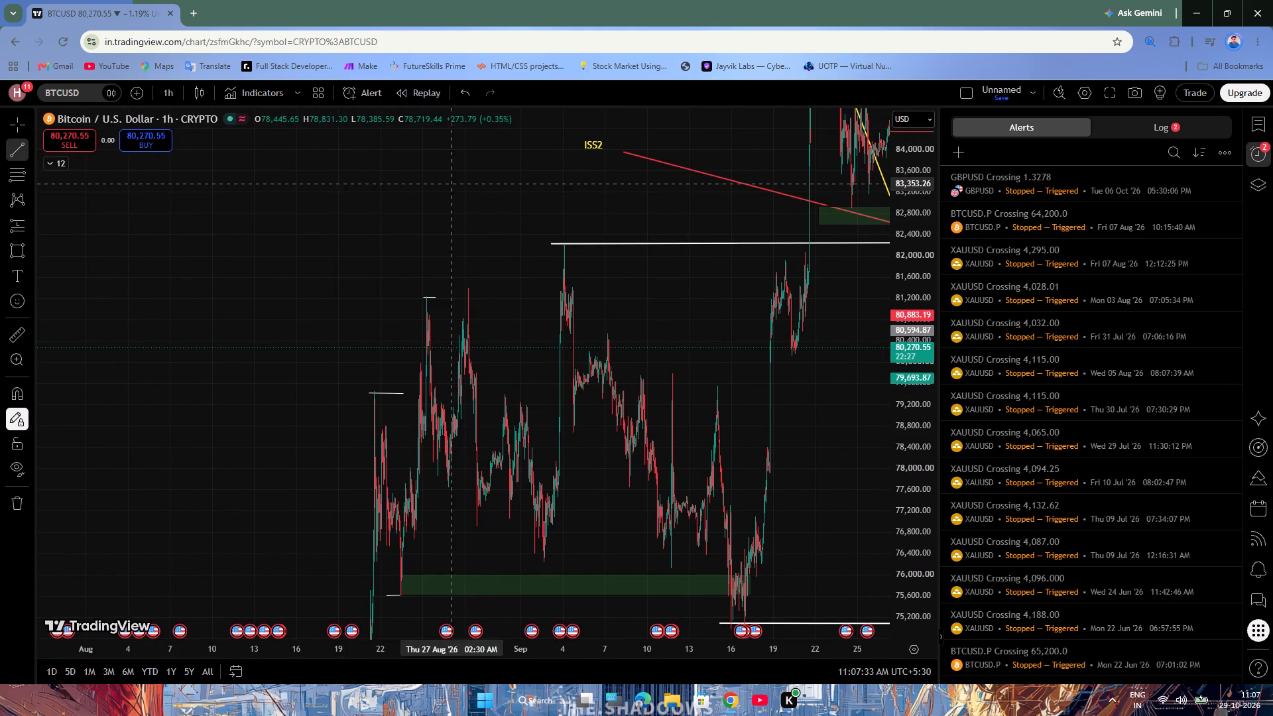
{"action": "left_click_drag", "start_coordinate": [453, 184], "coordinate": [117, 211]}
{"action": "right_click", "coordinate": [449, 188]}
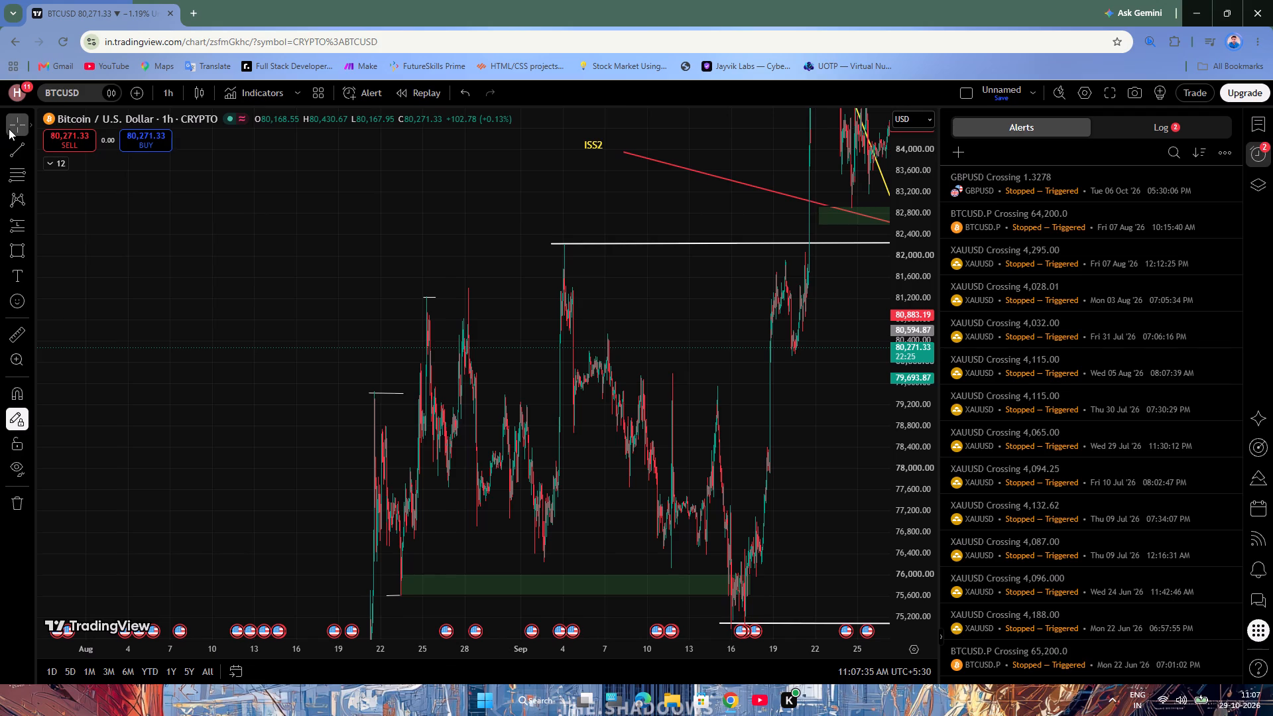
{"action": "left_click", "coordinate": [9, 129]}
{"action": "left_click", "coordinate": [473, 205]}
Delete the yellow swing line rising from the early October low to the October high marked ISS4.
{"action": "left_click_drag", "start_coordinate": [497, 199], "coordinate": [180, 251]}
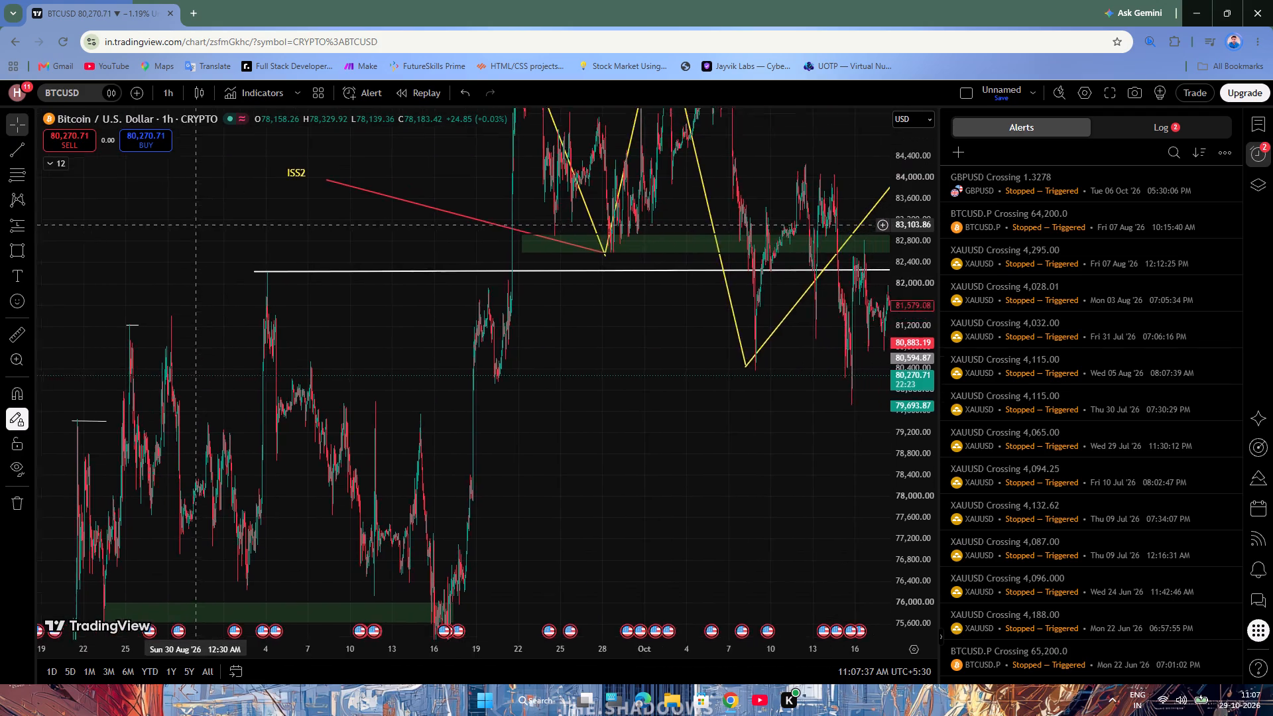
{"action": "left_click_drag", "start_coordinate": [180, 251], "coordinate": [3, 370]}
{"action": "scroll", "coordinate": [676, 293], "scroll_direction": "down", "scroll_amount": 4}
{"action": "left_click_drag", "start_coordinate": [831, 213], "coordinate": [762, 125]}
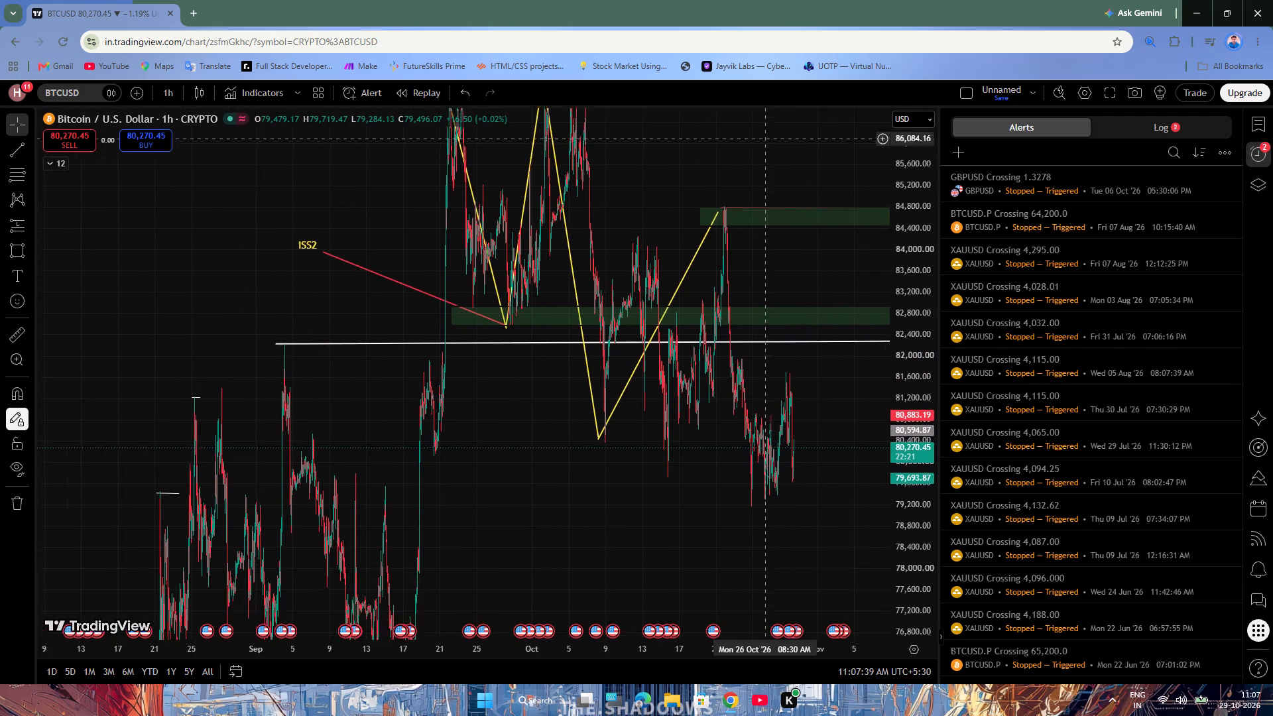
{"action": "left_click_drag", "start_coordinate": [762, 125], "coordinate": [911, 38]}
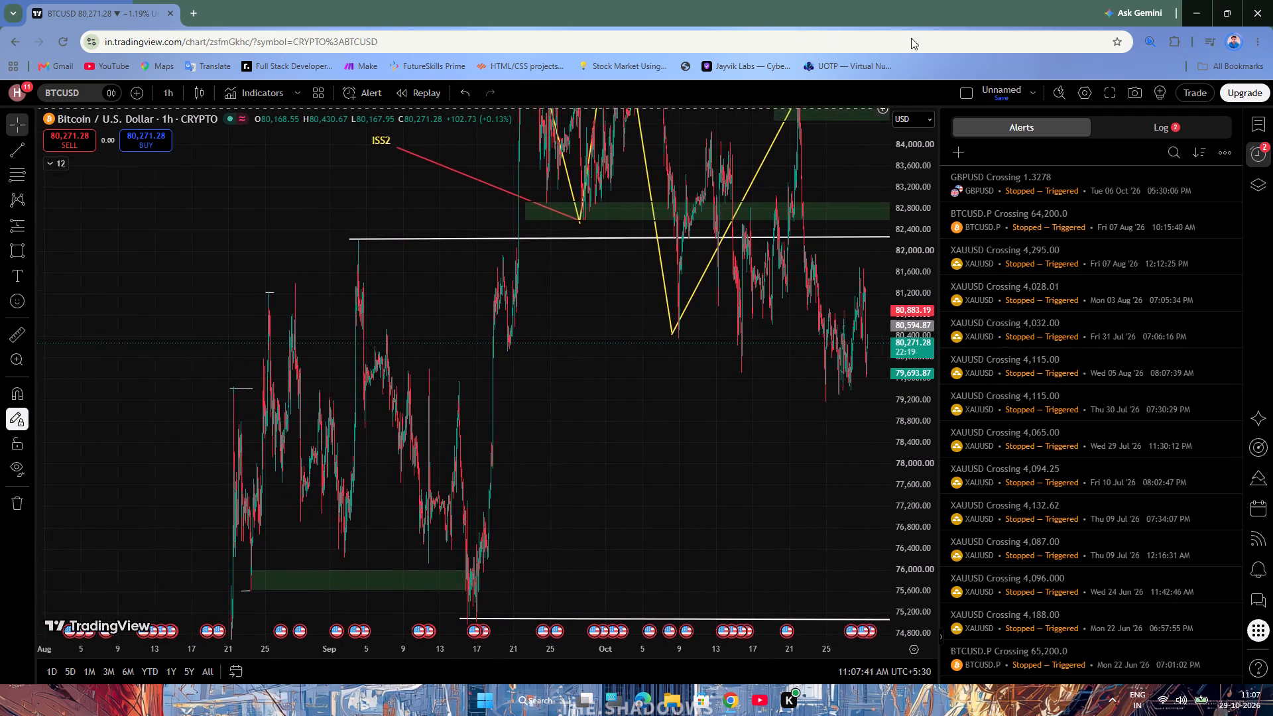
{"action": "left_click_drag", "start_coordinate": [911, 38], "coordinate": [985, 45]}
{"action": "scroll", "coordinate": [412, 259], "scroll_direction": "up", "scroll_amount": 6}
{"action": "scroll", "coordinate": [412, 259], "scroll_direction": "down", "scroll_amount": 4}
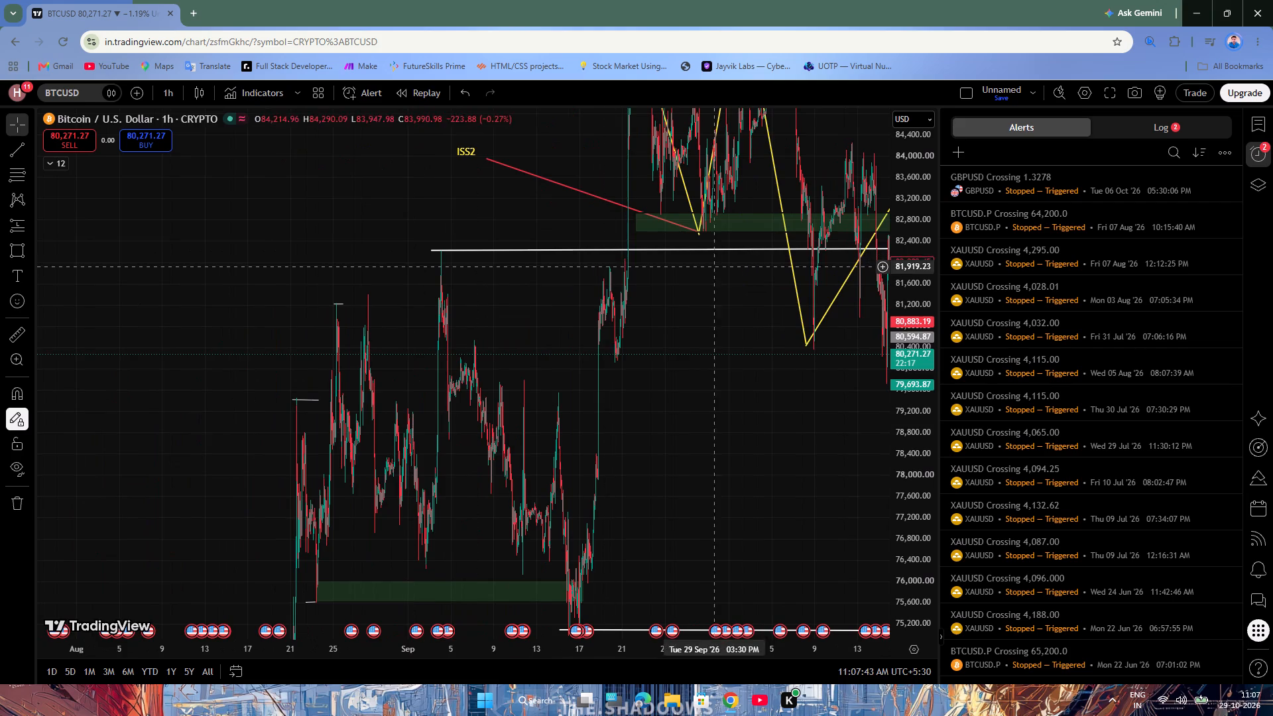
{"action": "left_click_drag", "start_coordinate": [727, 280], "coordinate": [245, 358]}
{"action": "left_click_drag", "start_coordinate": [550, 243], "coordinate": [562, 261]}
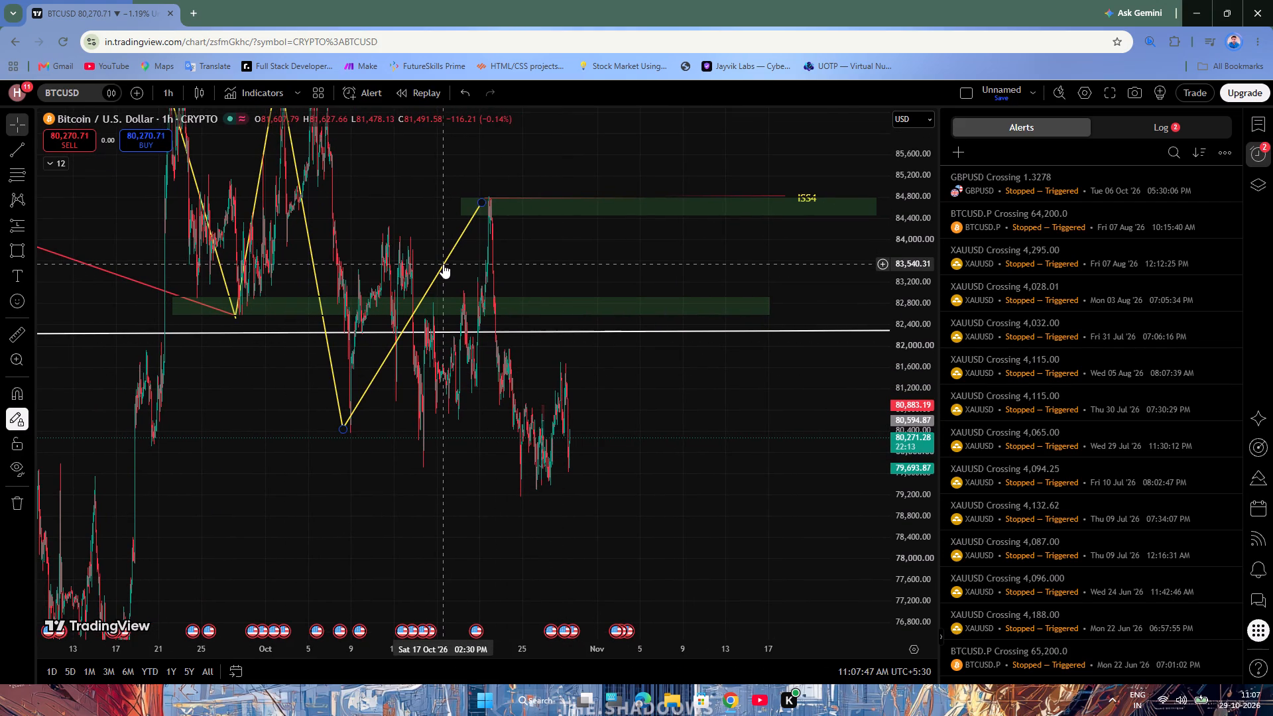
{"action": "left_click", "coordinate": [443, 264]}
{"action": "left_click", "coordinate": [873, 124]}
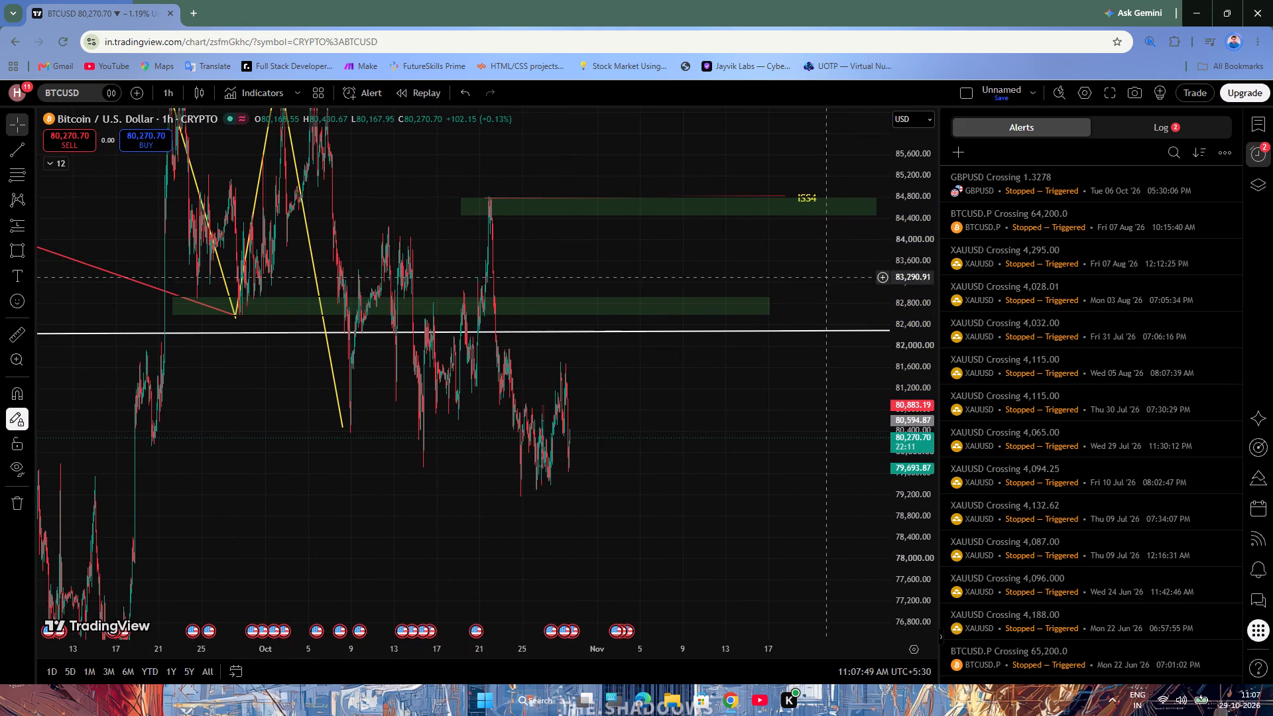
Delete the long white line that starts at the early September high near 82,222.
{"action": "left_click", "coordinate": [810, 330]}
{"action": "left_click", "coordinate": [882, 118]}
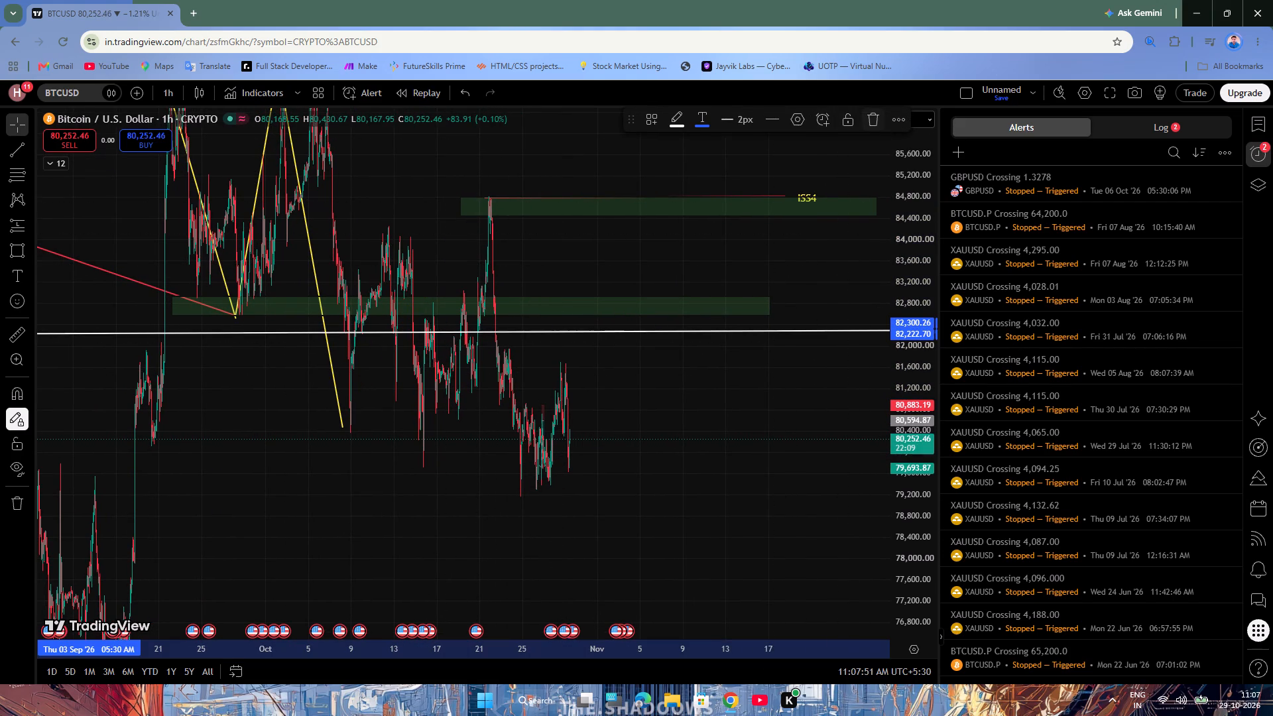
Delete the two green rectangle zones, the one below the ISS4 line and the one starting on 22 September.
{"action": "left_click", "coordinate": [777, 208]}
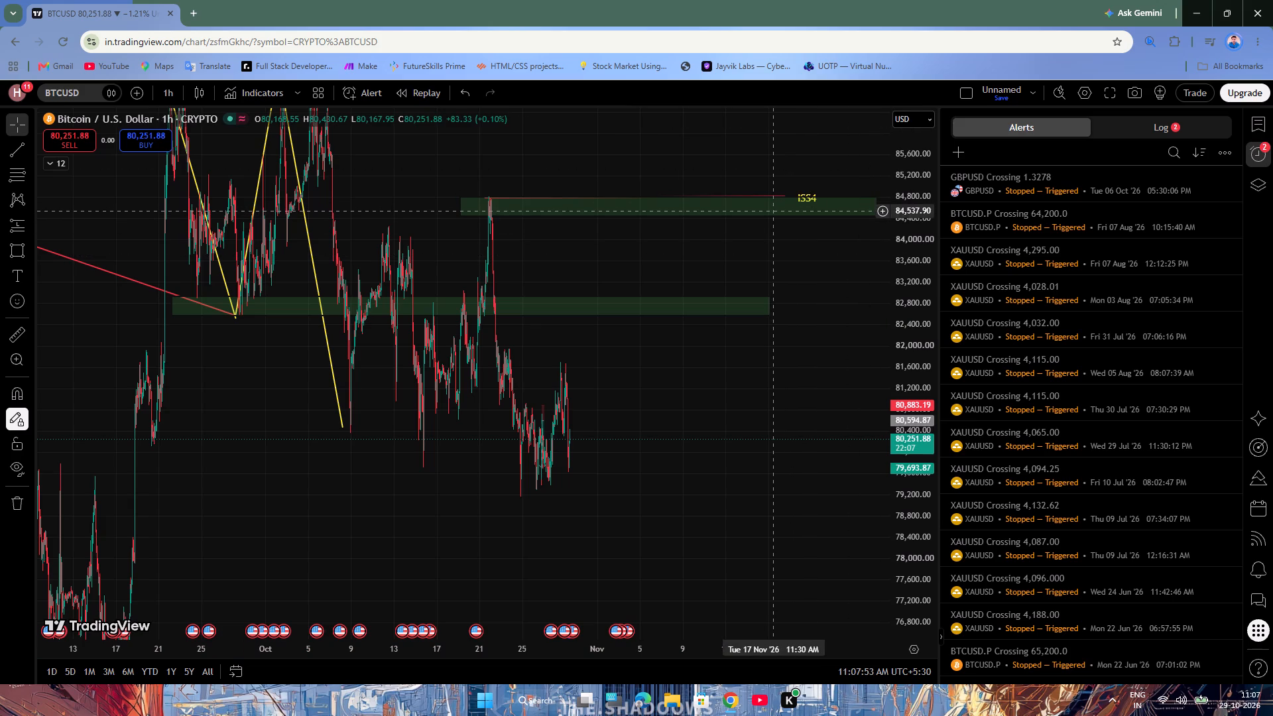
{"action": "left_click", "coordinate": [770, 216]}
{"action": "left_click", "coordinate": [904, 120]}
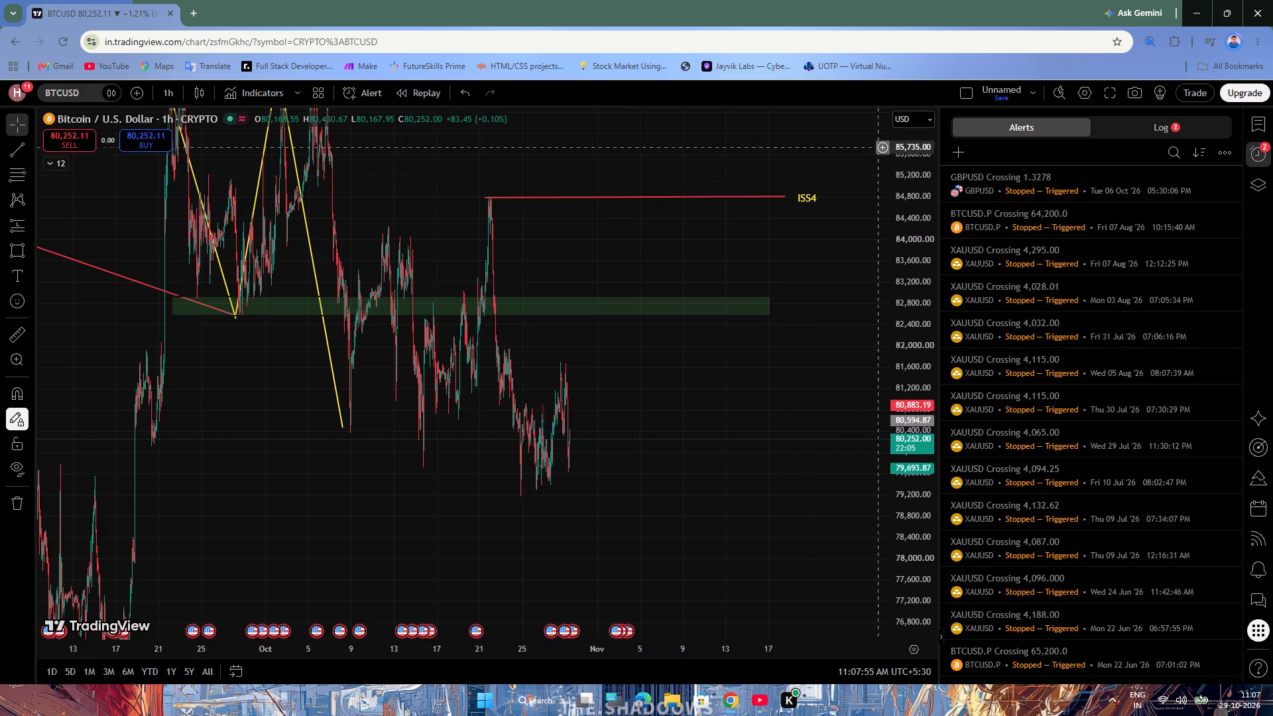
{"action": "left_click", "coordinate": [771, 306]}
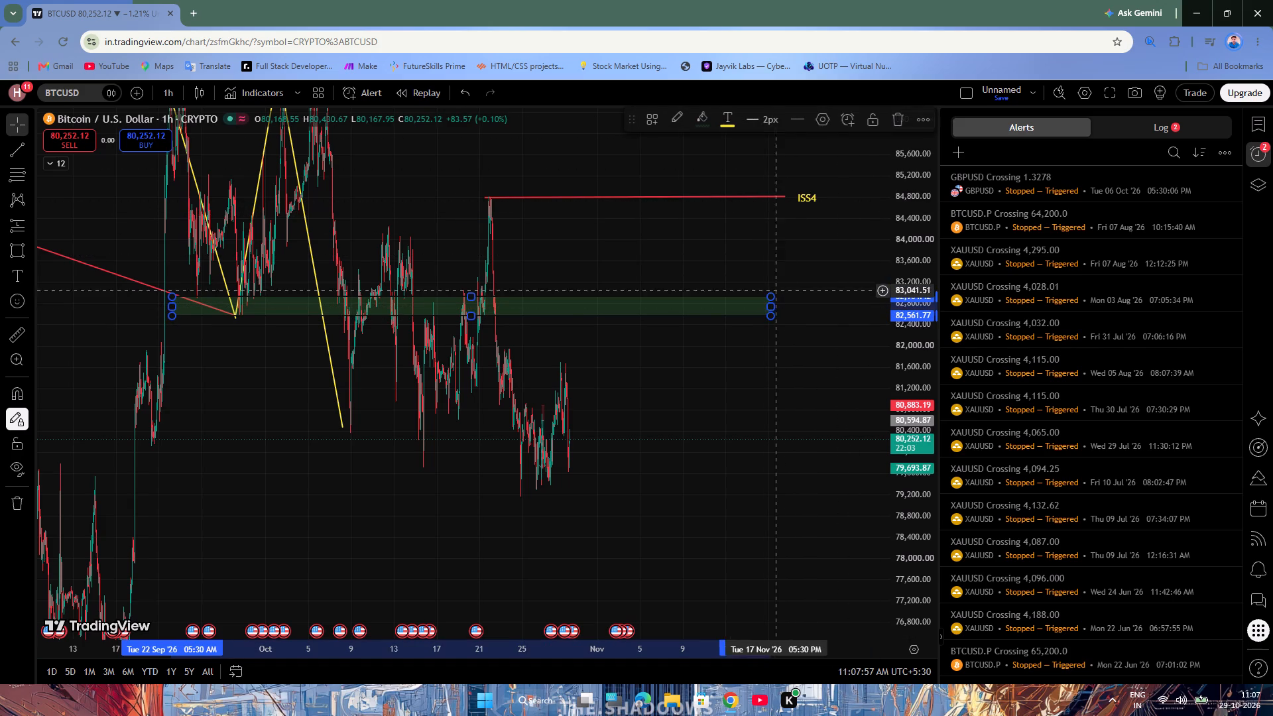
{"action": "left_click", "coordinate": [897, 123]}
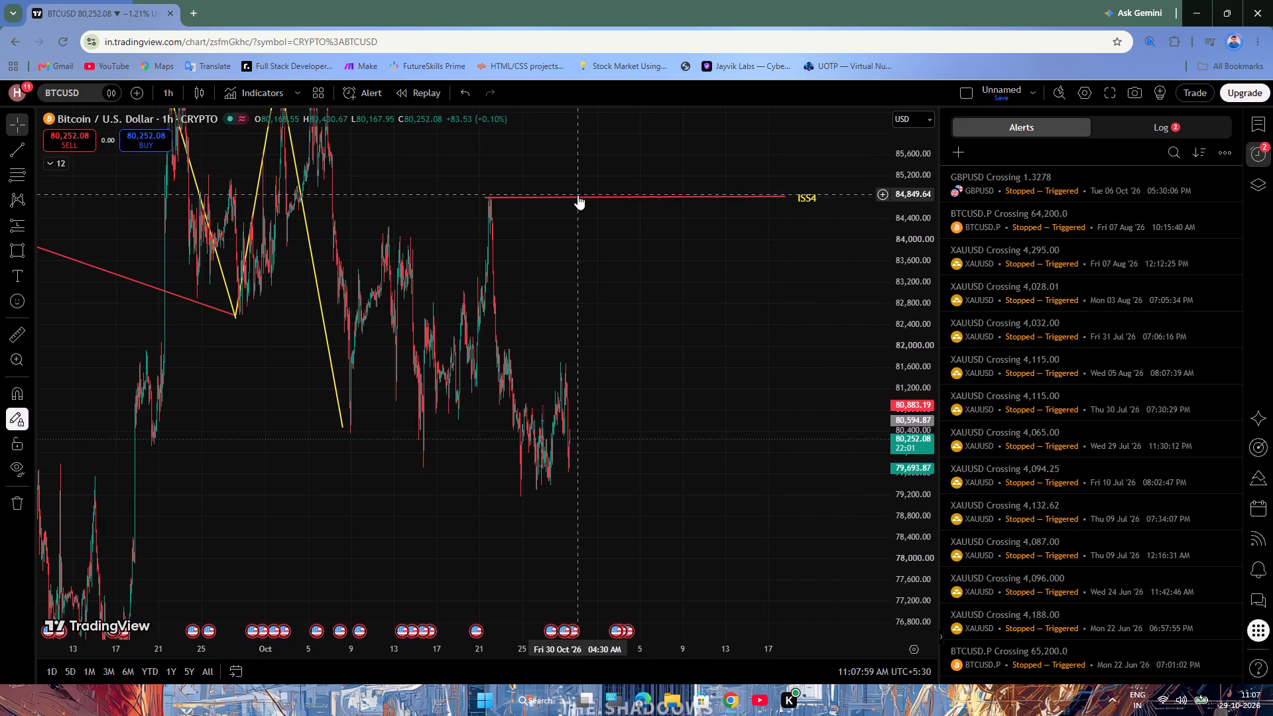
Delete the red horizontal line leading to the ISS4 label.
{"action": "left_click", "coordinate": [579, 197]}
{"action": "left_click", "coordinate": [870, 123]}
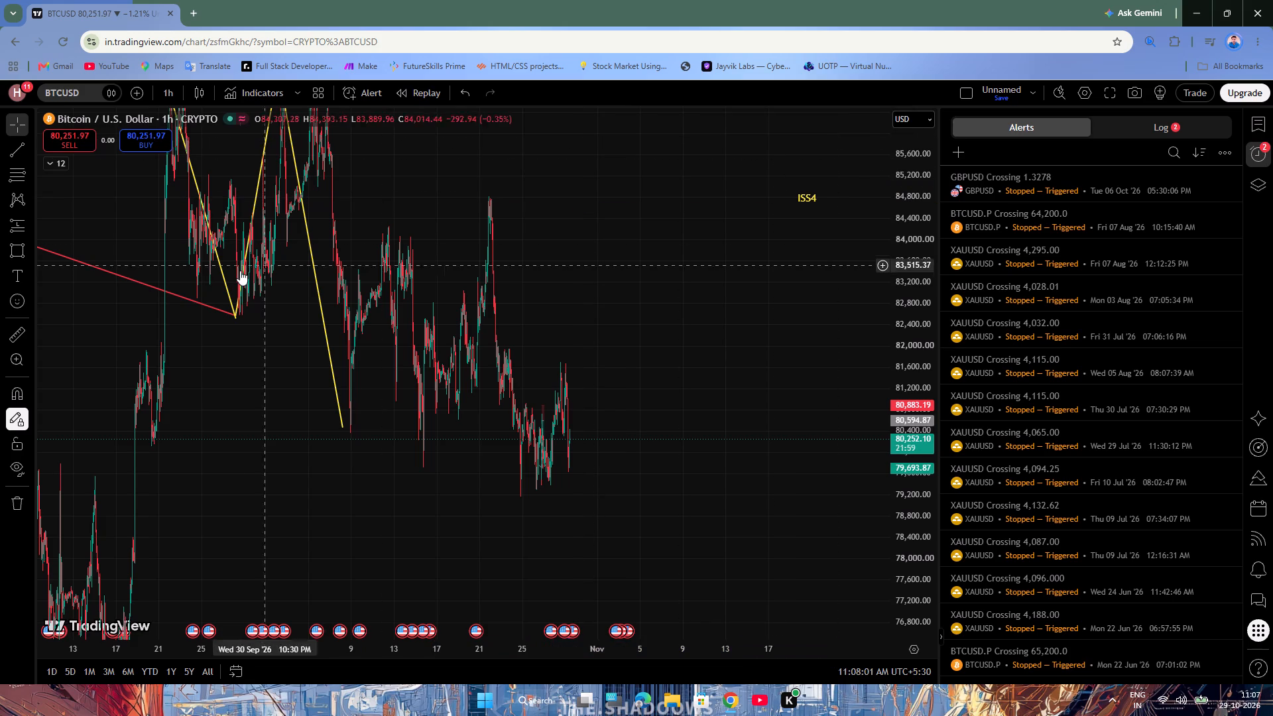
Delete the three remaining yellow swing lines between the late September high and the early October low.
{"action": "left_click", "coordinate": [236, 306]}
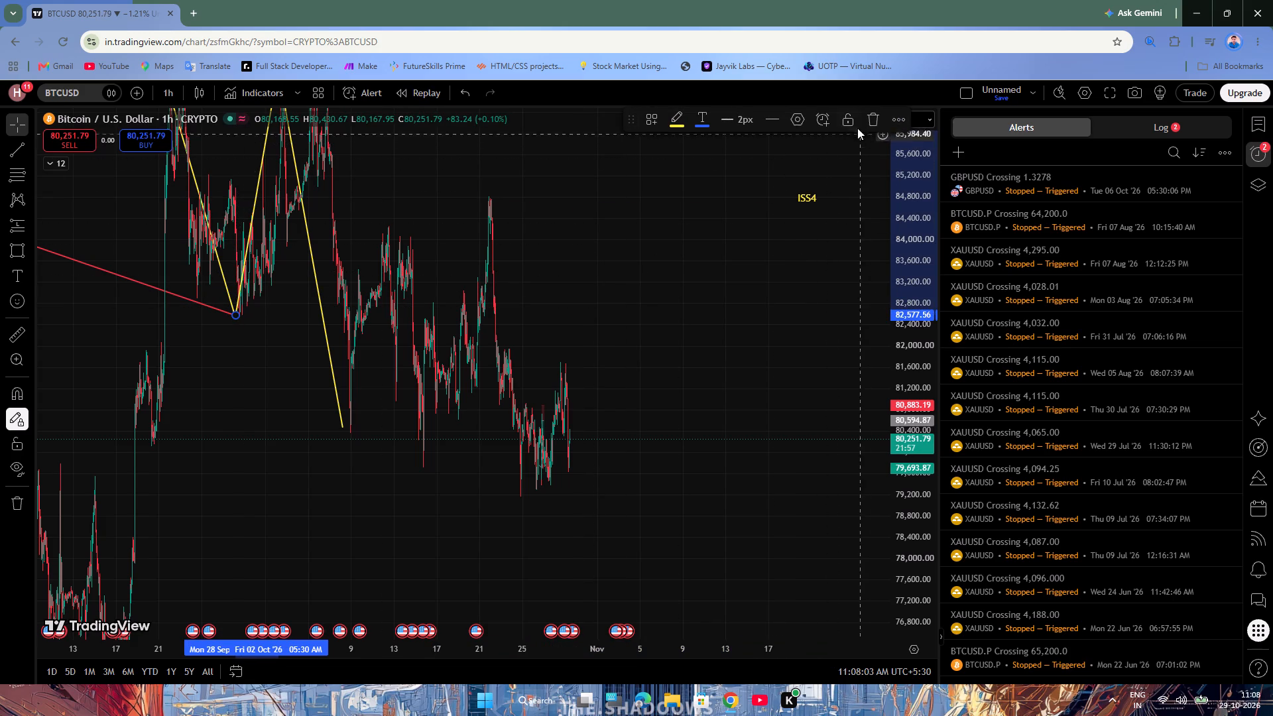
{"action": "left_click", "coordinate": [877, 121]}
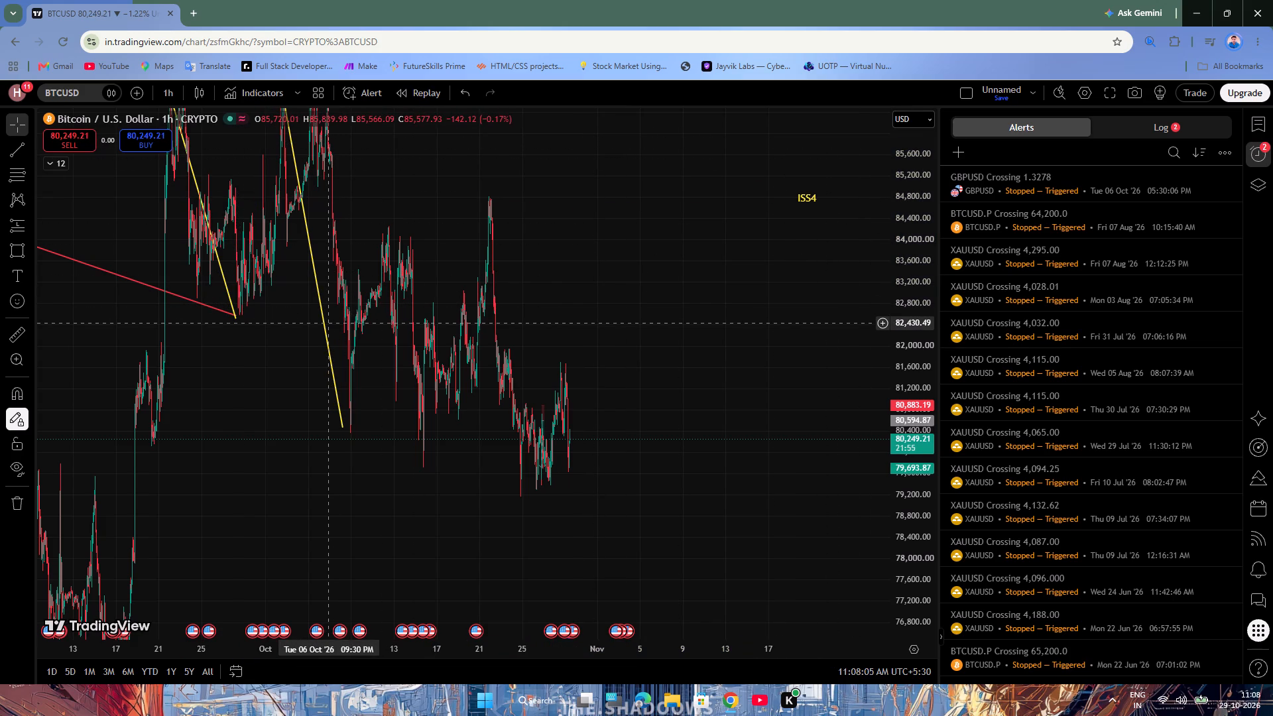
{"action": "left_click", "coordinate": [322, 327]}
{"action": "left_click", "coordinate": [869, 126]}
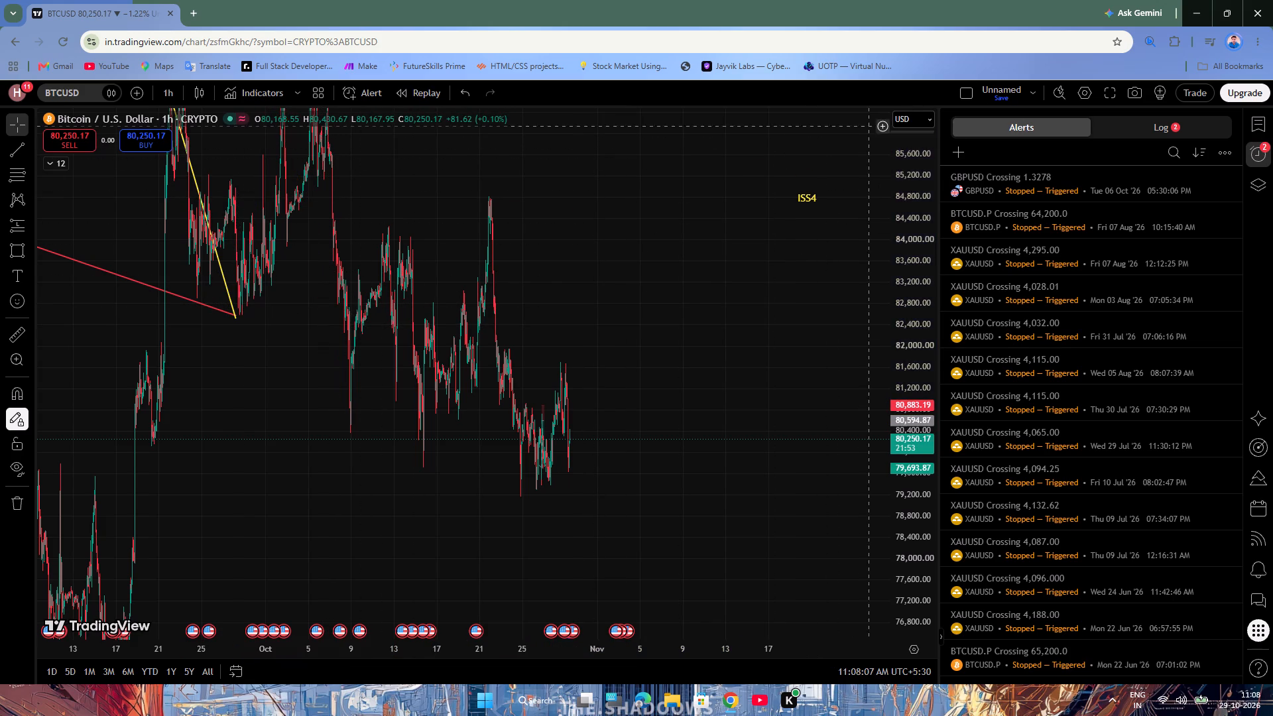
{"action": "left_click_drag", "start_coordinate": [589, 188], "coordinate": [675, 350]}
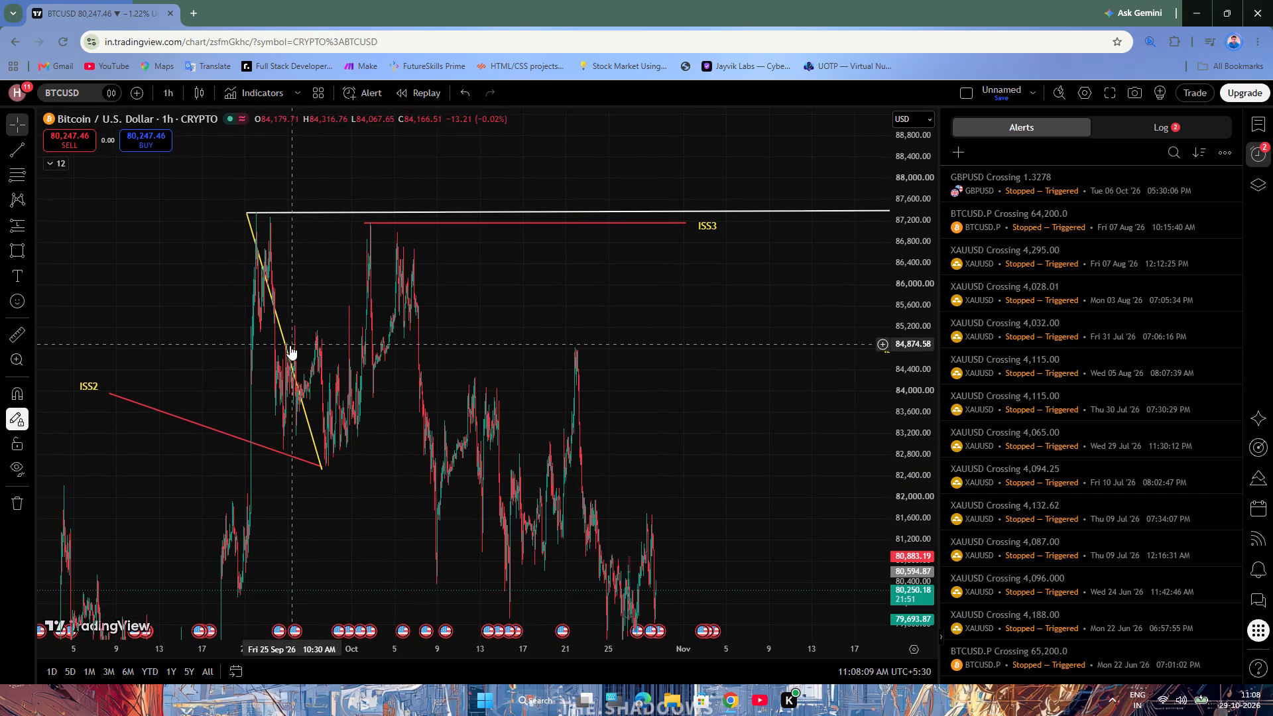
{"action": "left_click", "coordinate": [285, 349]}
{"action": "left_click", "coordinate": [870, 119]}
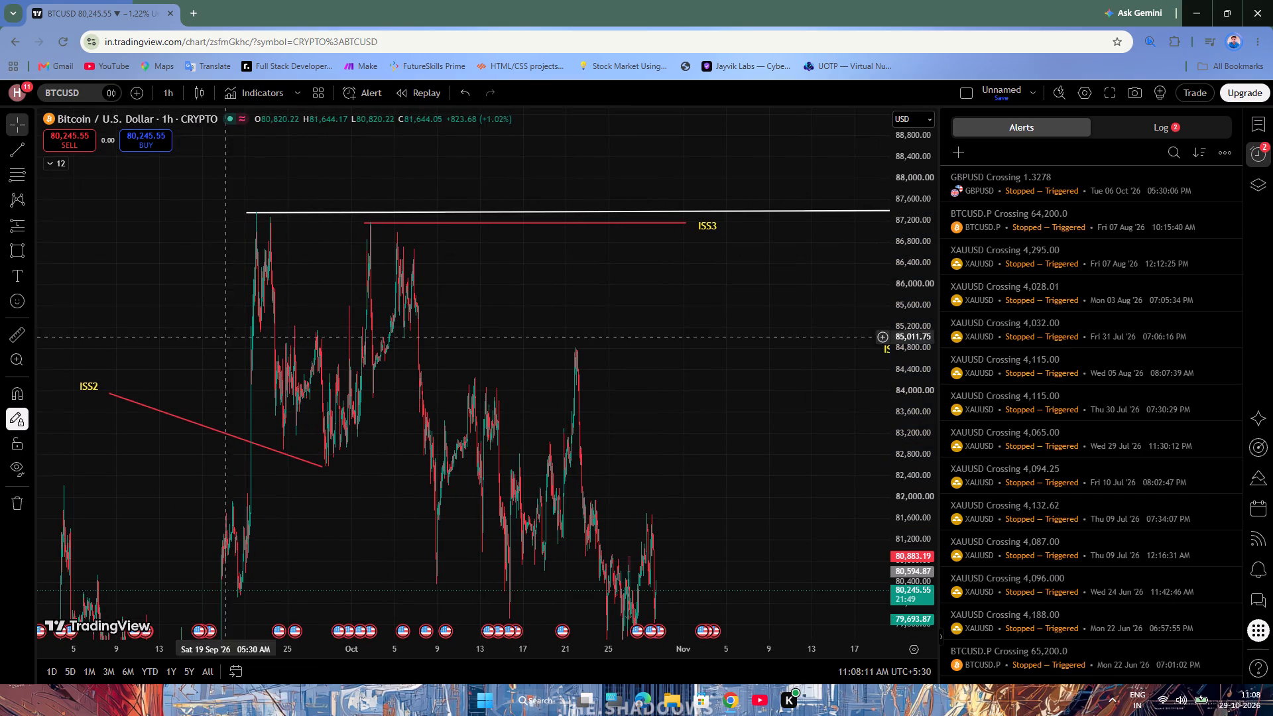
Delete the red lines leading to the ISS2 and ISS3 labels, keeping the labels.
{"action": "left_click", "coordinate": [183, 418]}
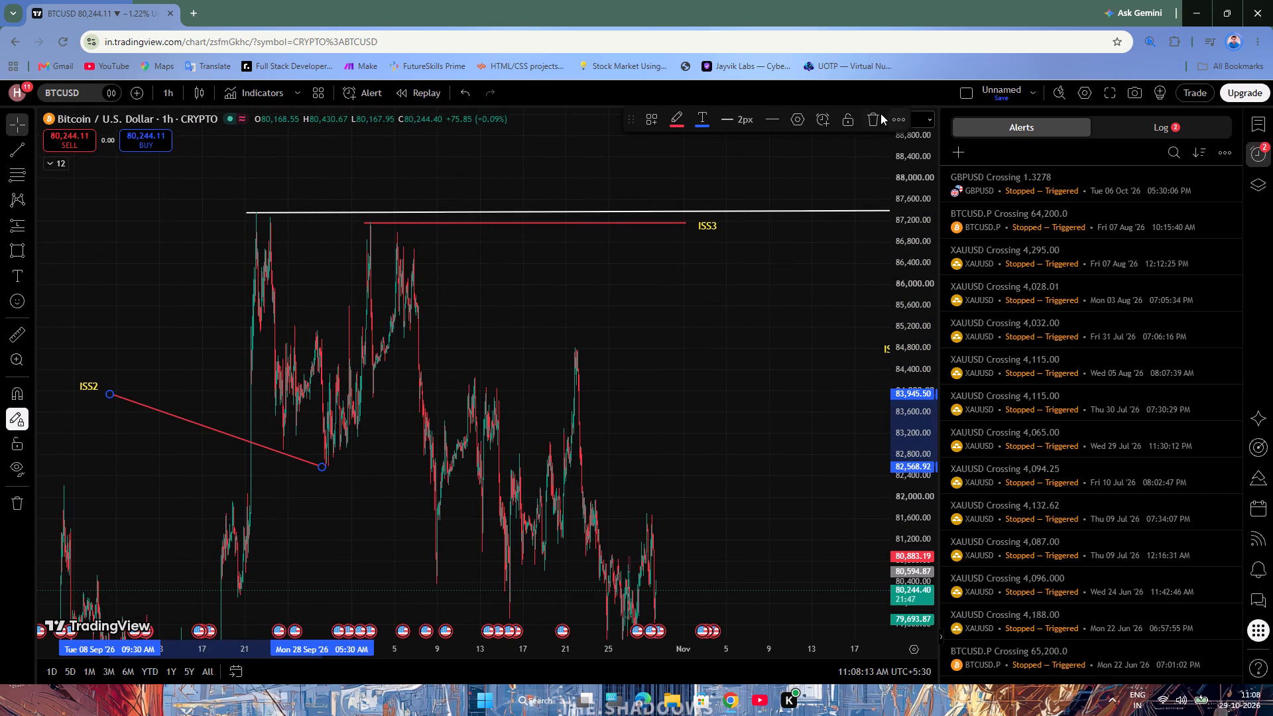
{"action": "left_click", "coordinate": [868, 115]}
{"action": "double_click", "coordinate": [673, 224]}
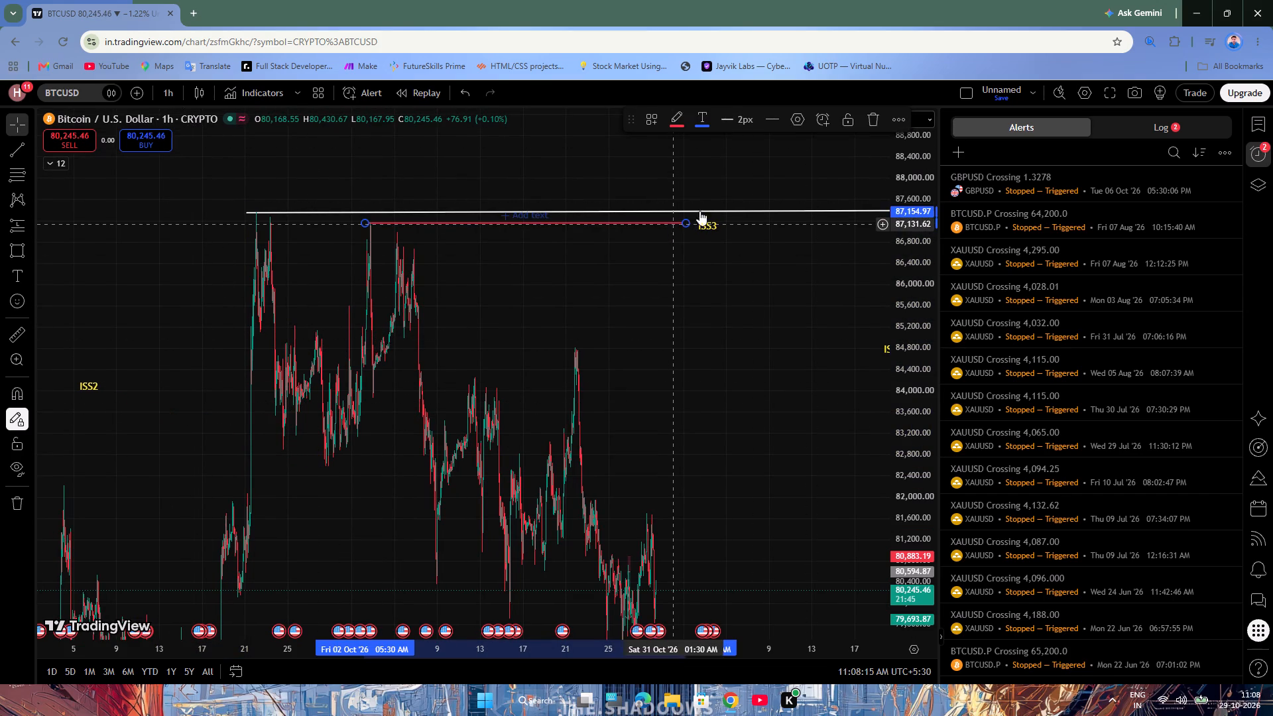
{"action": "left_click", "coordinate": [746, 198]}
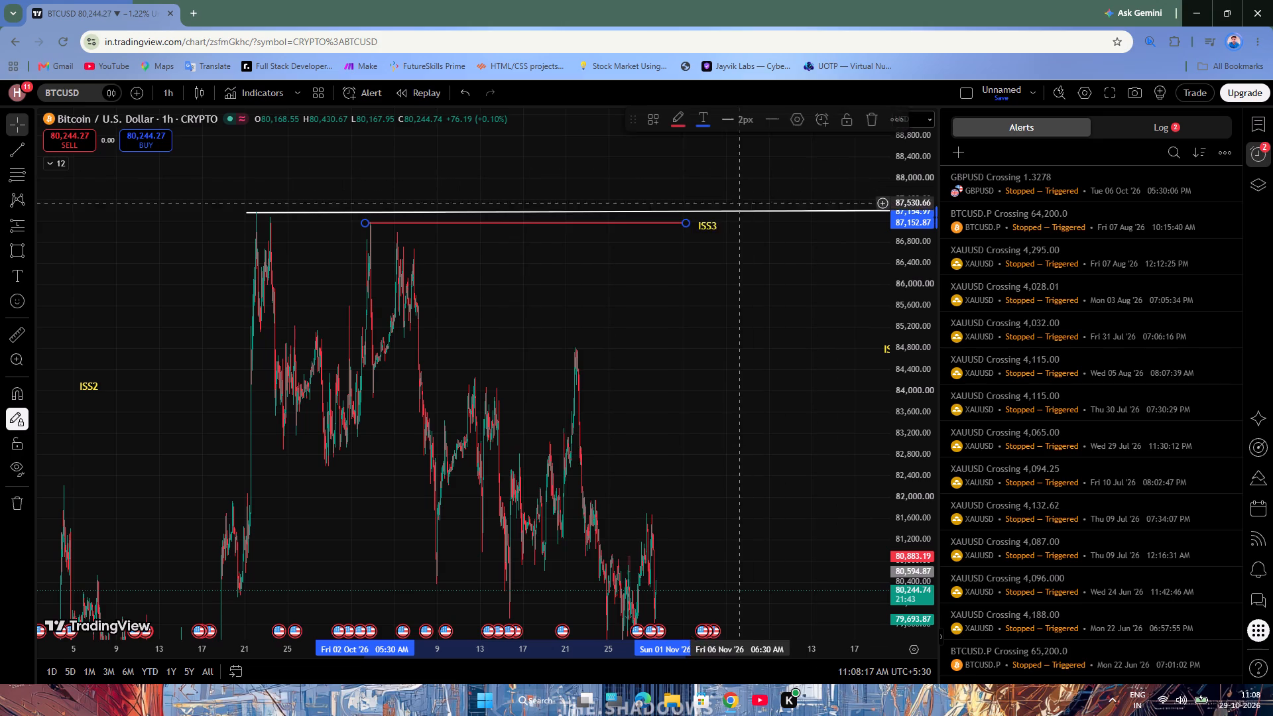
{"action": "left_click", "coordinate": [874, 116]}
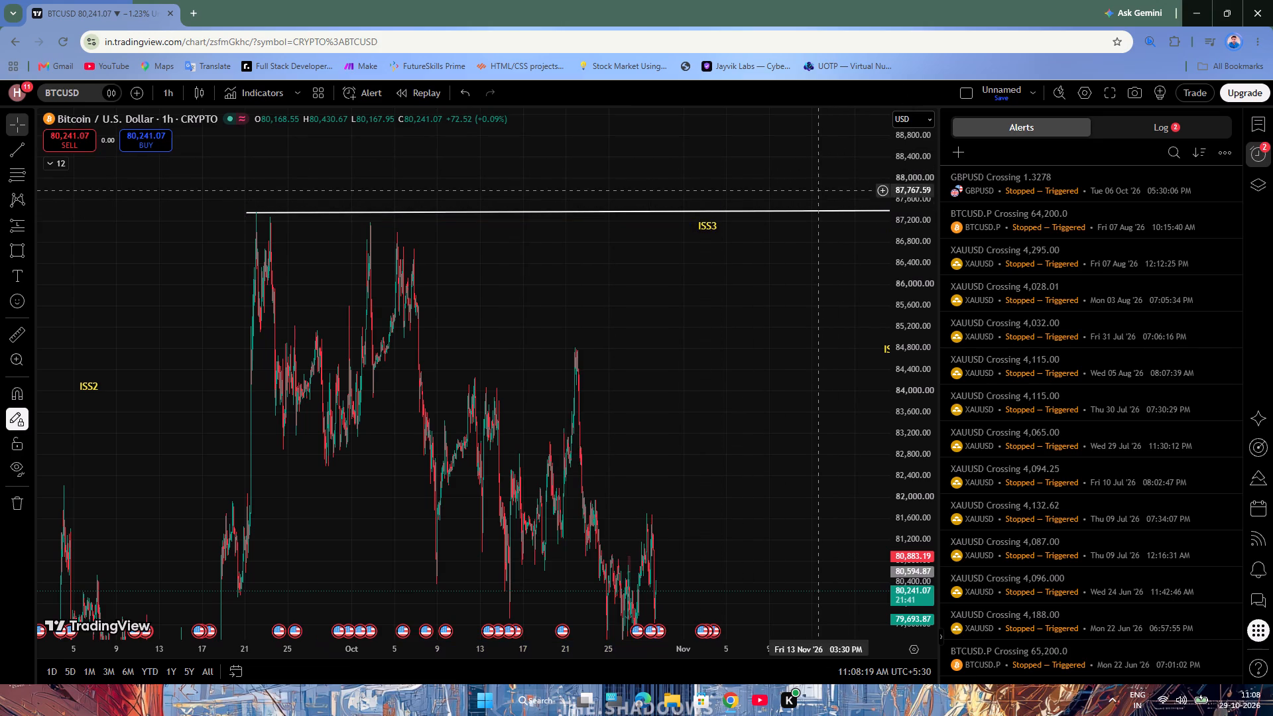
Delete the long white line across the late September high, just above the ISS3 label.
{"action": "left_click", "coordinate": [821, 209]}
{"action": "left_click", "coordinate": [866, 121]}
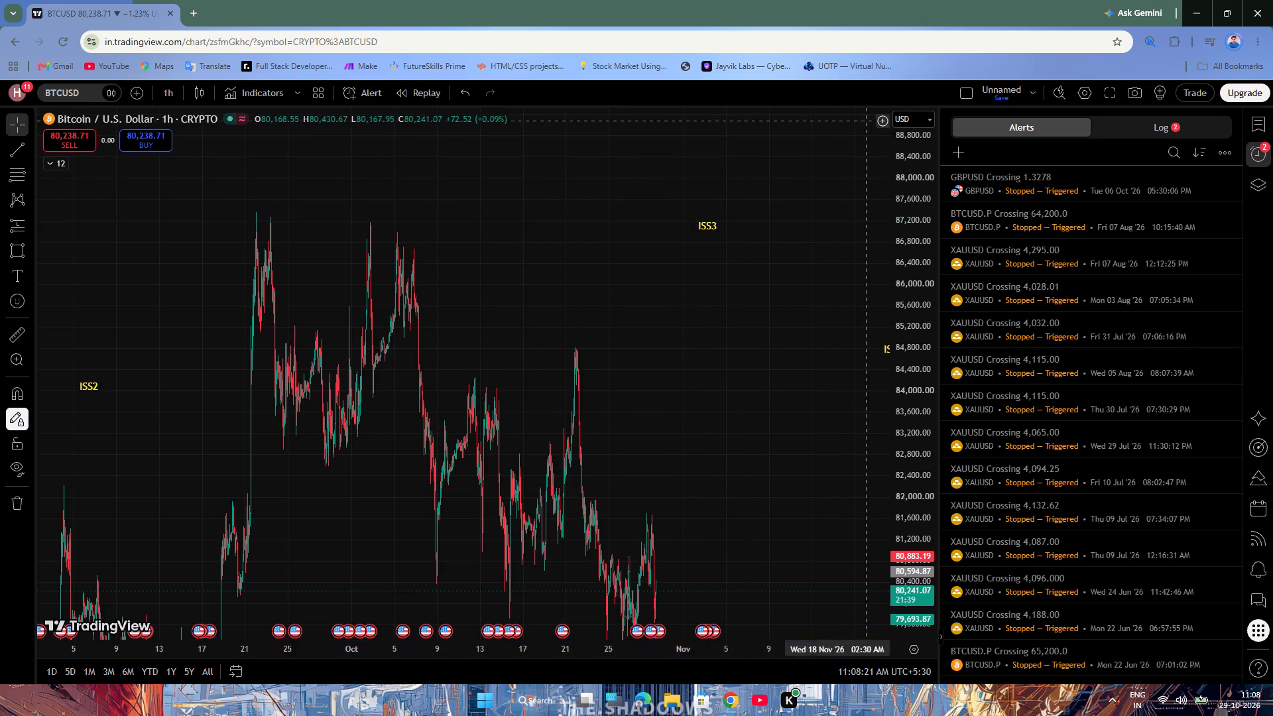
Examine the price swings from the late August highs to the mid-September low around the remaining green zone.
{"action": "scroll", "coordinate": [709, 226], "scroll_direction": "down", "scroll_amount": 4}
{"action": "left_click_drag", "start_coordinate": [745, 335], "coordinate": [752, 94]}
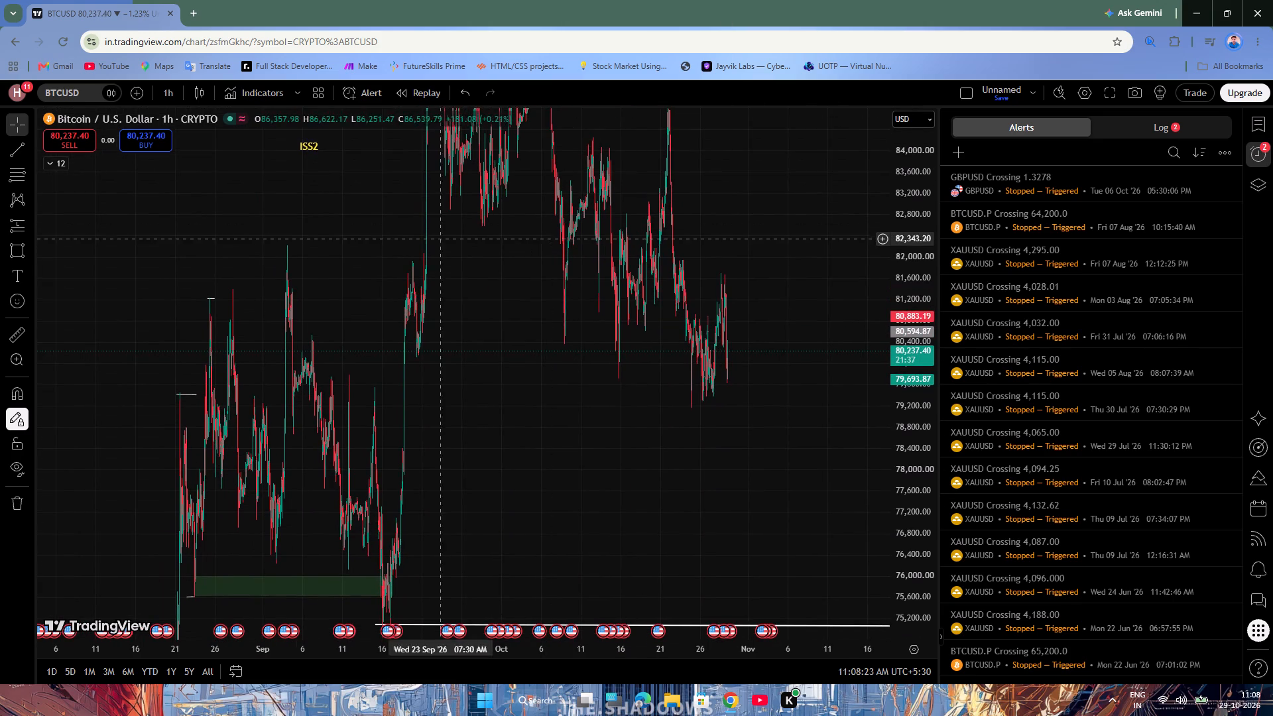
{"action": "left_click_drag", "start_coordinate": [337, 231], "coordinate": [823, 152]}
{"action": "scroll", "coordinate": [555, 259], "scroll_direction": "up", "scroll_amount": 11}
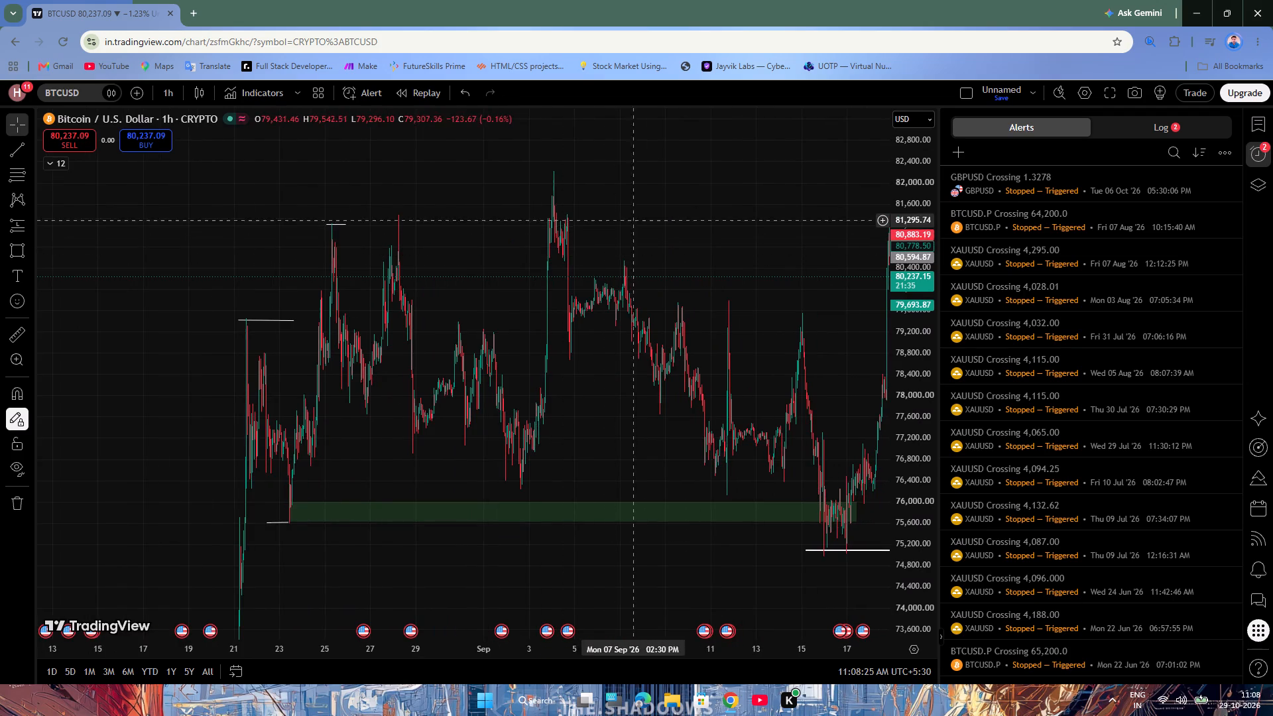
{"action": "left_click_drag", "start_coordinate": [641, 218], "coordinate": [846, 196]}
{"action": "scroll", "coordinate": [261, 290], "scroll_direction": "up", "scroll_amount": 7}
{"action": "left_click_drag", "start_coordinate": [428, 202], "coordinate": [230, 317]}
{"action": "scroll", "coordinate": [233, 316], "scroll_direction": "down", "scroll_amount": 3}
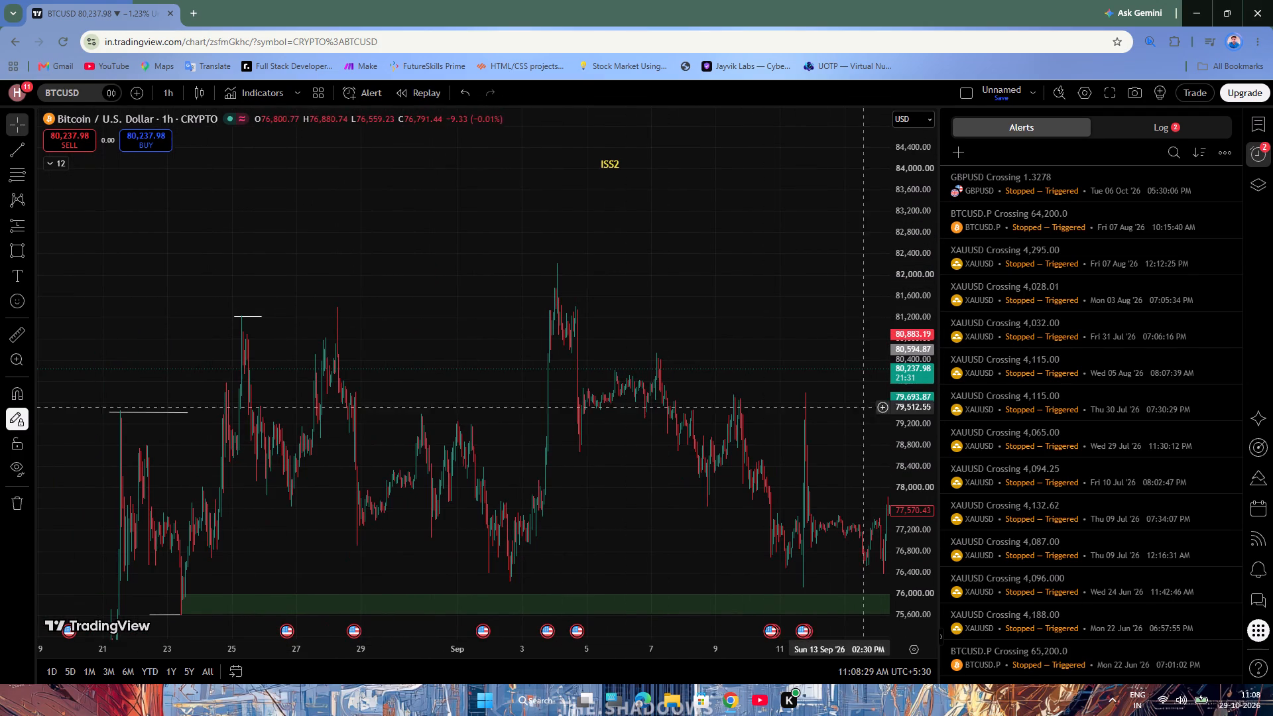
{"action": "left_click_drag", "start_coordinate": [906, 507], "coordinate": [867, 336]}
{"action": "scroll", "coordinate": [396, 375], "scroll_direction": "up", "scroll_amount": 6}
{"action": "left_click_drag", "start_coordinate": [422, 245], "coordinate": [534, 220]}
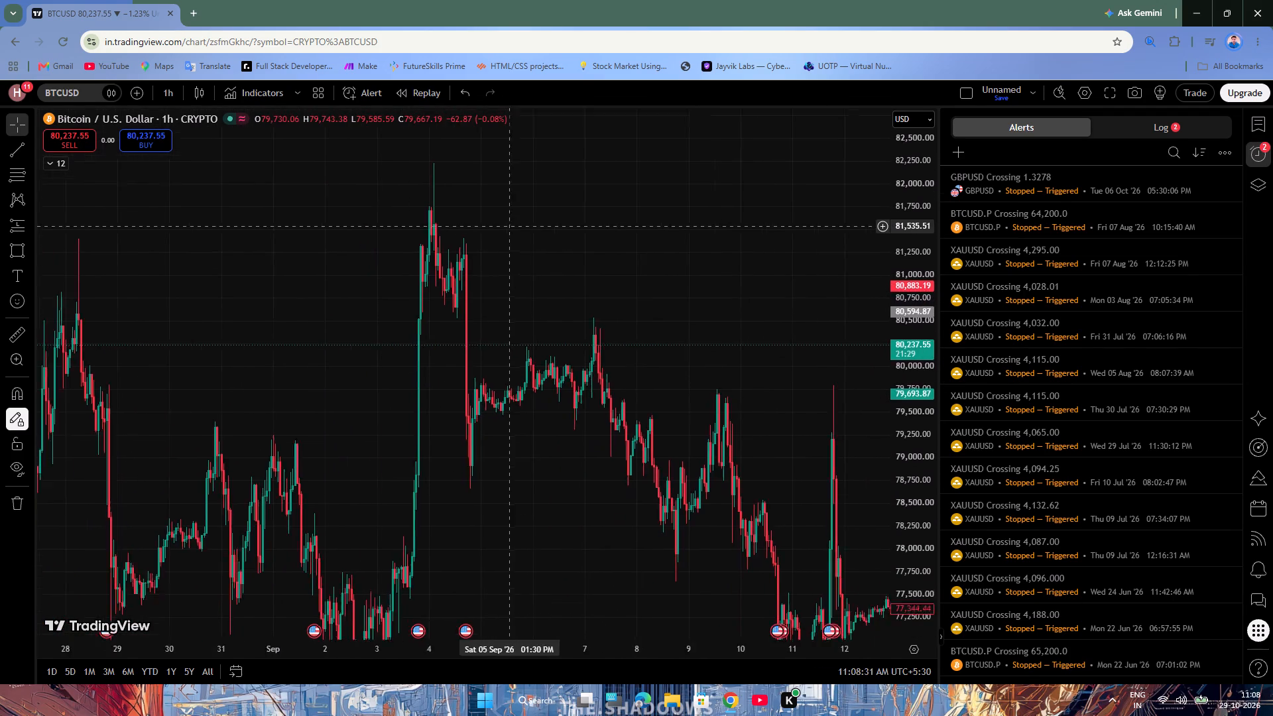
{"action": "left_click_drag", "start_coordinate": [534, 220], "coordinate": [566, 93]}
{"action": "scroll", "coordinate": [574, 294], "scroll_direction": "down", "scroll_amount": 3}
{"action": "left_click_drag", "start_coordinate": [722, 198], "coordinate": [574, 333]}
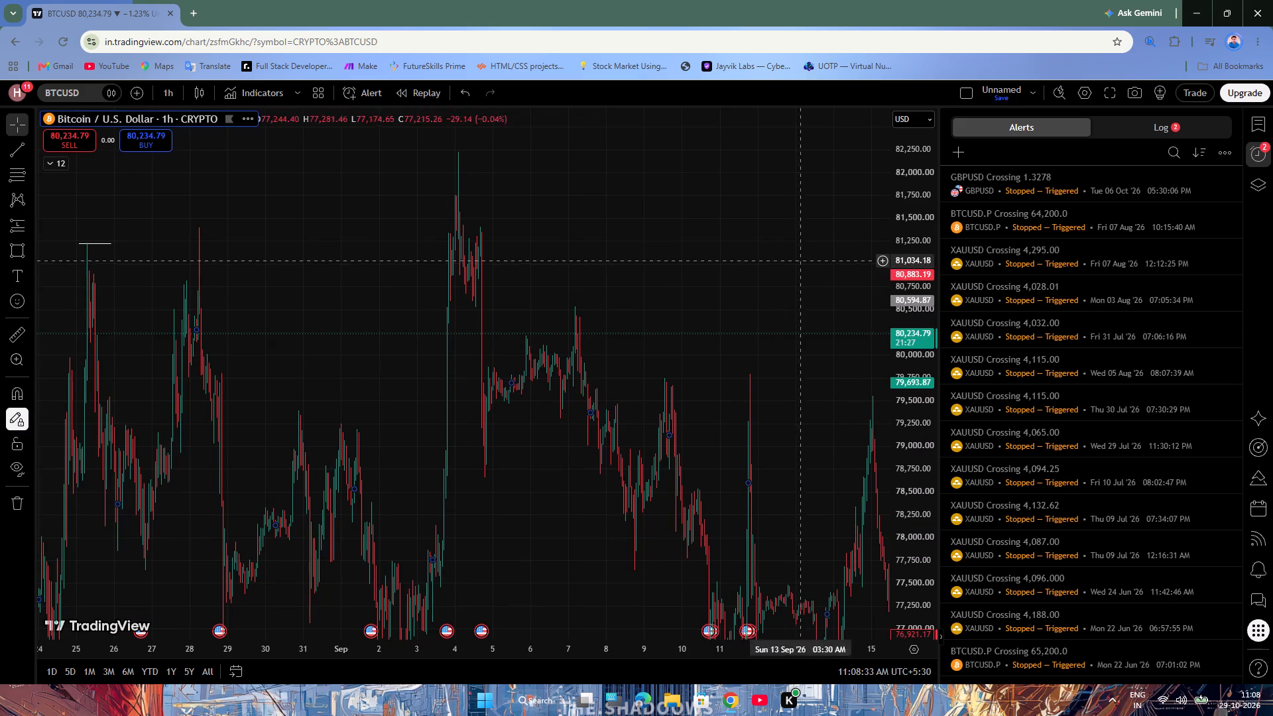
{"action": "left_click_drag", "start_coordinate": [930, 270], "coordinate": [918, 427]}
{"action": "left_click_drag", "start_coordinate": [690, 260], "coordinate": [654, 192]}
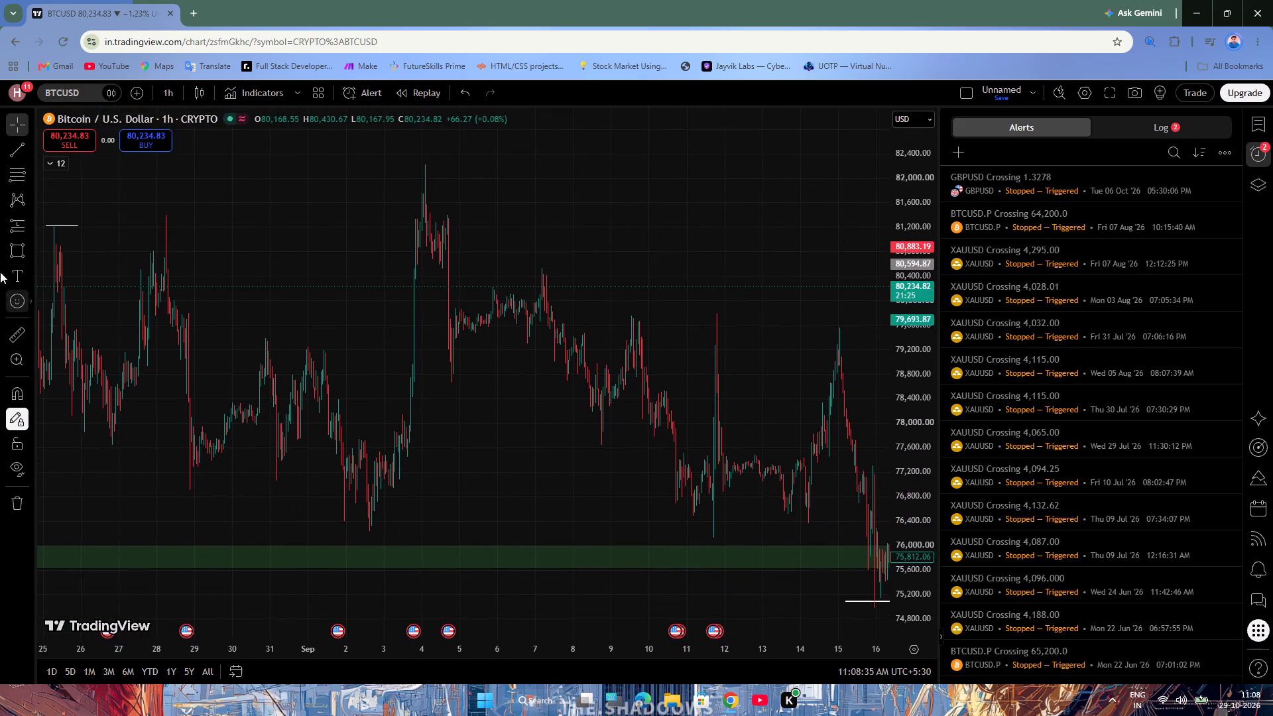
Draw a short trend line at the 4 September swing high near 82,220, spanning 2 to 4 September.
{"action": "left_click", "coordinate": [9, 150]}
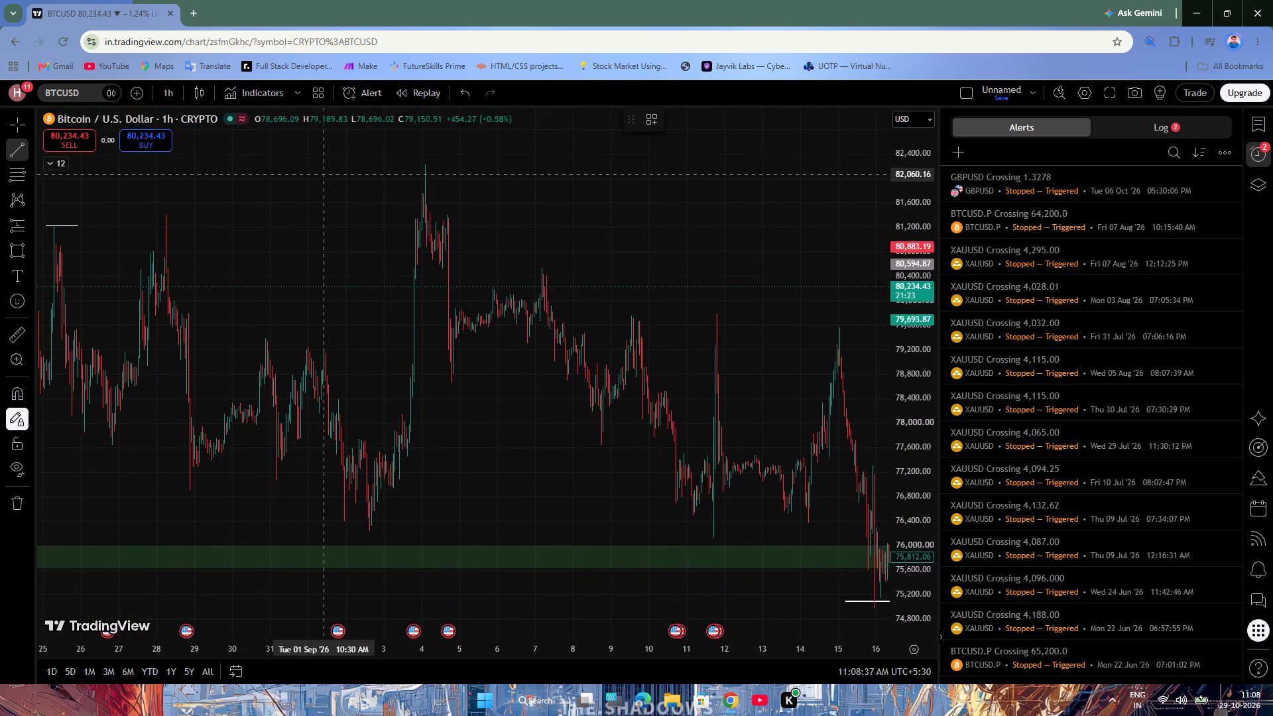
{"action": "left_click", "coordinate": [371, 165]}
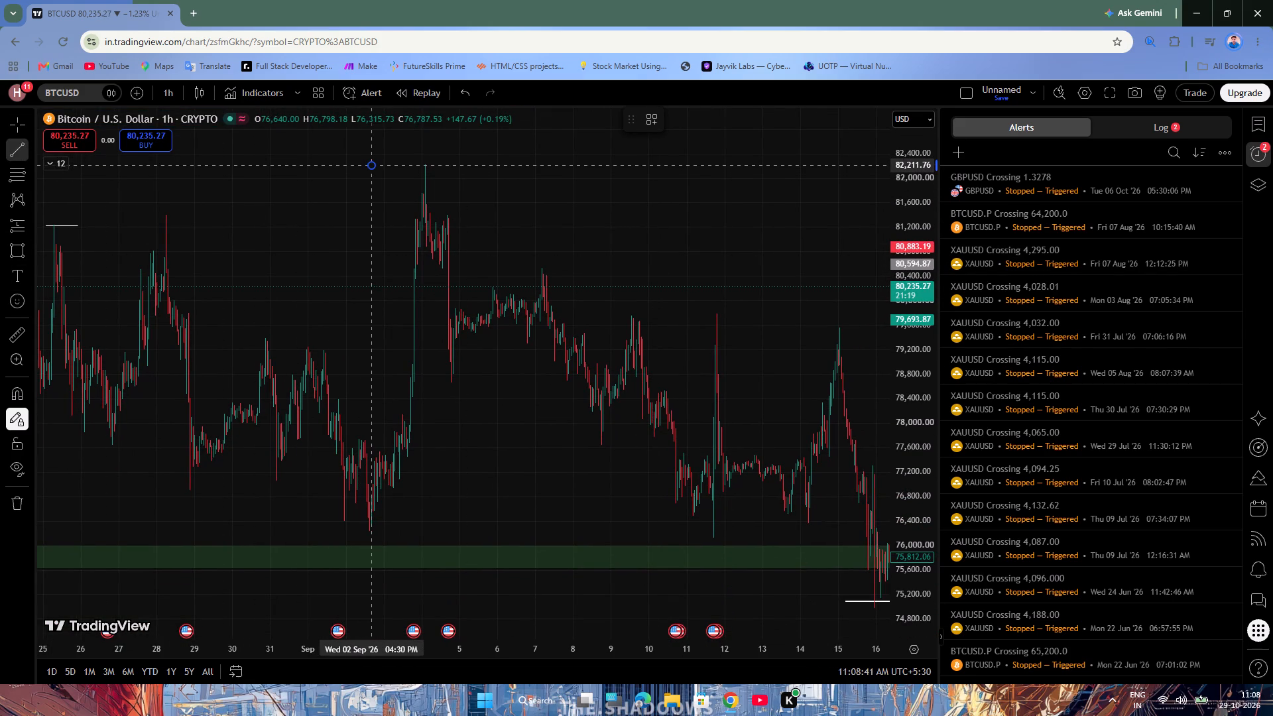
{"action": "left_click", "coordinate": [446, 164]}
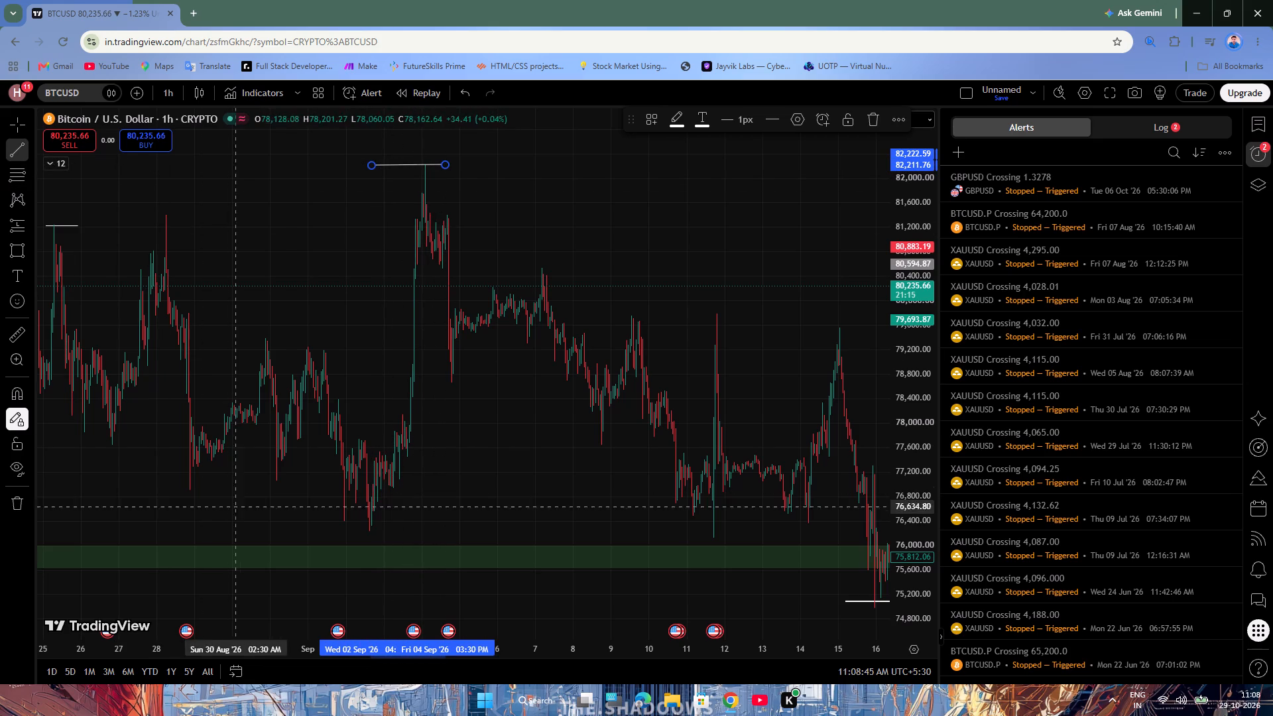
Draw a short trend line at the pullback low near 76,240, spanning 1 to 3 September, and leave the tool.
{"action": "left_click", "coordinate": [336, 531]}
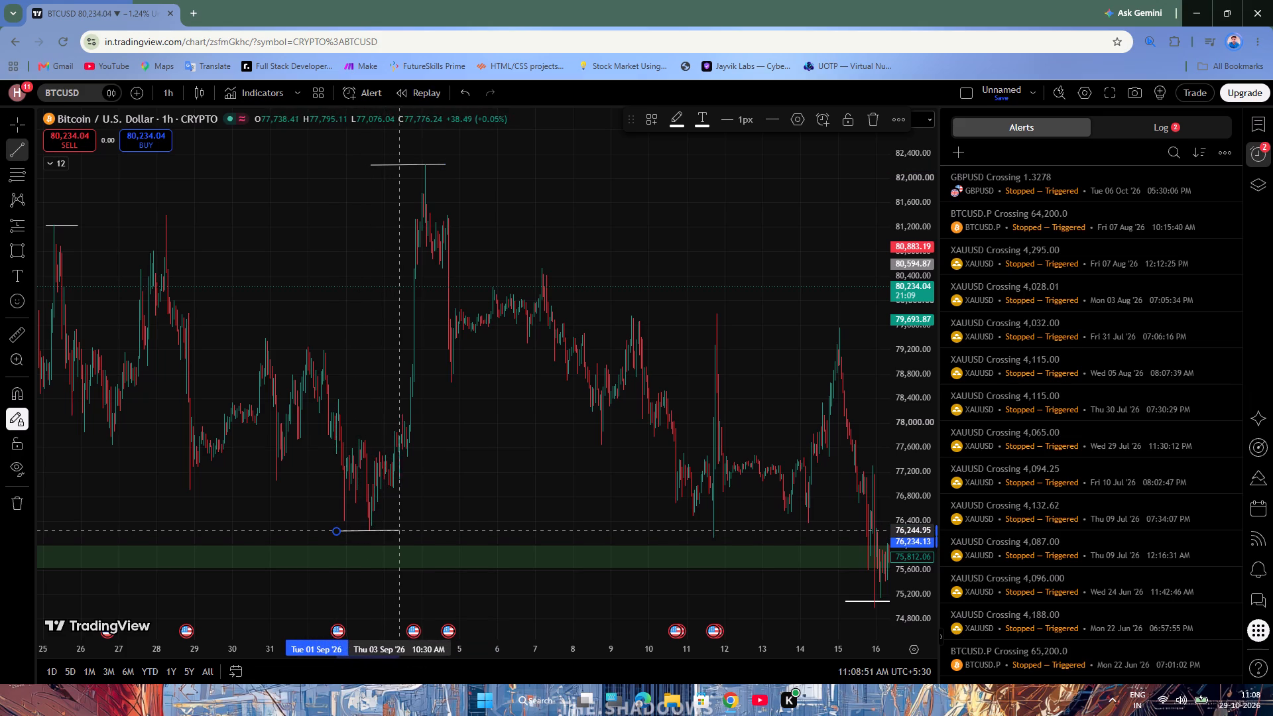
{"action": "left_click", "coordinate": [401, 530]}
{"action": "left_click", "coordinate": [15, 127]}
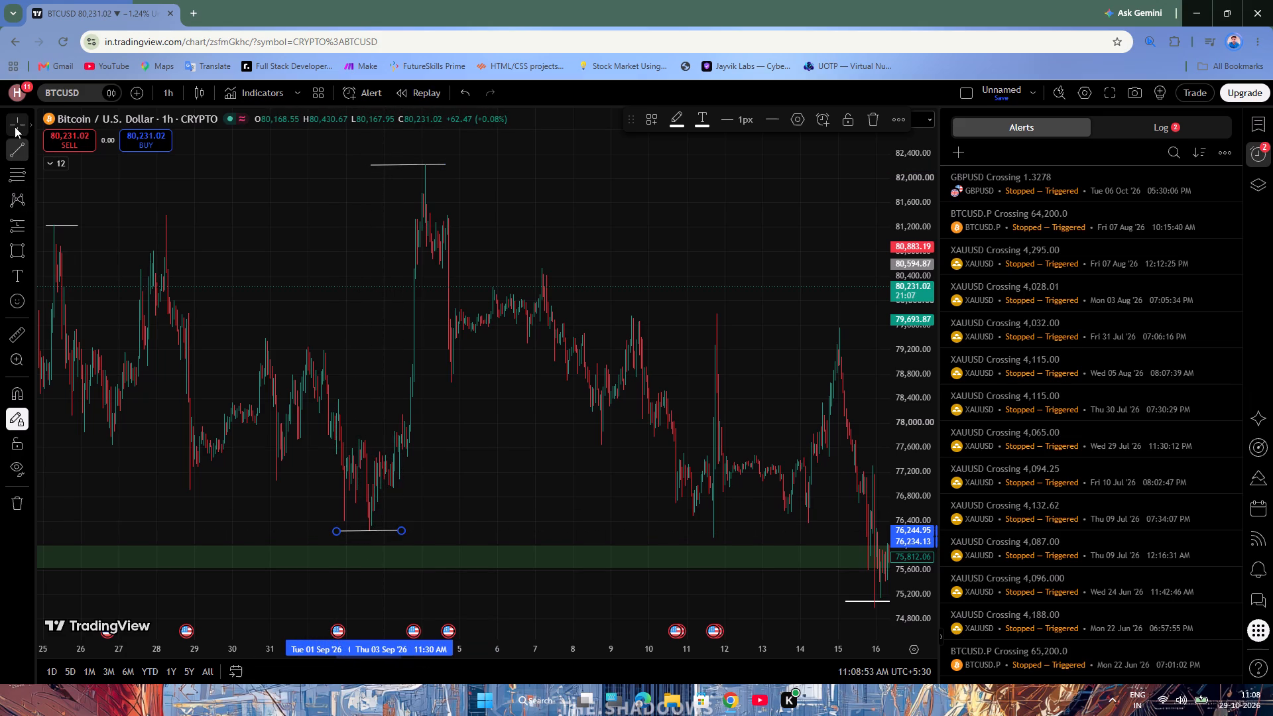
Examine the September price swings from the 4 September high through the mid-September low to the following rally.
{"action": "left_click_drag", "start_coordinate": [475, 413], "coordinate": [400, 241]}
{"action": "scroll", "coordinate": [429, 444], "scroll_direction": "up", "scroll_amount": 13}
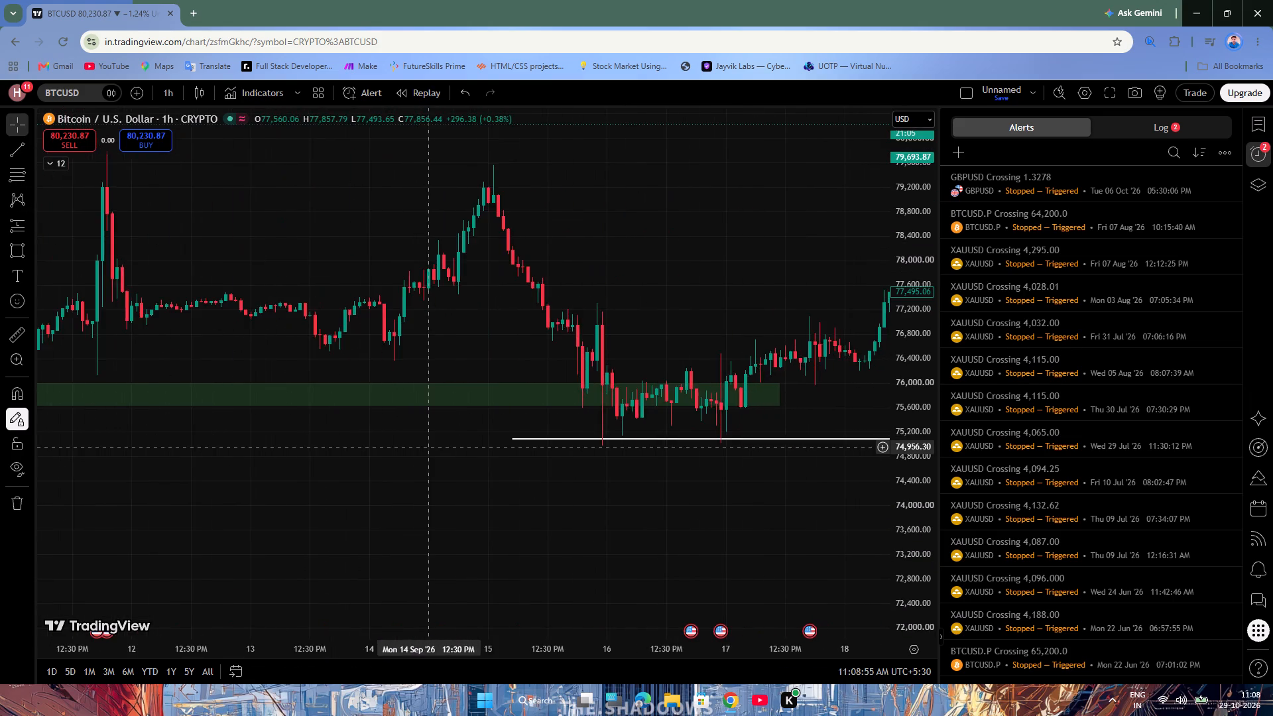
{"action": "scroll", "coordinate": [430, 447], "scroll_direction": "down", "scroll_amount": 16}
{"action": "left_click_drag", "start_coordinate": [855, 265], "coordinate": [457, 434]}
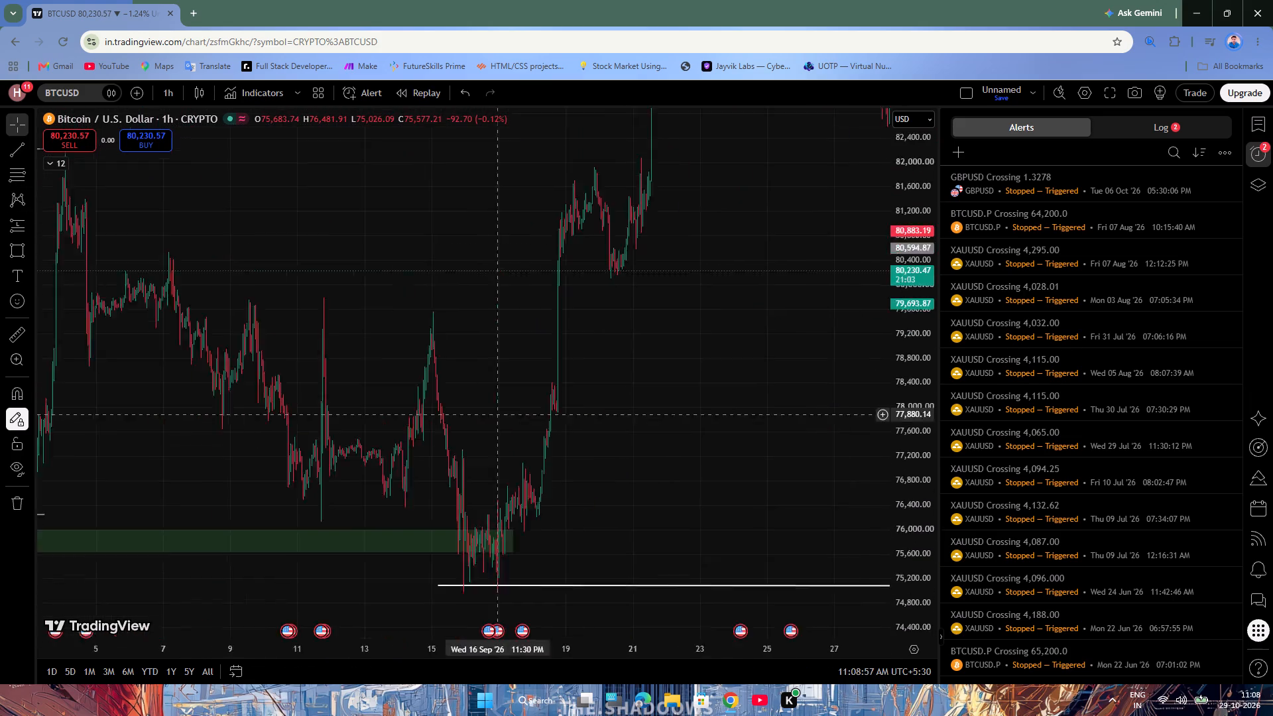
{"action": "left_click_drag", "start_coordinate": [457, 434], "coordinate": [670, 440]}
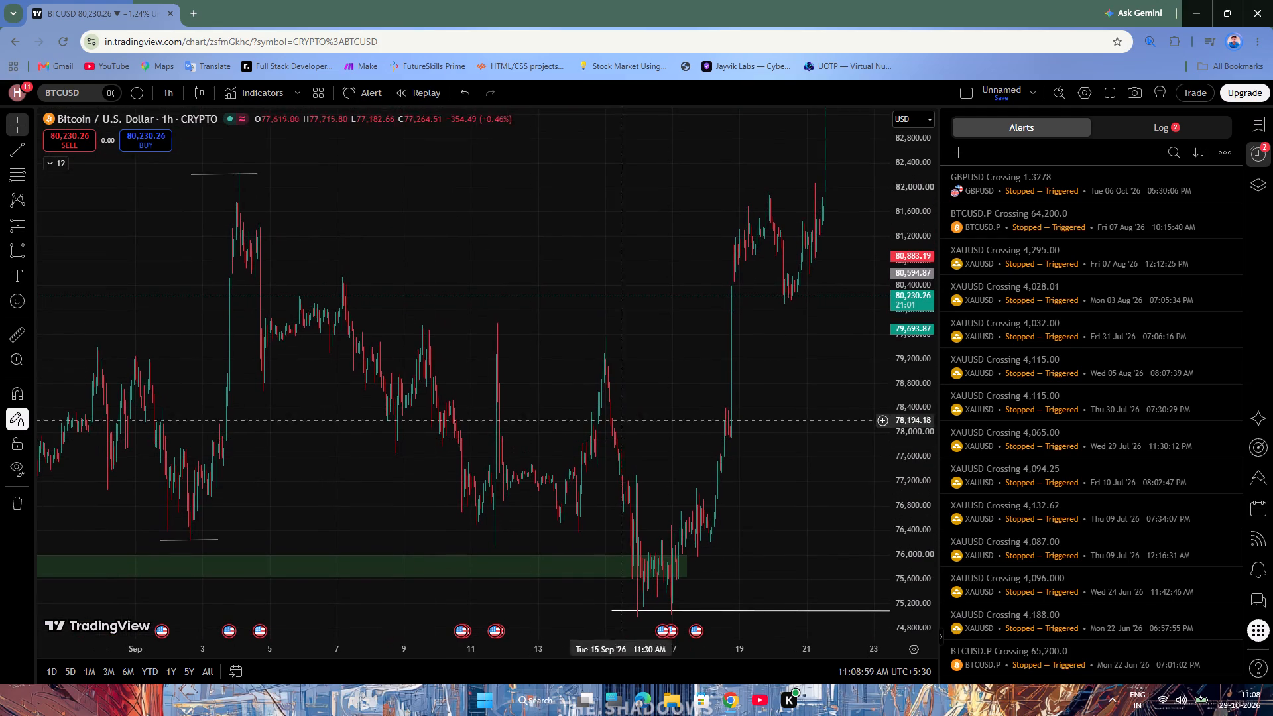
{"action": "left_click_drag", "start_coordinate": [536, 248], "coordinate": [614, 196]}
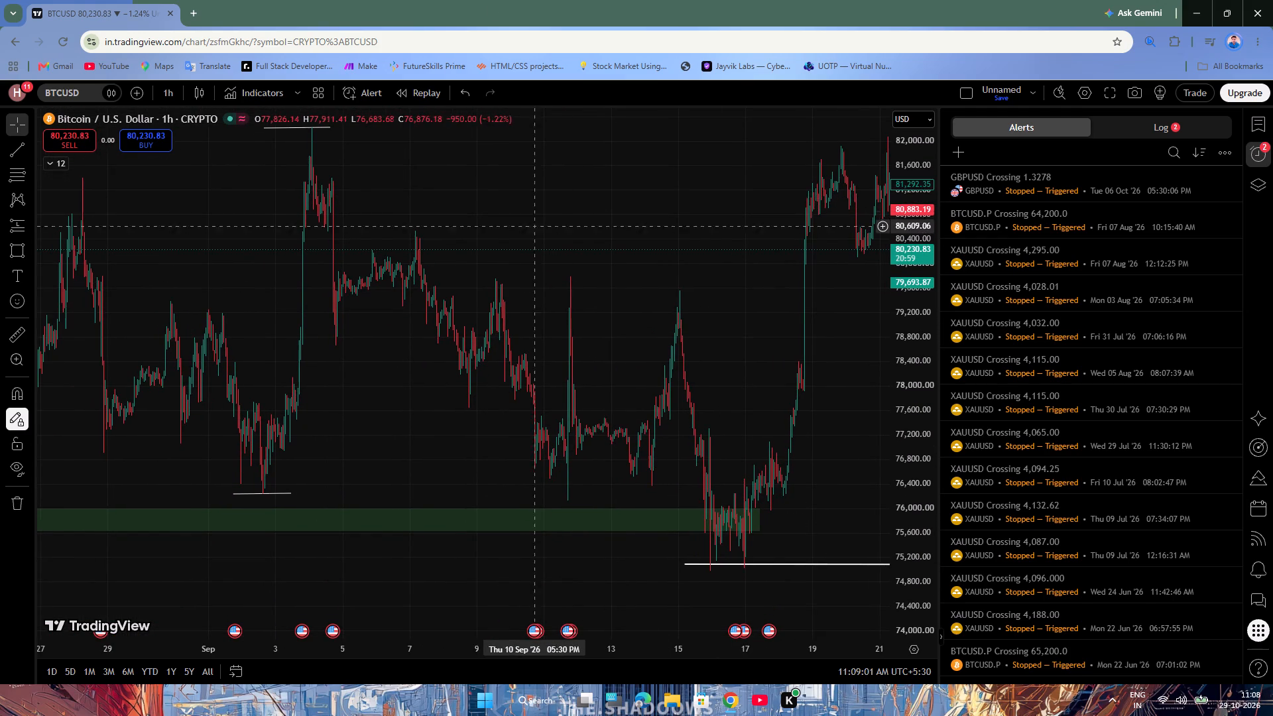
{"action": "left_click_drag", "start_coordinate": [485, 235], "coordinate": [552, 292]}
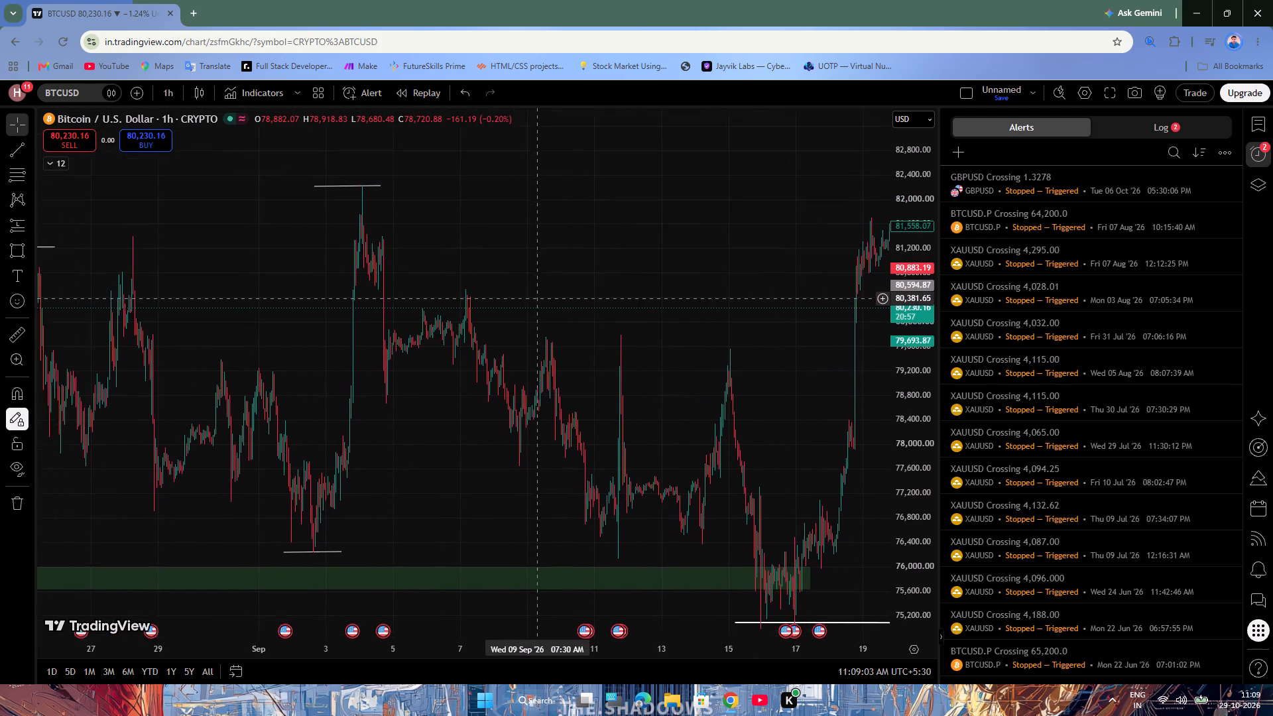
{"action": "left_click_drag", "start_coordinate": [552, 292], "coordinate": [599, 279]}
{"action": "left_click_drag", "start_coordinate": [601, 279], "coordinate": [263, 316]}
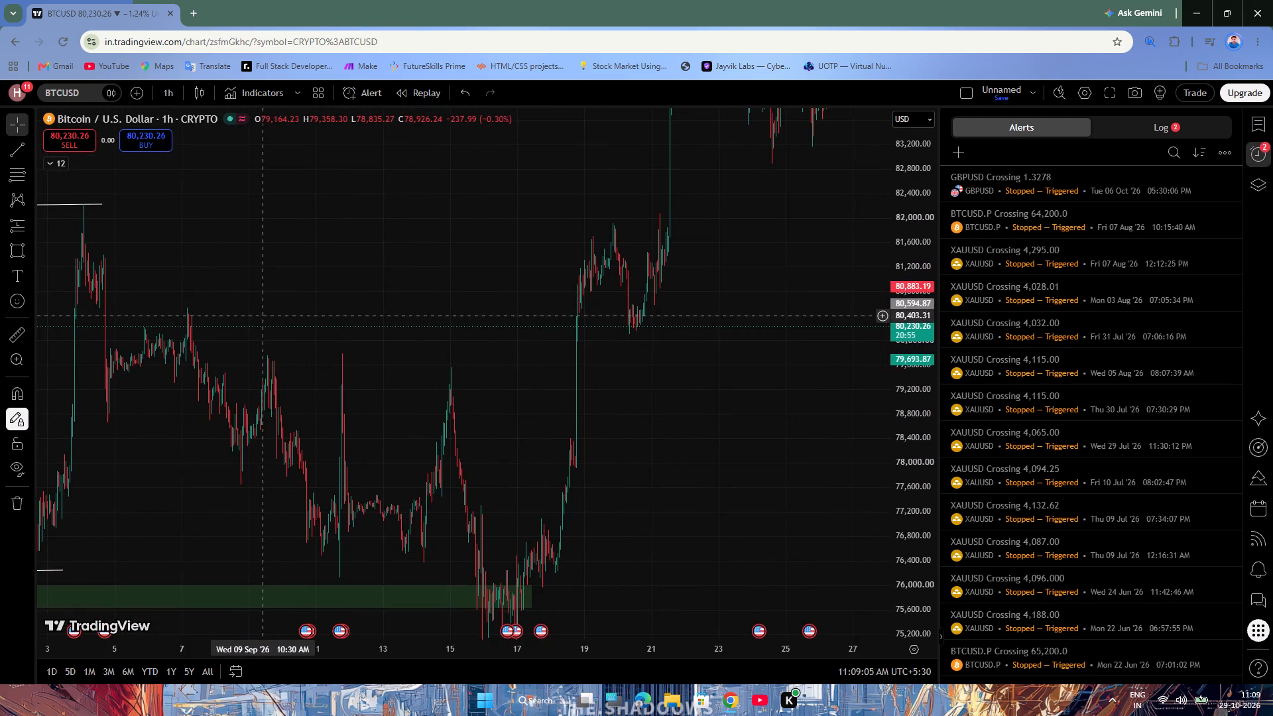
{"action": "left_click_drag", "start_coordinate": [263, 316], "coordinate": [0, 225]}
Delete the long white line starting 15 September at the mid-September low, just below the green zone.
{"action": "scroll", "coordinate": [269, 312], "scroll_direction": "down", "scroll_amount": 2}
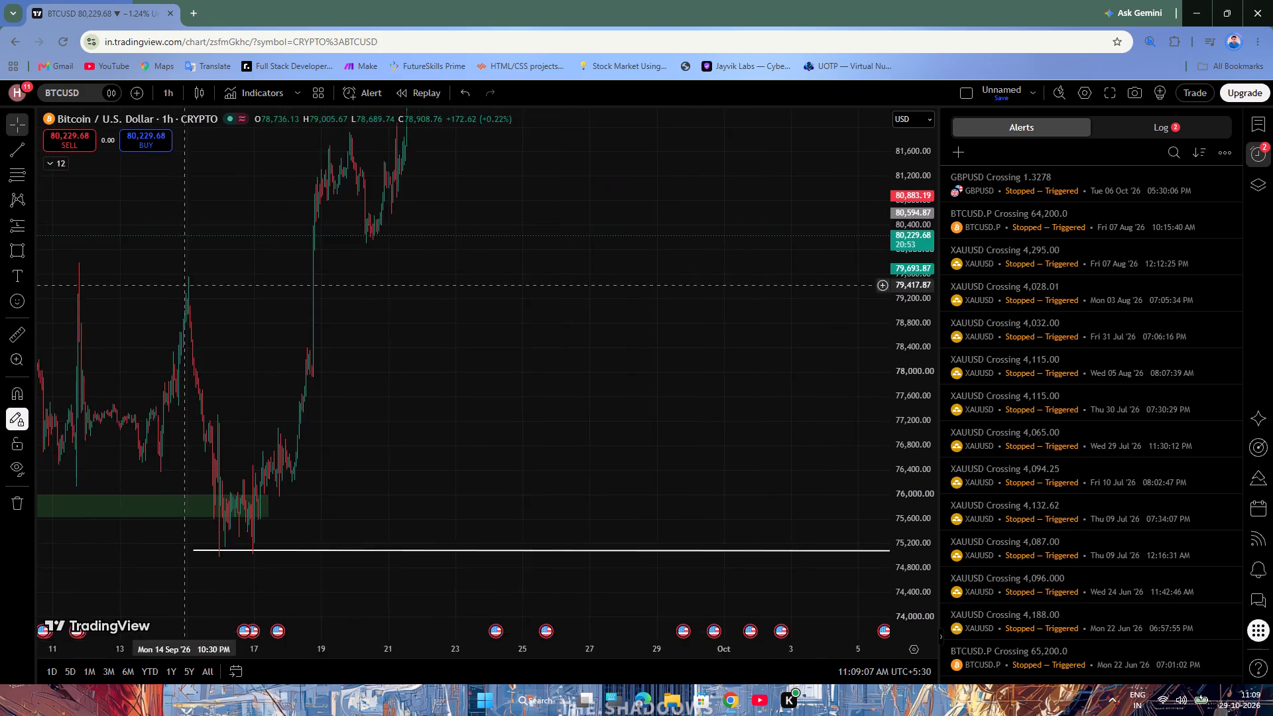
{"action": "scroll", "coordinate": [355, 333], "scroll_direction": "down", "scroll_amount": 4}
{"action": "left_click_drag", "start_coordinate": [880, 375], "coordinate": [0, 225]}
{"action": "scroll", "coordinate": [502, 266], "scroll_direction": "down", "scroll_amount": 8}
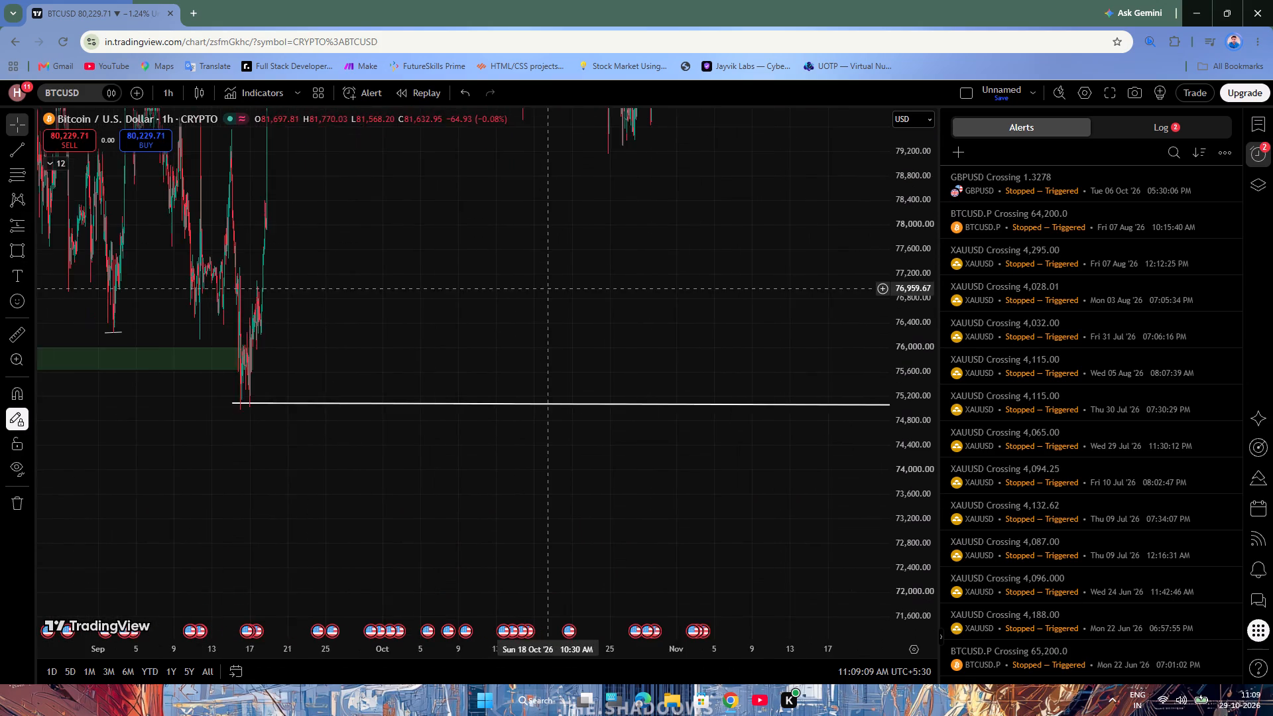
{"action": "scroll", "coordinate": [548, 288], "scroll_direction": "down", "scroll_amount": 2}
{"action": "left_click", "coordinate": [676, 404]}
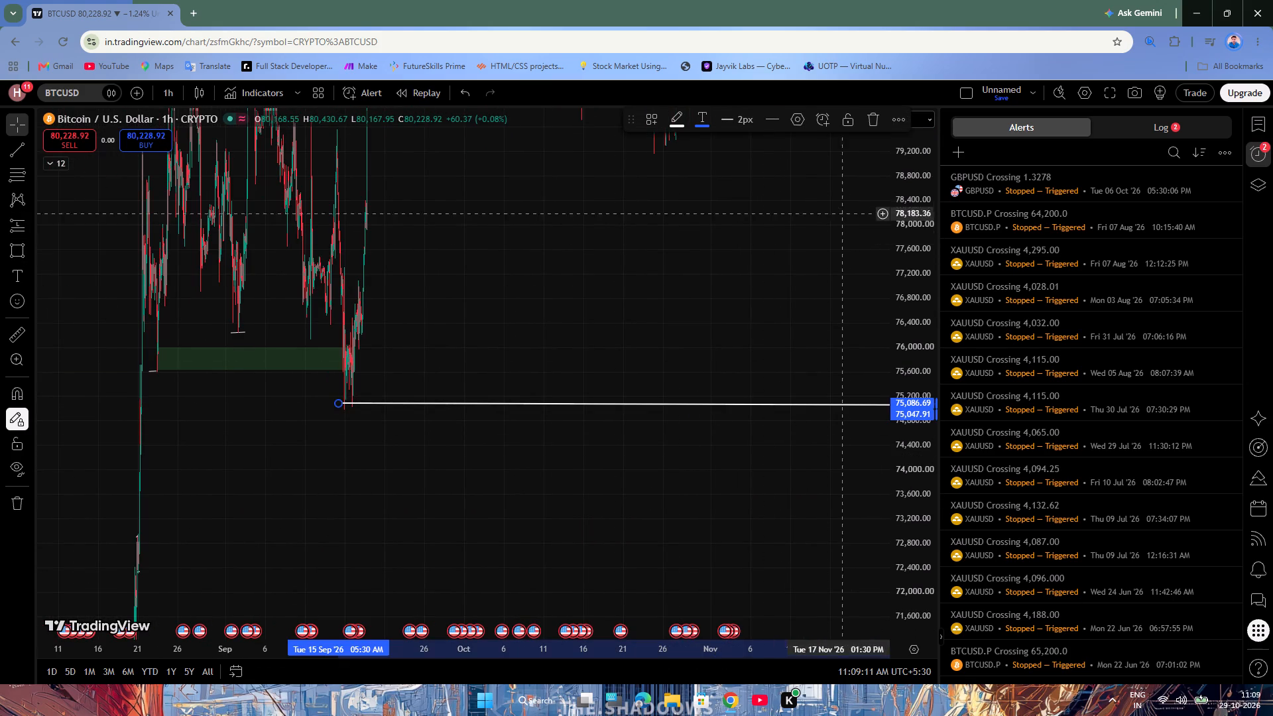
{"action": "left_click", "coordinate": [877, 125]}
Examine the candles around the mid-September low and the green zone at close and wide range.
{"action": "scroll", "coordinate": [417, 428], "scroll_direction": "up", "scroll_amount": 3}
{"action": "left_click_drag", "start_coordinate": [343, 304], "coordinate": [725, 447]}
{"action": "scroll", "coordinate": [538, 541], "scroll_direction": "up", "scroll_amount": 7}
{"action": "left_click_drag", "start_coordinate": [482, 482], "coordinate": [1036, 352]}
{"action": "scroll", "coordinate": [682, 476], "scroll_direction": "up", "scroll_amount": 10}
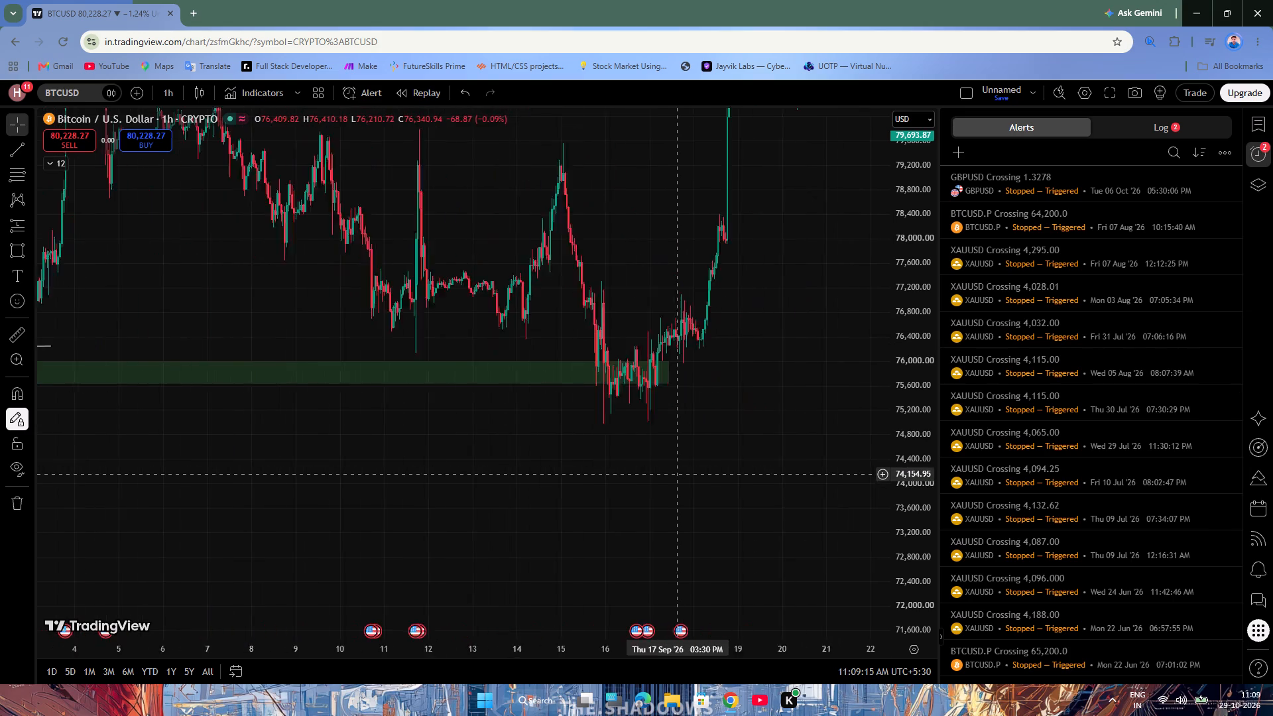
{"action": "scroll", "coordinate": [678, 474], "scroll_direction": "up", "scroll_amount": 8}
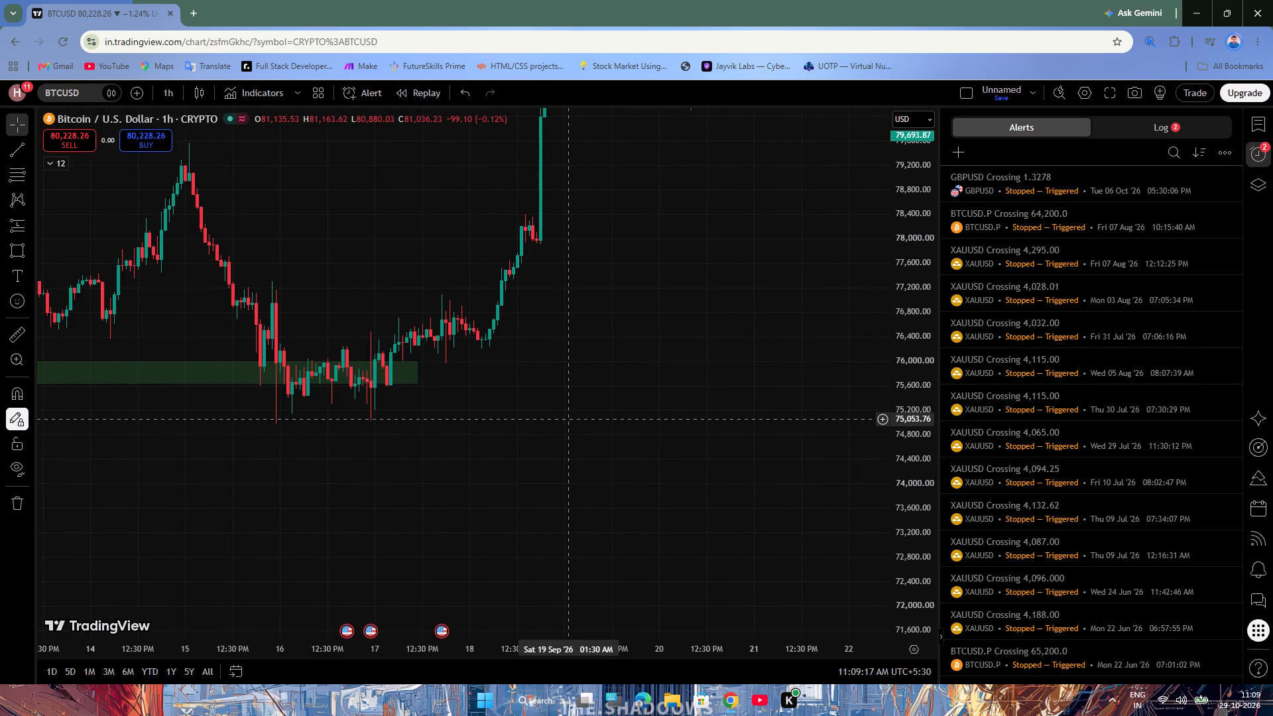
{"action": "left_click_drag", "start_coordinate": [567, 419], "coordinate": [701, 423]}
{"action": "left_click_drag", "start_coordinate": [731, 426], "coordinate": [784, 430]}
{"action": "scroll", "coordinate": [793, 427], "scroll_direction": "down", "scroll_amount": 10}
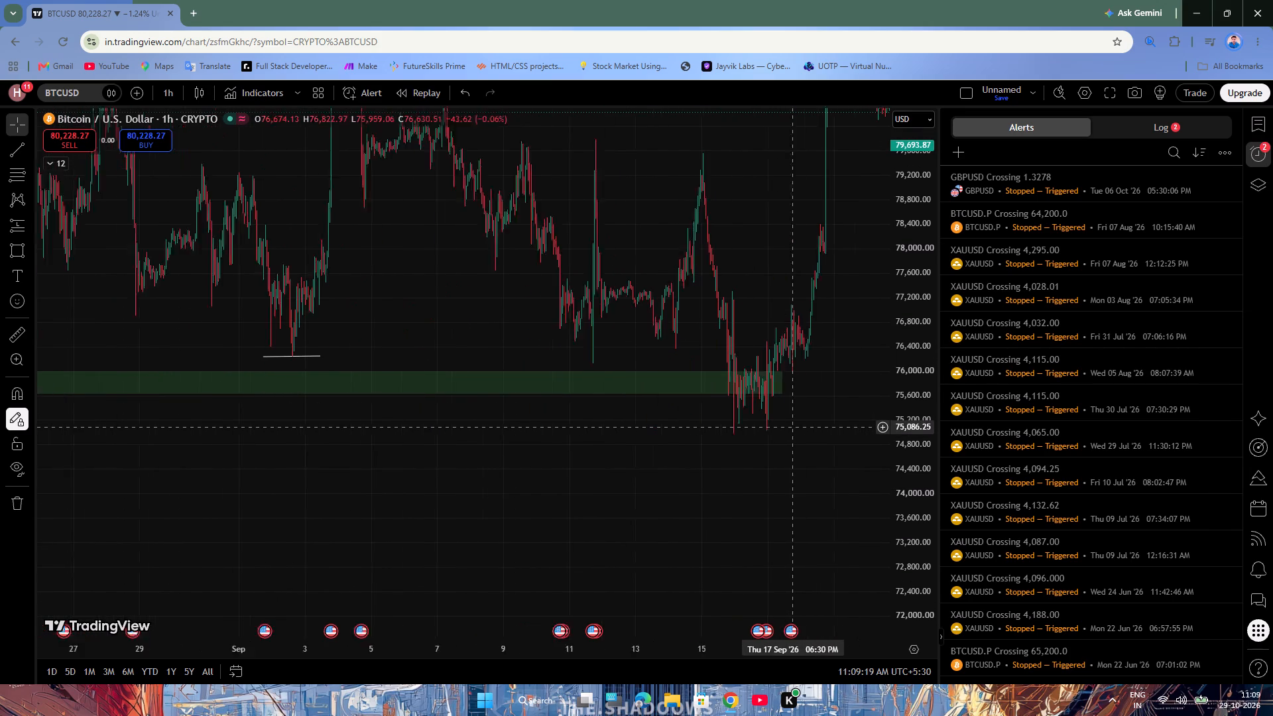
{"action": "scroll", "coordinate": [793, 427], "scroll_direction": "down", "scroll_amount": 1}
{"action": "scroll", "coordinate": [793, 427], "scroll_direction": "up", "scroll_amount": 9}
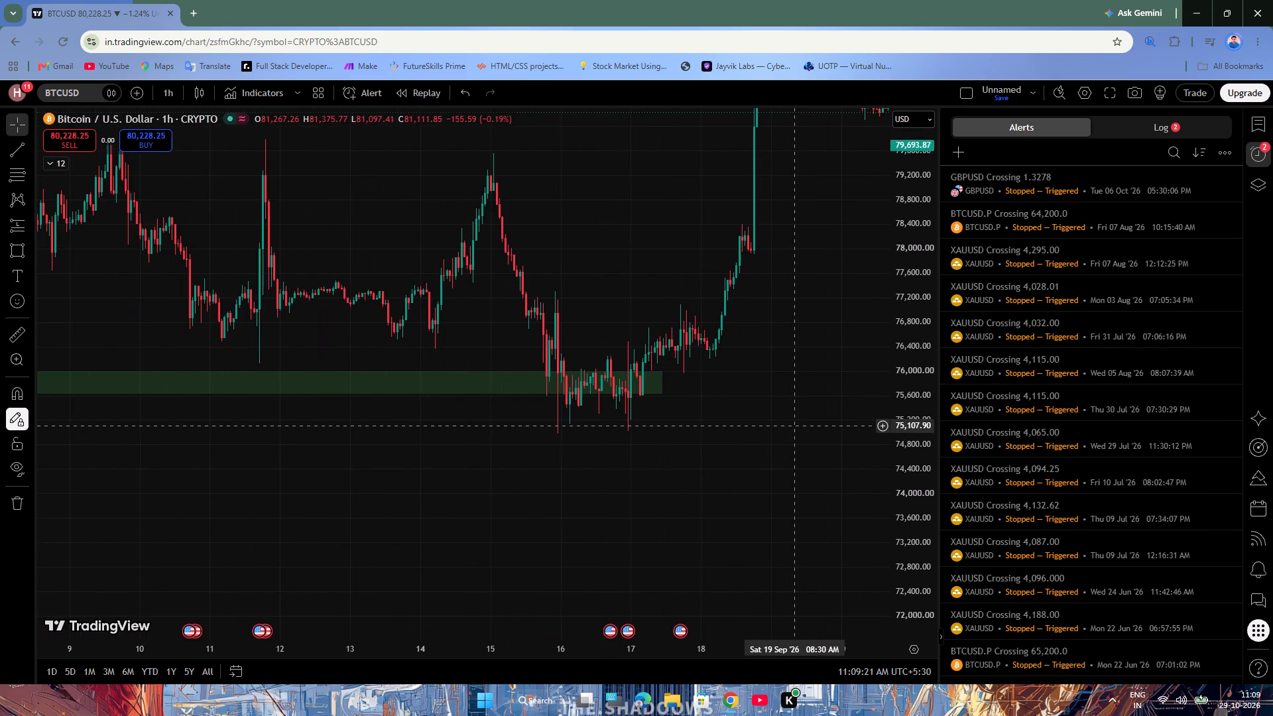
Examine the late September rally and compare it with the early September swing high and pullback low.
{"action": "left_click_drag", "start_coordinate": [798, 421], "coordinate": [351, 592]}
{"action": "scroll", "coordinate": [479, 412], "scroll_direction": "down", "scroll_amount": 7}
{"action": "left_click_drag", "start_coordinate": [776, 274], "coordinate": [624, 605]}
{"action": "scroll", "coordinate": [621, 599], "scroll_direction": "down", "scroll_amount": 11}
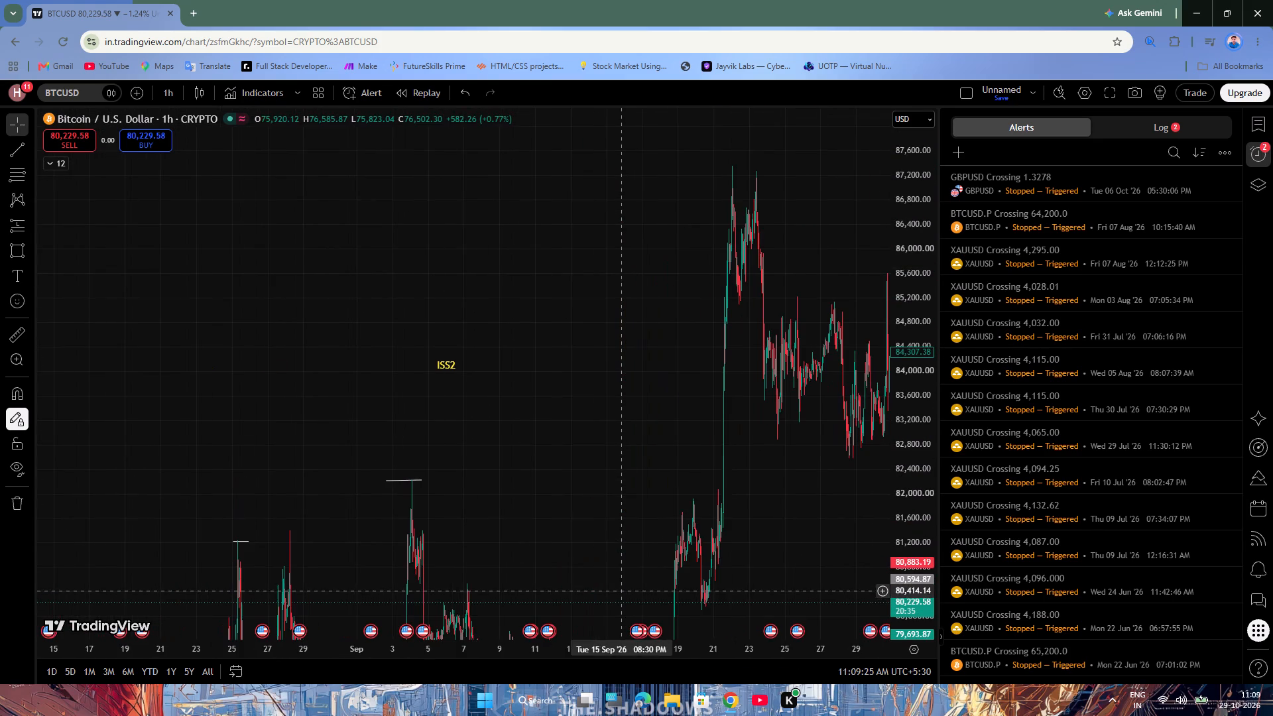
{"action": "left_click_drag", "start_coordinate": [544, 527], "coordinate": [579, 194]}
{"action": "scroll", "coordinate": [493, 379], "scroll_direction": "up", "scroll_amount": 6}
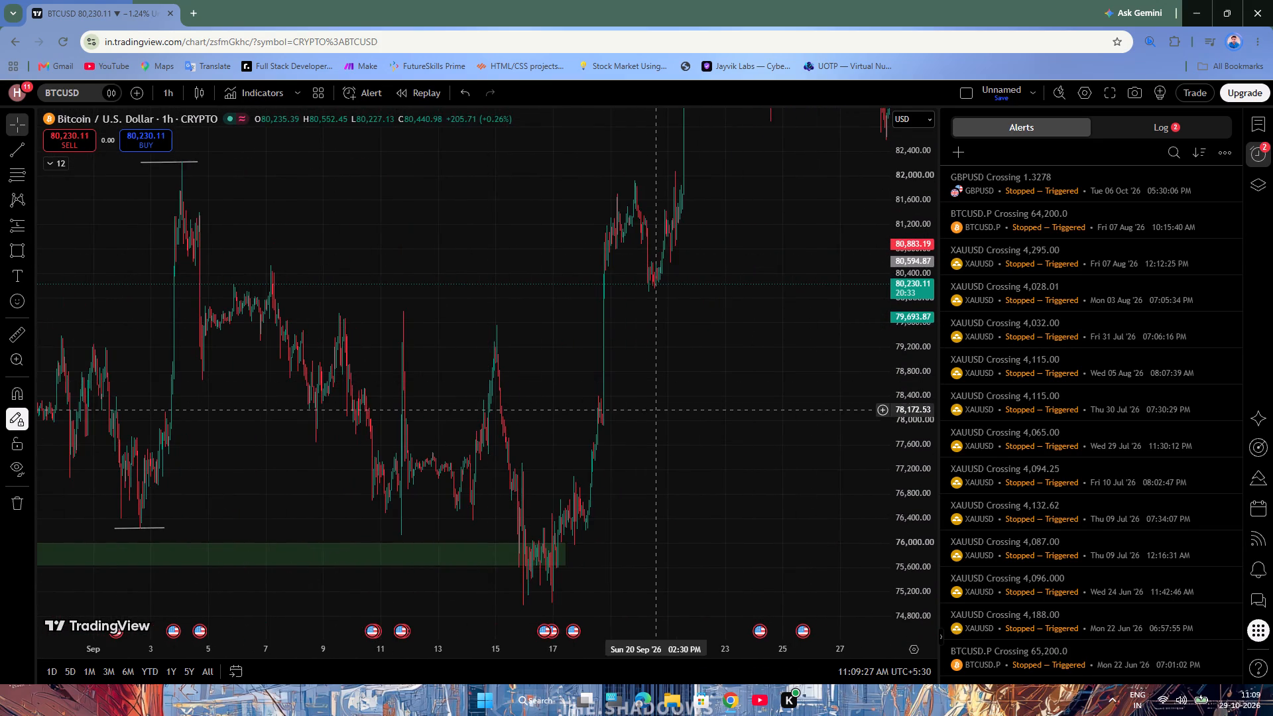
{"action": "left_click_drag", "start_coordinate": [661, 406], "coordinate": [695, 407]}
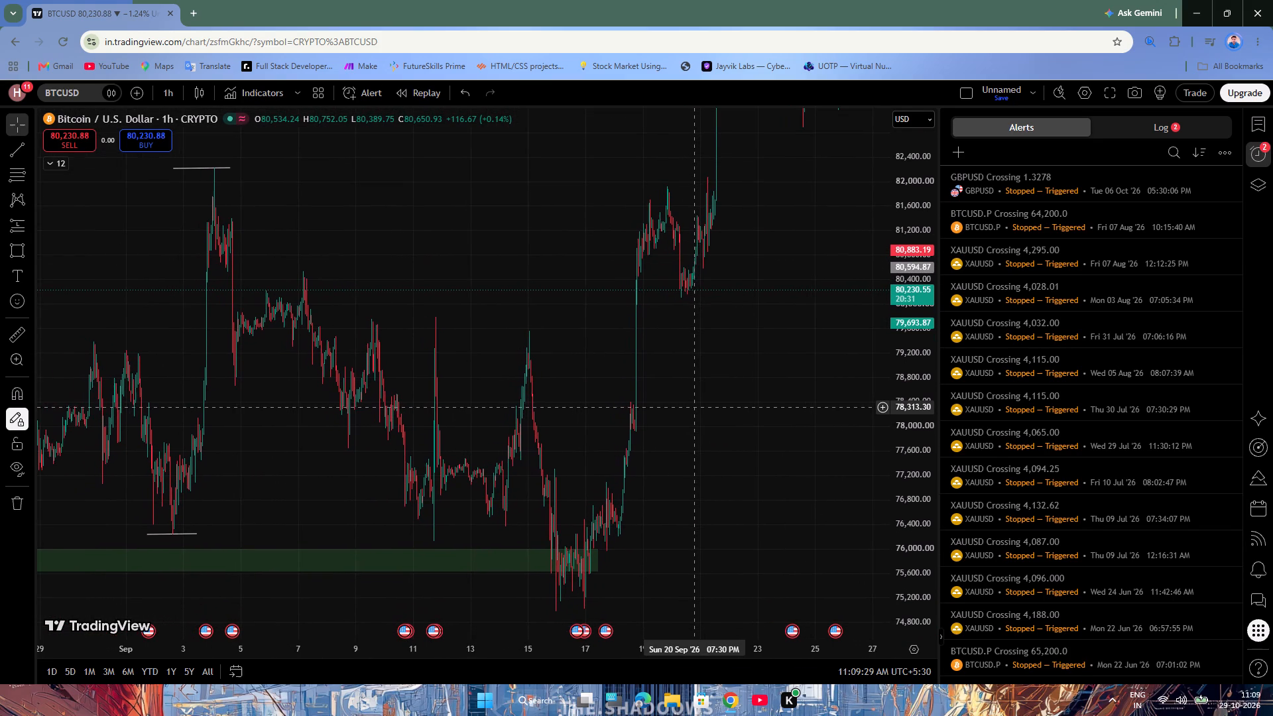
{"action": "left_click_drag", "start_coordinate": [695, 407], "coordinate": [814, 426]}
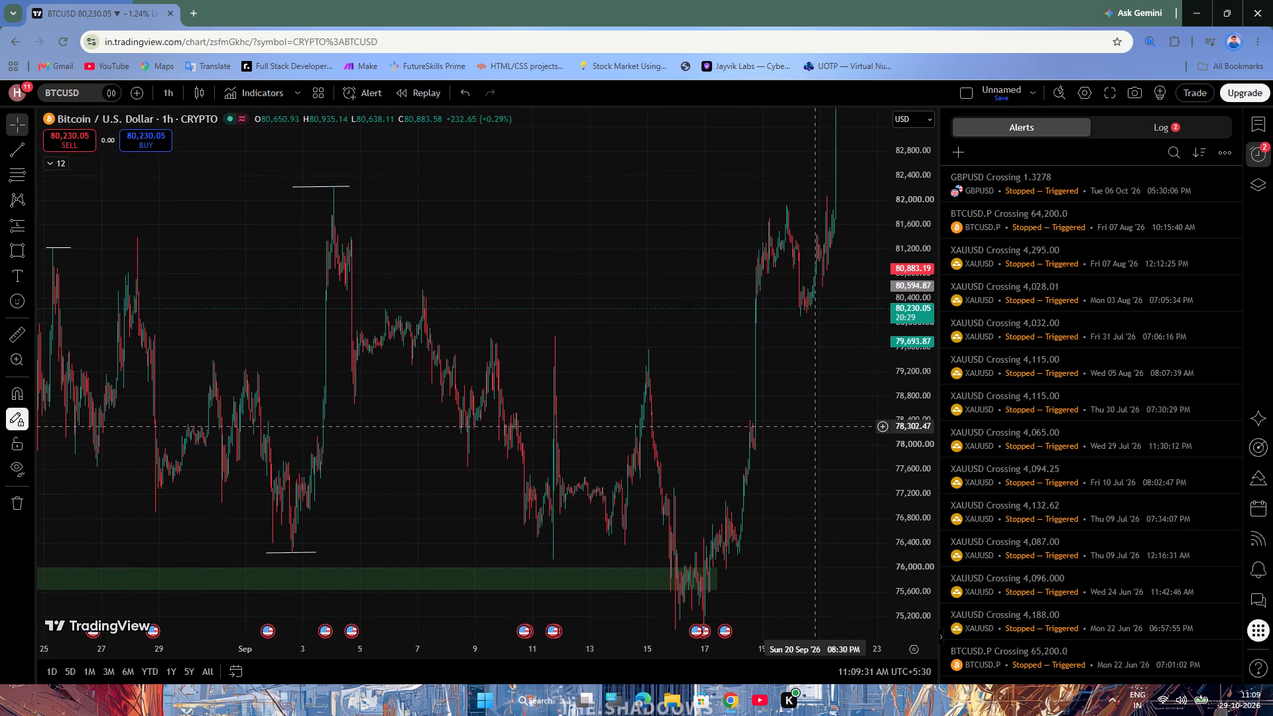
{"action": "left_click_drag", "start_coordinate": [929, 591], "coordinate": [910, 534]}
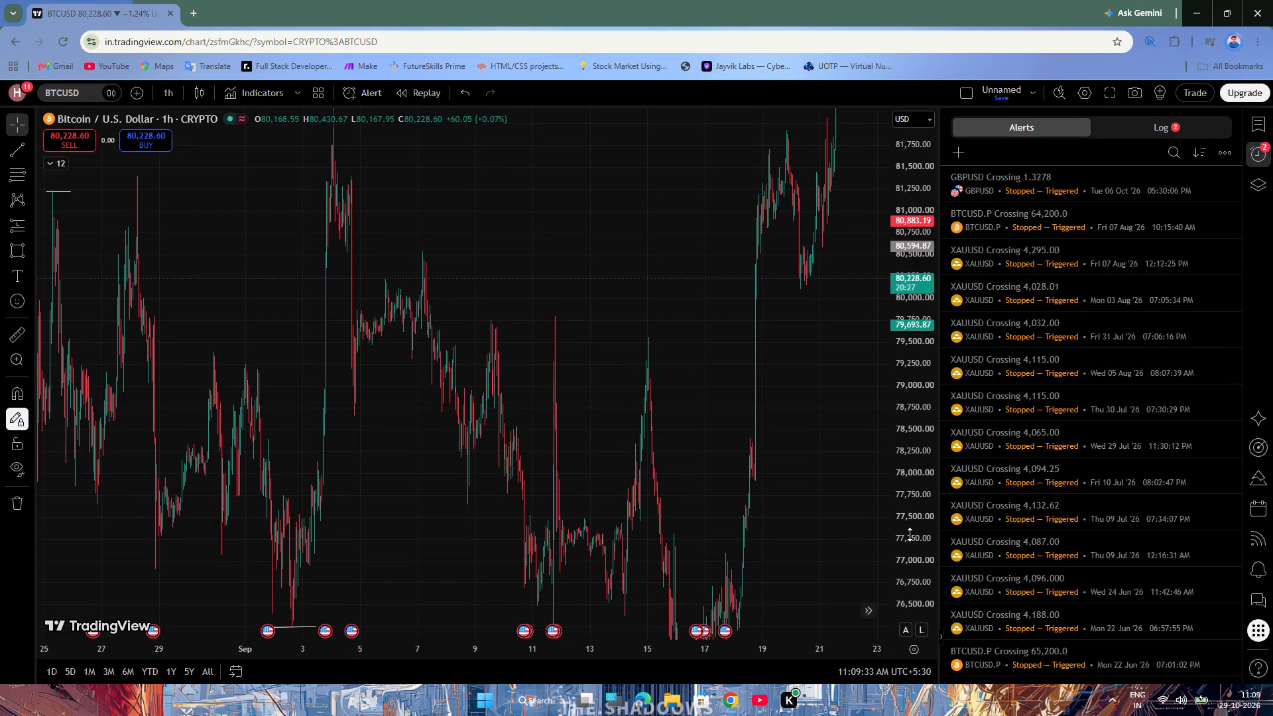
{"action": "left_click_drag", "start_coordinate": [910, 534], "coordinate": [910, 586]}
Draw a short slanted trend line after the 4 September high, from about 82,286 to 82,485, and colour it yellow.
{"action": "scroll", "coordinate": [374, 422], "scroll_direction": "up", "scroll_amount": 4}
{"action": "left_click_drag", "start_coordinate": [357, 312], "coordinate": [559, 343]}
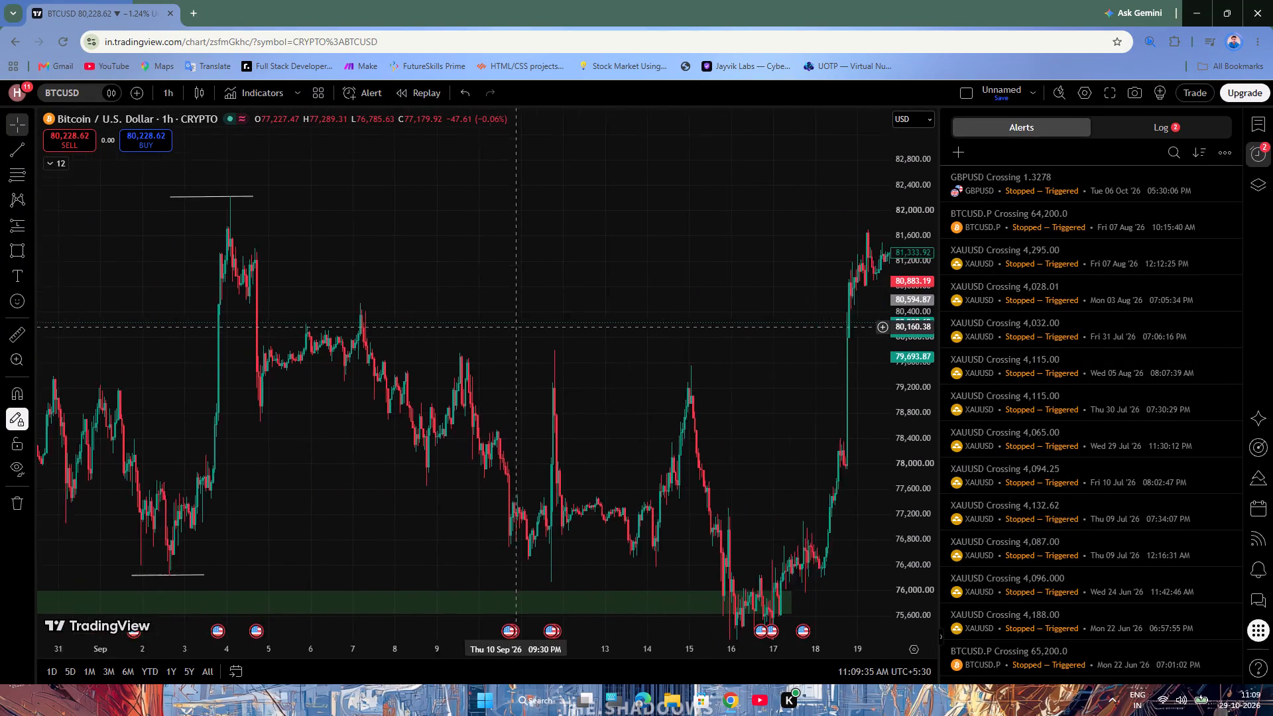
{"action": "left_click_drag", "start_coordinate": [559, 343], "coordinate": [636, 372]}
{"action": "scroll", "coordinate": [440, 310], "scroll_direction": "up", "scroll_amount": 3}
{"action": "left_click_drag", "start_coordinate": [394, 276], "coordinate": [621, 289]}
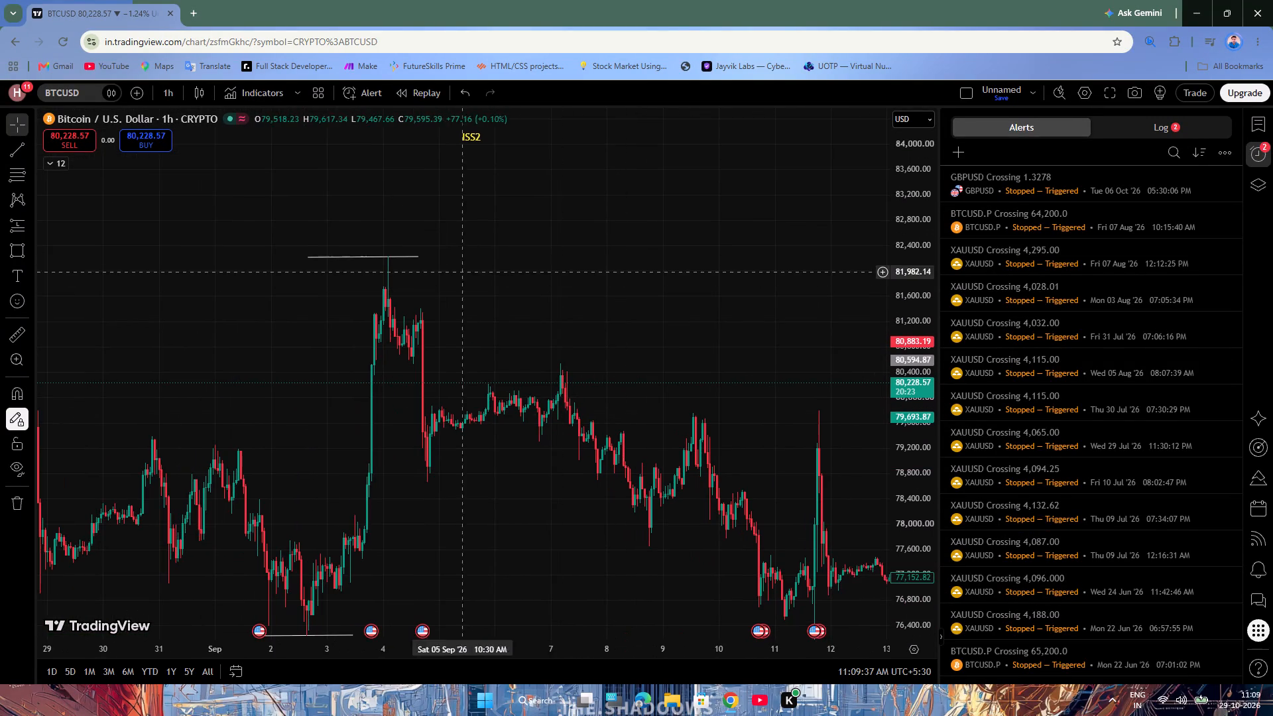
{"action": "left_click", "coordinate": [7, 158]}
{"action": "left_click_drag", "start_coordinate": [453, 253], "coordinate": [461, 250]}
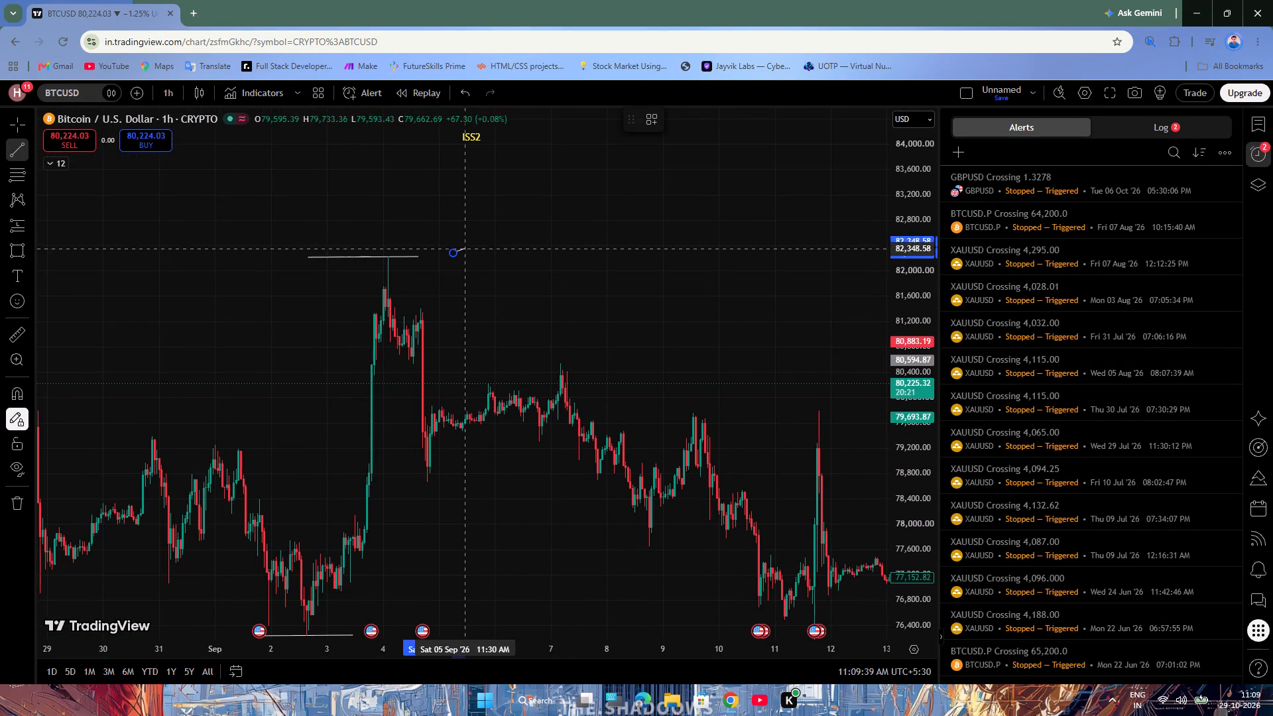
{"action": "left_click", "coordinate": [498, 240]}
{"action": "left_click", "coordinate": [672, 118]}
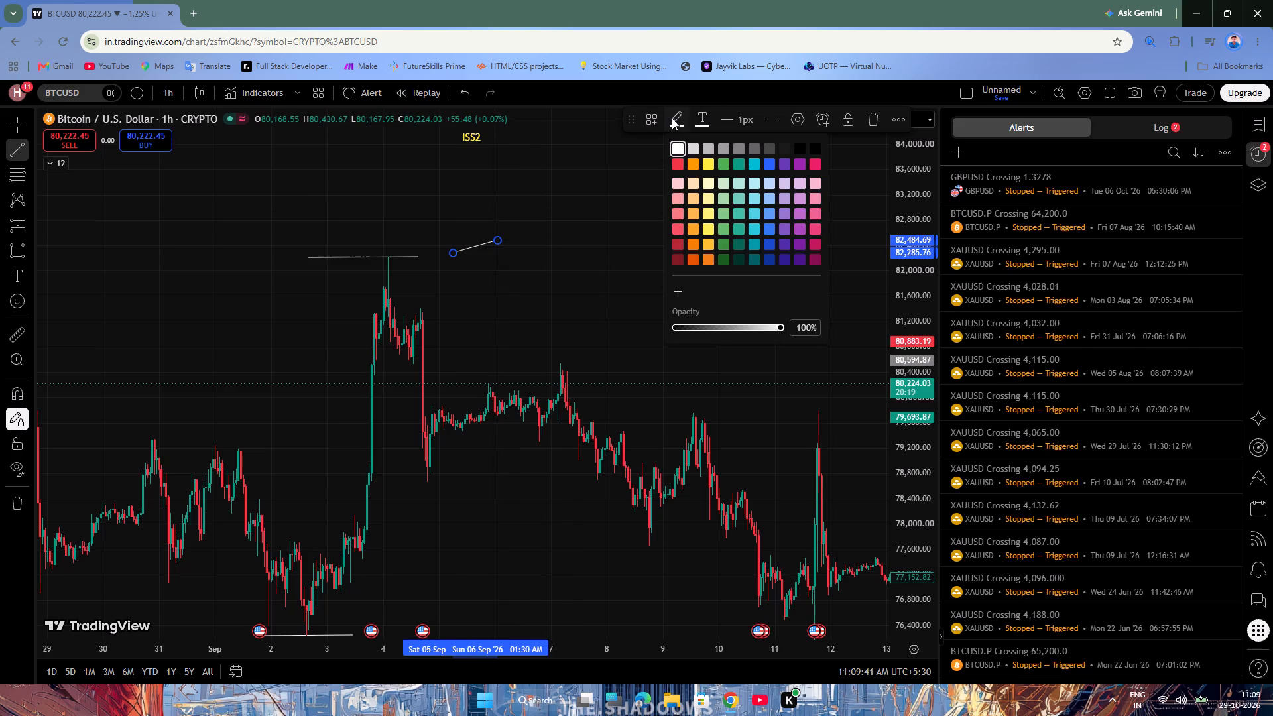
{"action": "left_click", "coordinate": [710, 163]}
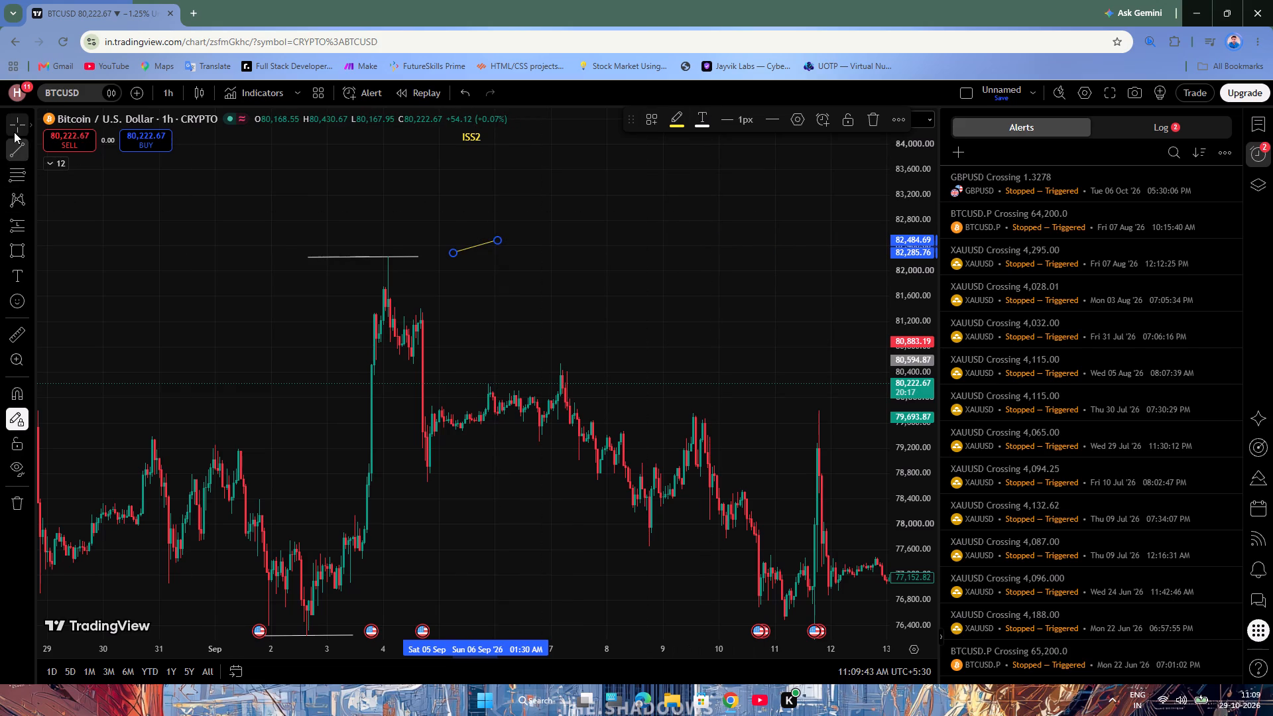
{"action": "left_click", "coordinate": [14, 132]}
Draw a short yellow trend line under the first pullback low after the 4 September high, at about 80,530.
{"action": "left_click_drag", "start_coordinate": [577, 321], "coordinate": [599, 317]}
{"action": "scroll", "coordinate": [633, 311], "scroll_direction": "up", "scroll_amount": 5}
{"action": "left_click_drag", "start_coordinate": [482, 323], "coordinate": [511, 311]}
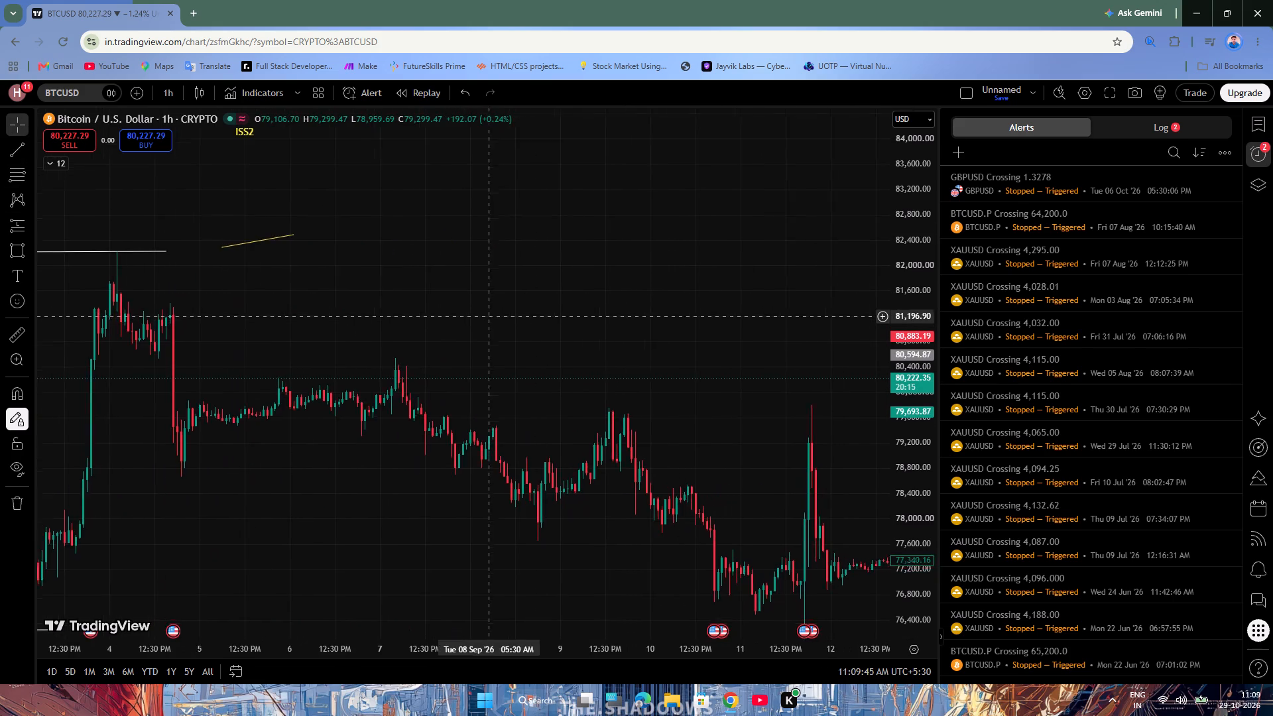
{"action": "left_click_drag", "start_coordinate": [511, 311], "coordinate": [753, 306]}
{"action": "left_click_drag", "start_coordinate": [924, 522], "coordinate": [894, 417]}
{"action": "left_click_drag", "start_coordinate": [611, 300], "coordinate": [579, 345]}
{"action": "left_click", "coordinate": [4, 145]}
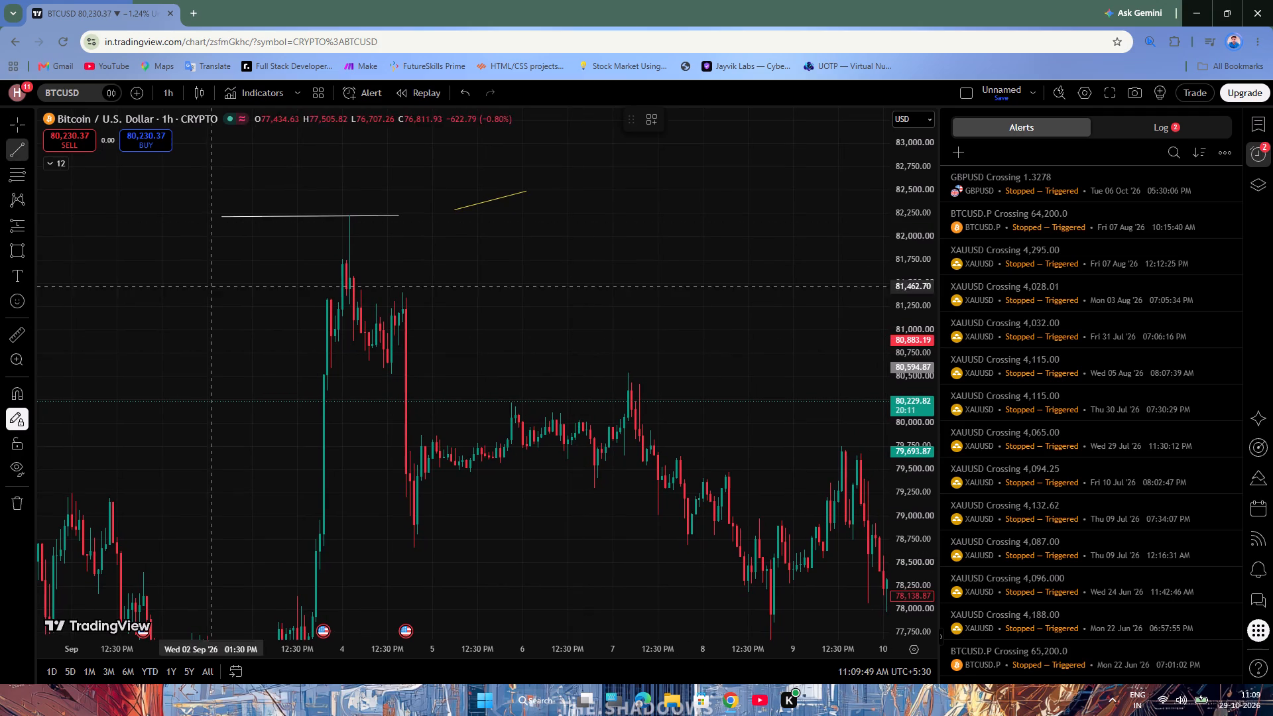
{"action": "left_click_drag", "start_coordinate": [356, 374], "coordinate": [363, 375]}
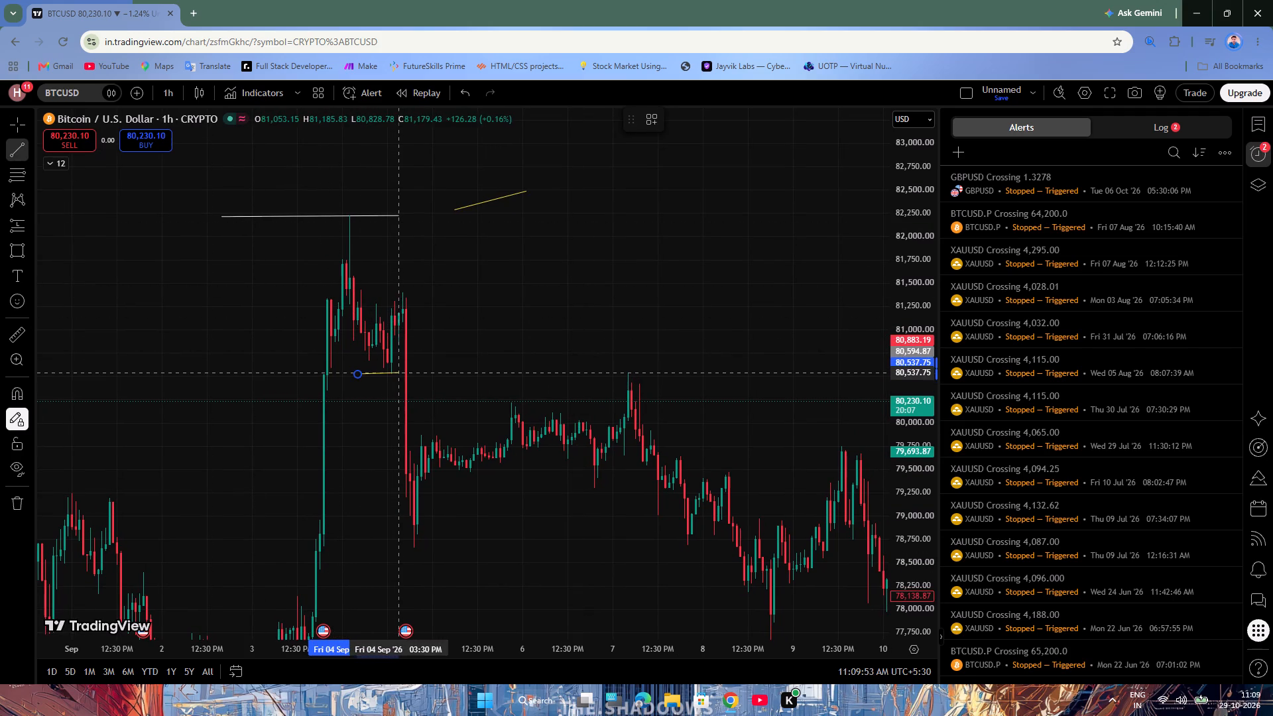
{"action": "left_click", "coordinate": [398, 373]}
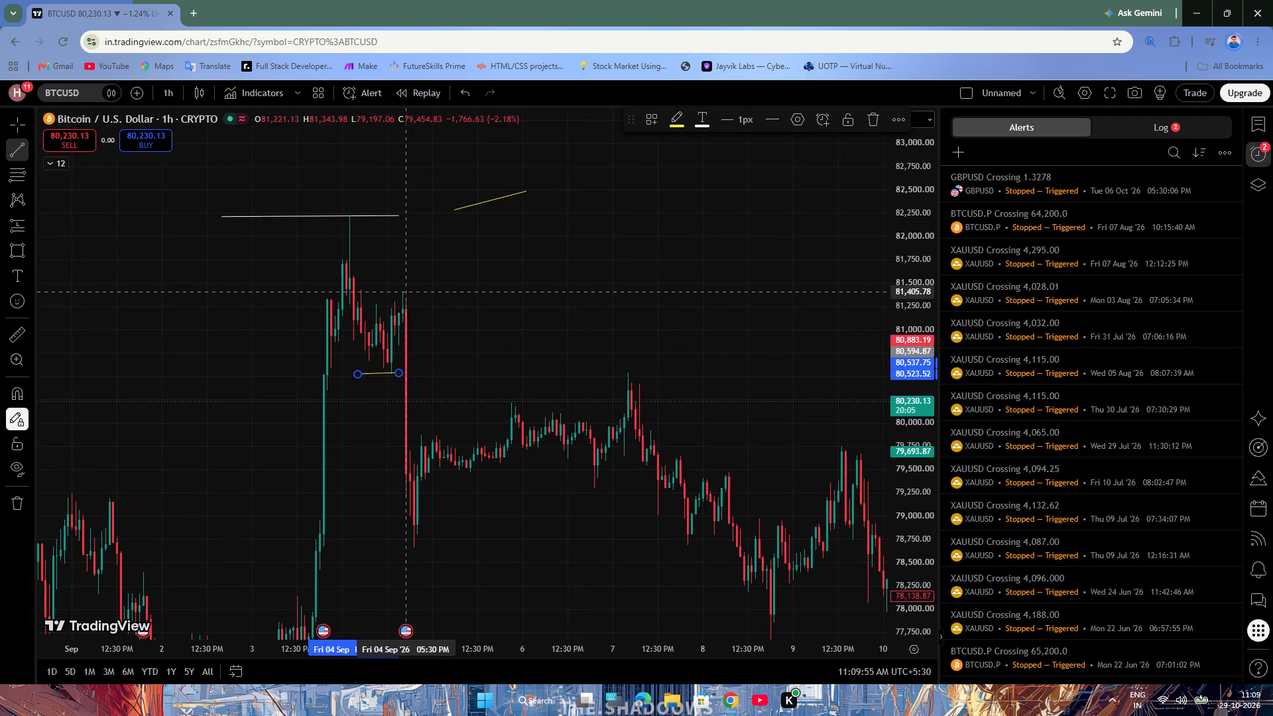
Draw a short yellow trend line at the lower high late on 4 September, at about 81,395.
{"action": "left_click", "coordinate": [393, 293]}
{"action": "left_click", "coordinate": [410, 292]}
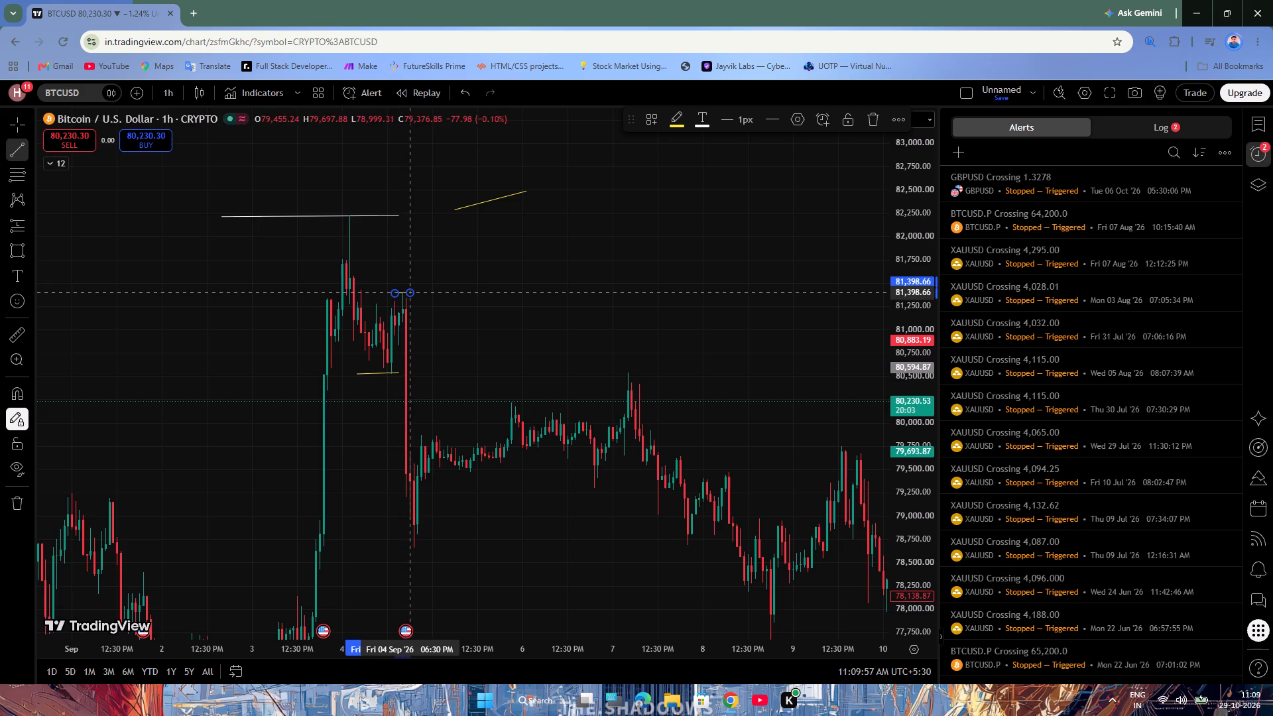
Draw a short yellow trend line under the low after the sharp drop, at about 78,670, spanning 4 to 5 September.
{"action": "left_click", "coordinate": [391, 547]}
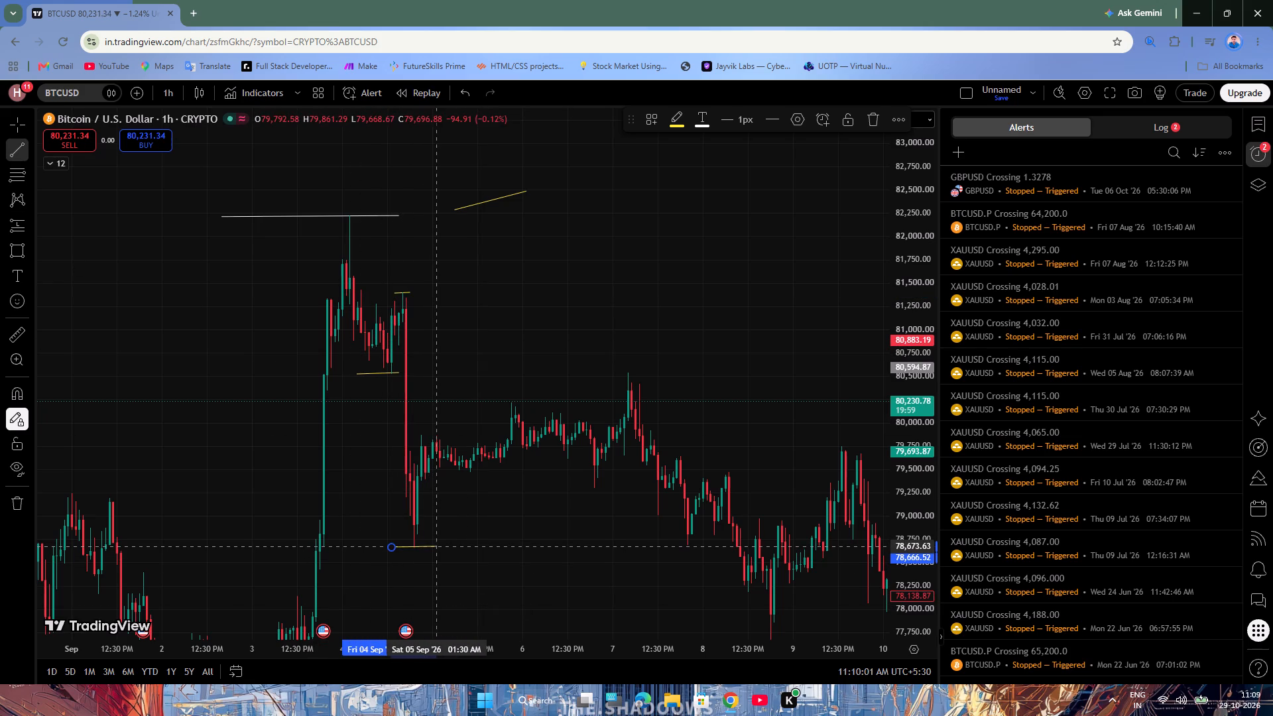
{"action": "left_click", "coordinate": [435, 546]}
Draw a short yellow trend line at the 7 September swing high, at about 80,535, and leave the tool.
{"action": "left_click", "coordinate": [613, 373]}
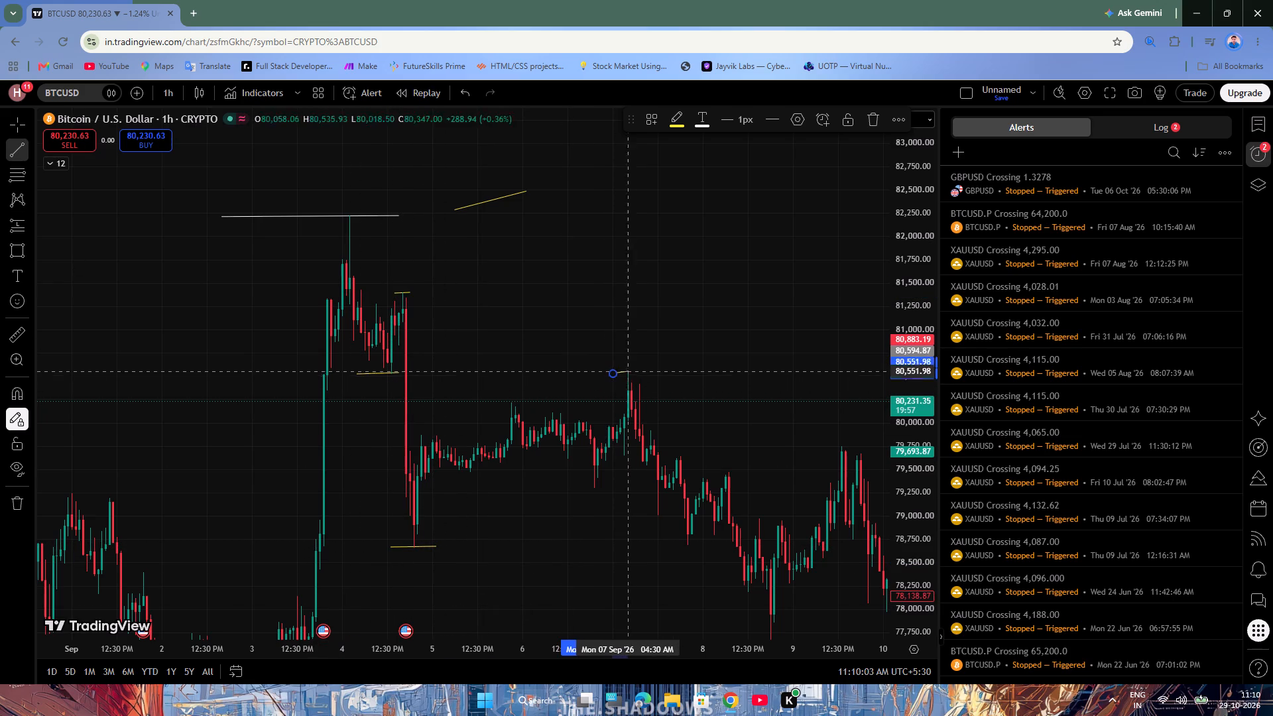
{"action": "left_click", "coordinate": [650, 373]}
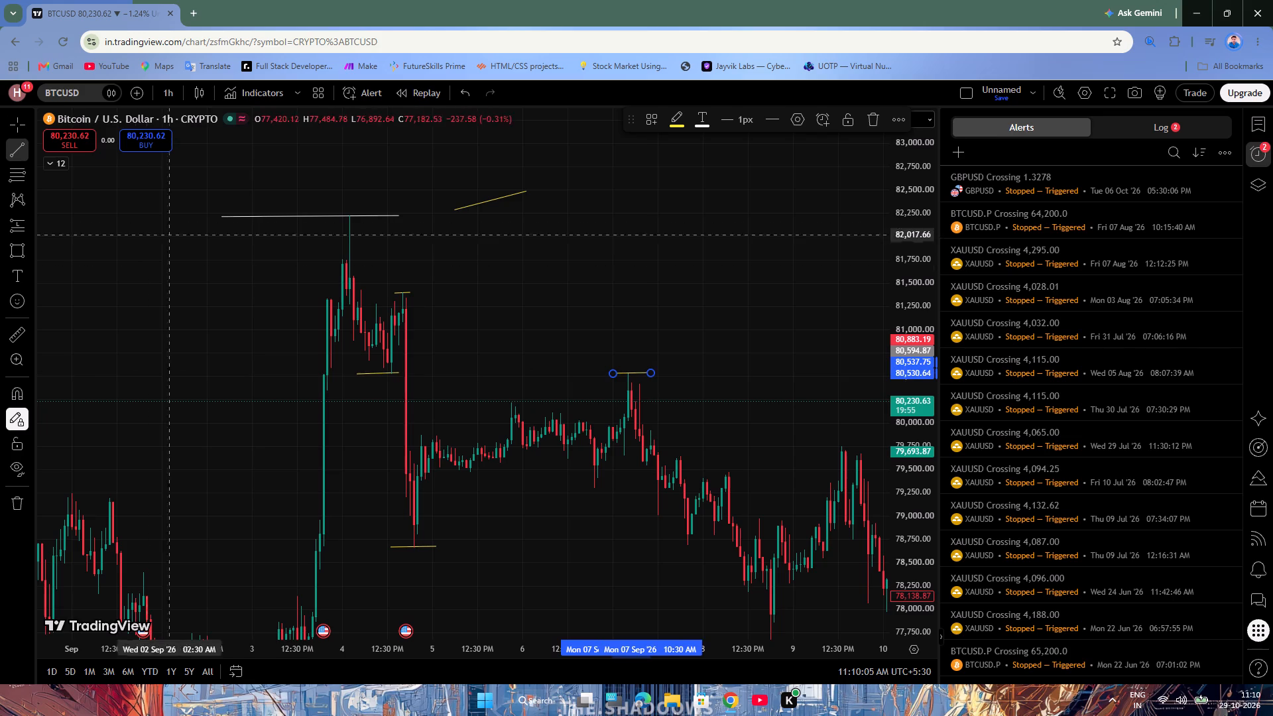
{"action": "left_click", "coordinate": [18, 123]}
{"action": "left_click", "coordinate": [670, 282]}
Draw a yellow trend line under the 8 September swing low, at about 77,650, spanning 7 to 9 September.
{"action": "left_click_drag", "start_coordinate": [816, 329], "coordinate": [789, 321]}
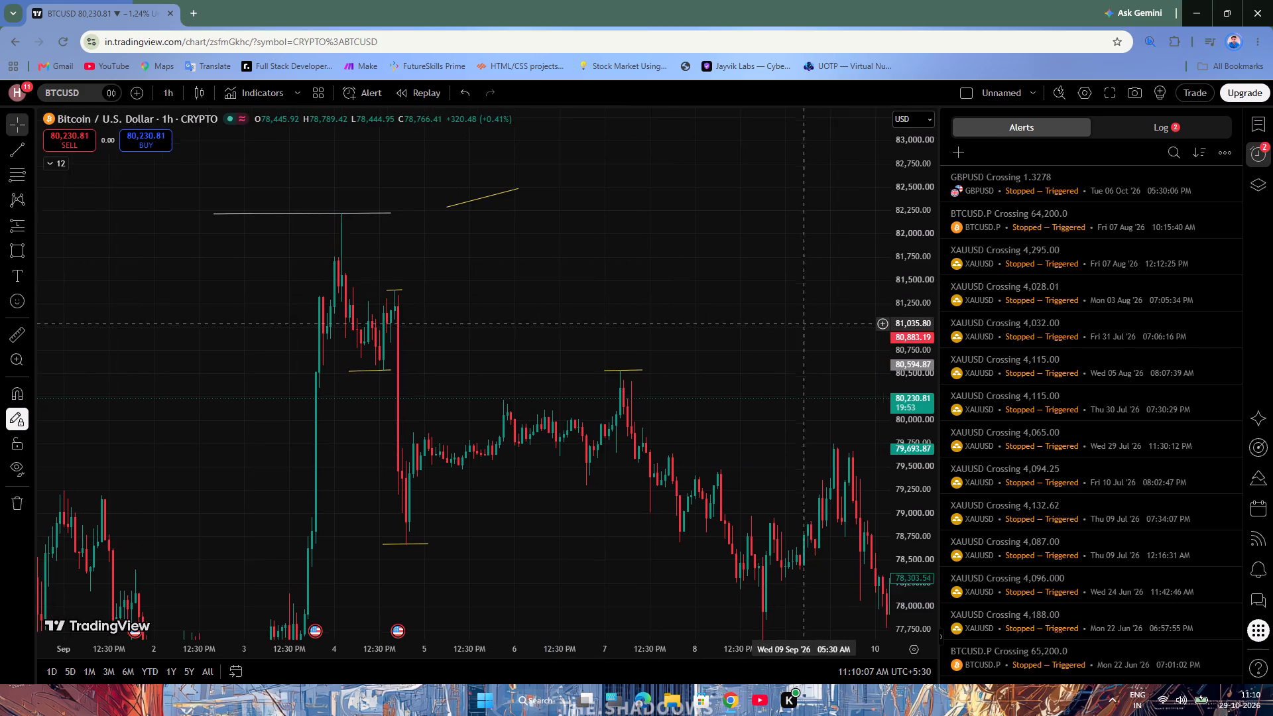
{"action": "left_click_drag", "start_coordinate": [789, 321], "coordinate": [541, 245]}
{"action": "scroll", "coordinate": [546, 259], "scroll_direction": "down", "scroll_amount": 2}
{"action": "left_click_drag", "start_coordinate": [632, 293], "coordinate": [645, 327]}
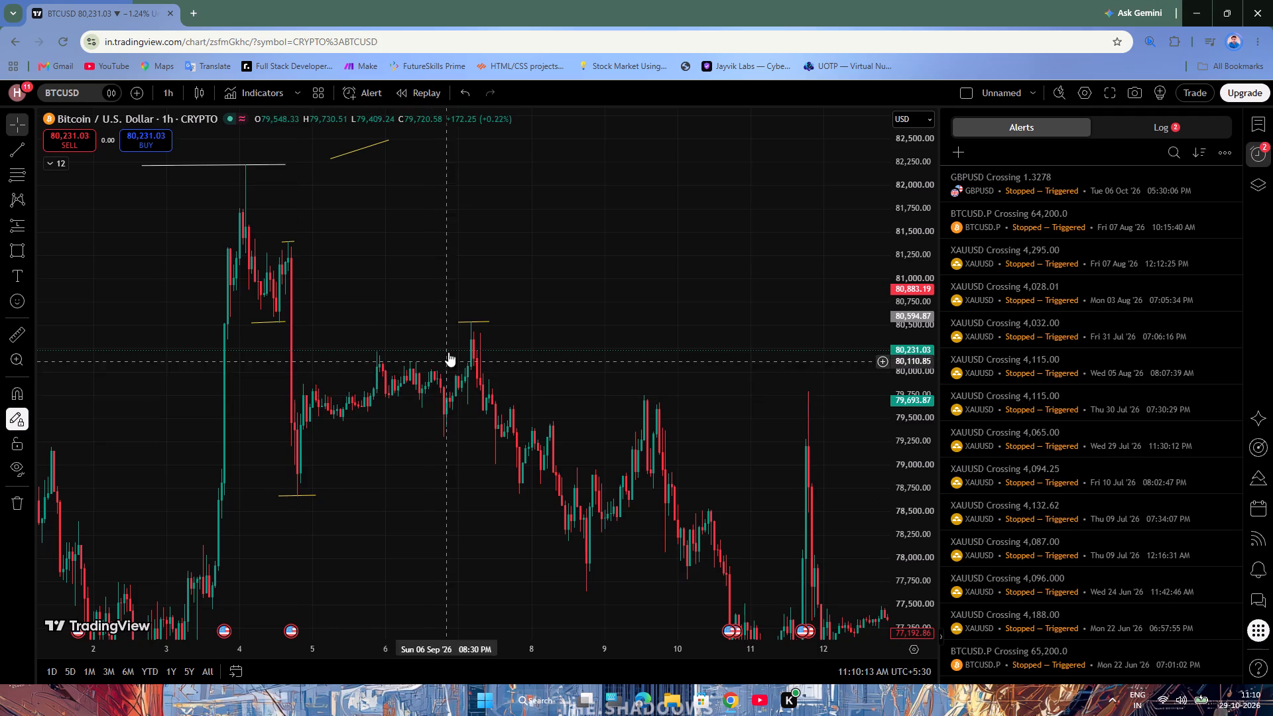
{"action": "left_click_drag", "start_coordinate": [615, 316], "coordinate": [528, 239]}
{"action": "left_click", "coordinate": [15, 154]}
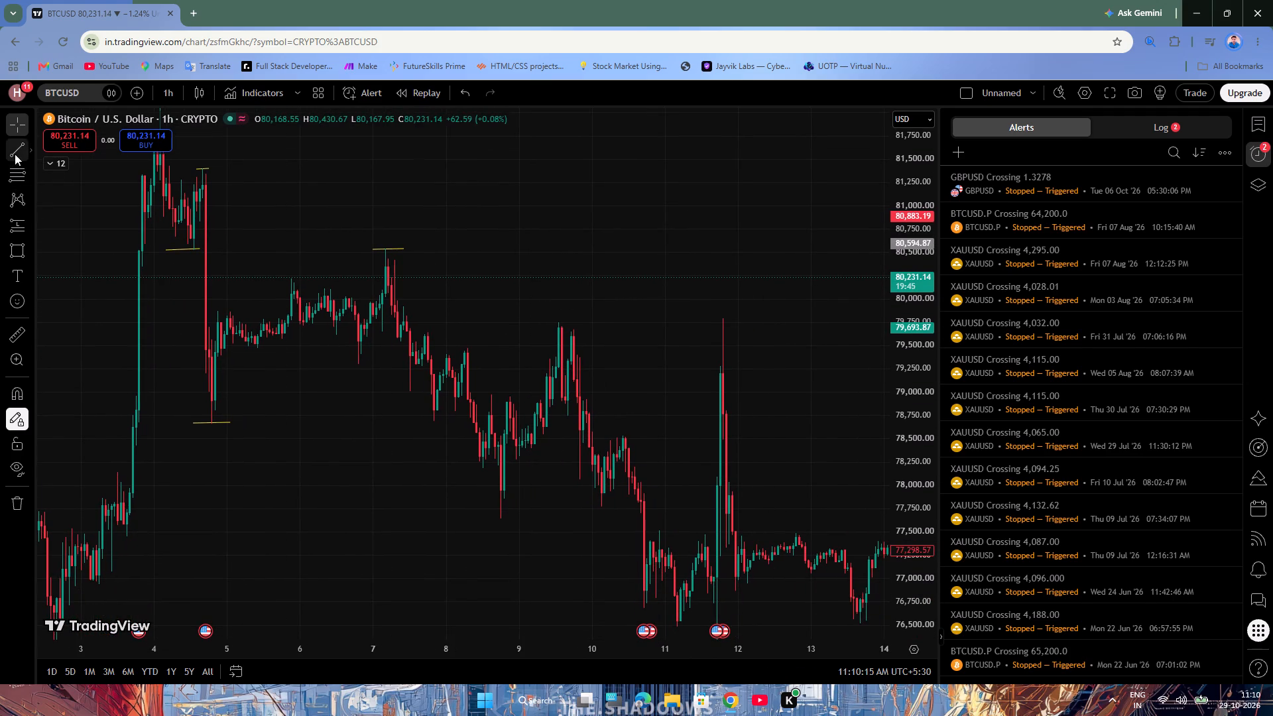
{"action": "left_click", "coordinate": [431, 517]}
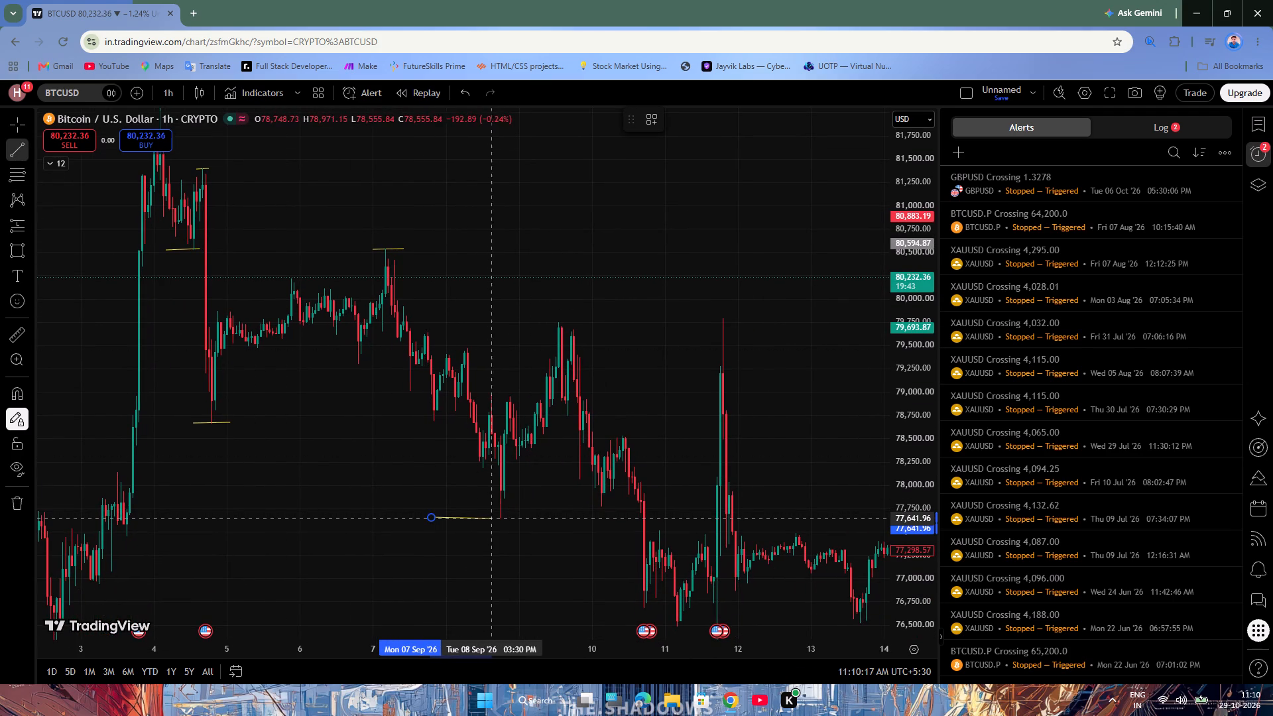
{"action": "left_click", "coordinate": [526, 518]}
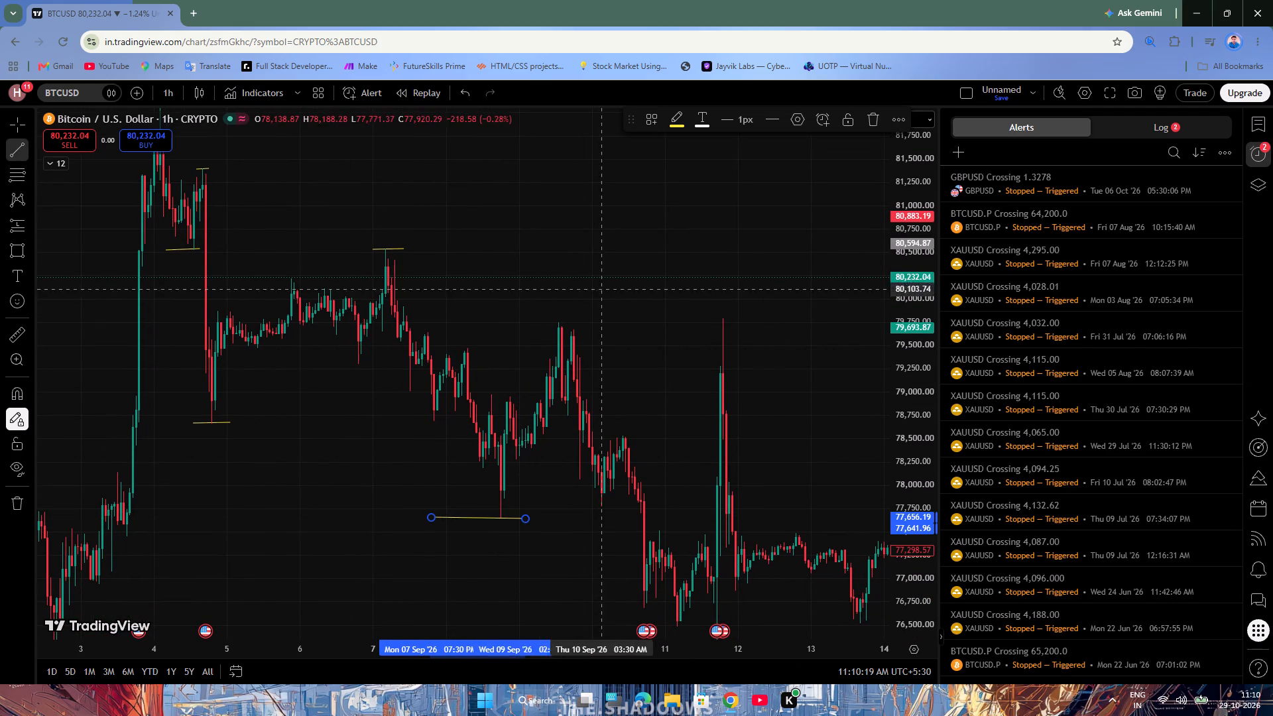
{"action": "left_click", "coordinate": [15, 129]}
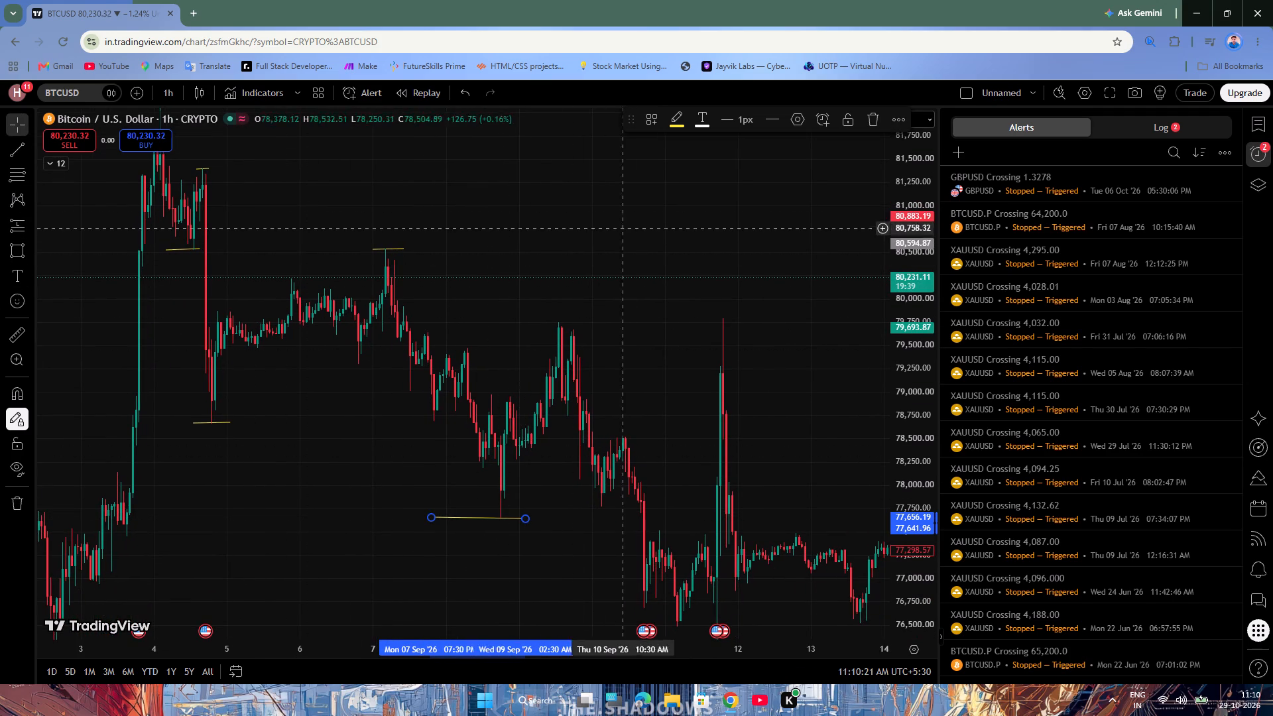
Draw a short yellow trend line at the 9 September swing high, at about 79,750, ending early on 10 September.
{"action": "left_click_drag", "start_coordinate": [634, 231], "coordinate": [489, 224]}
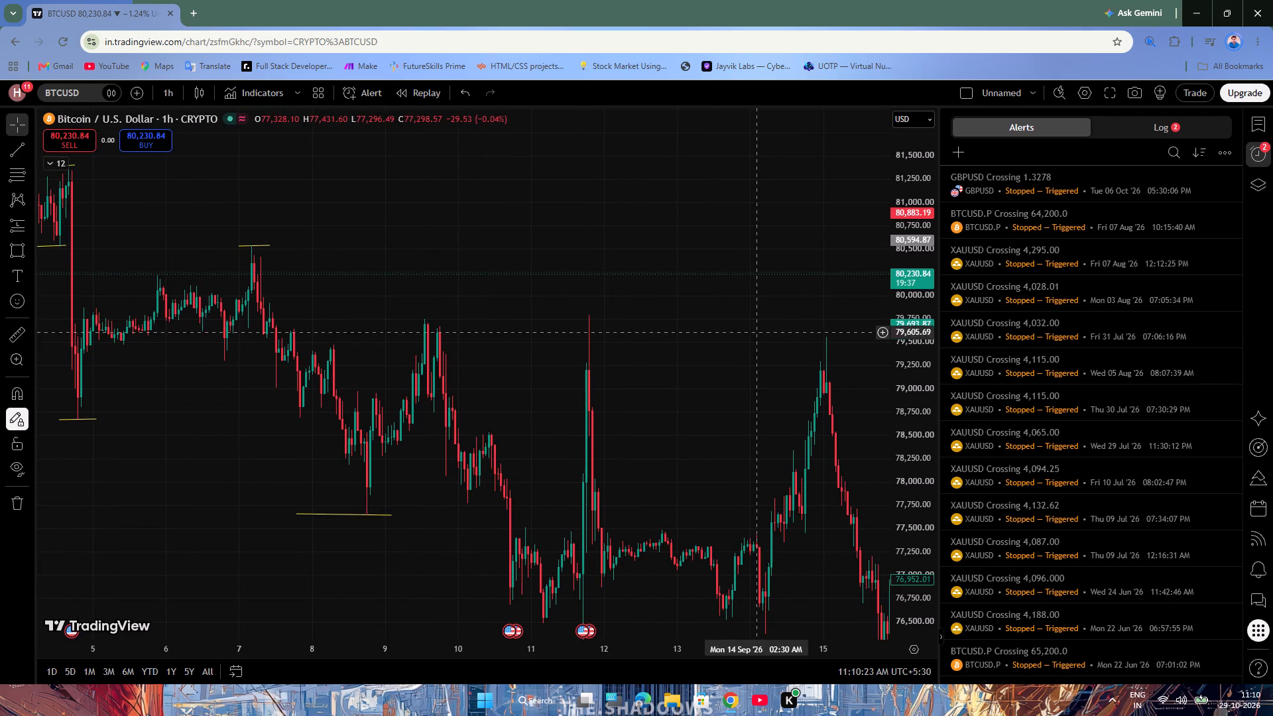
{"action": "left_click_drag", "start_coordinate": [692, 276], "coordinate": [611, 218]}
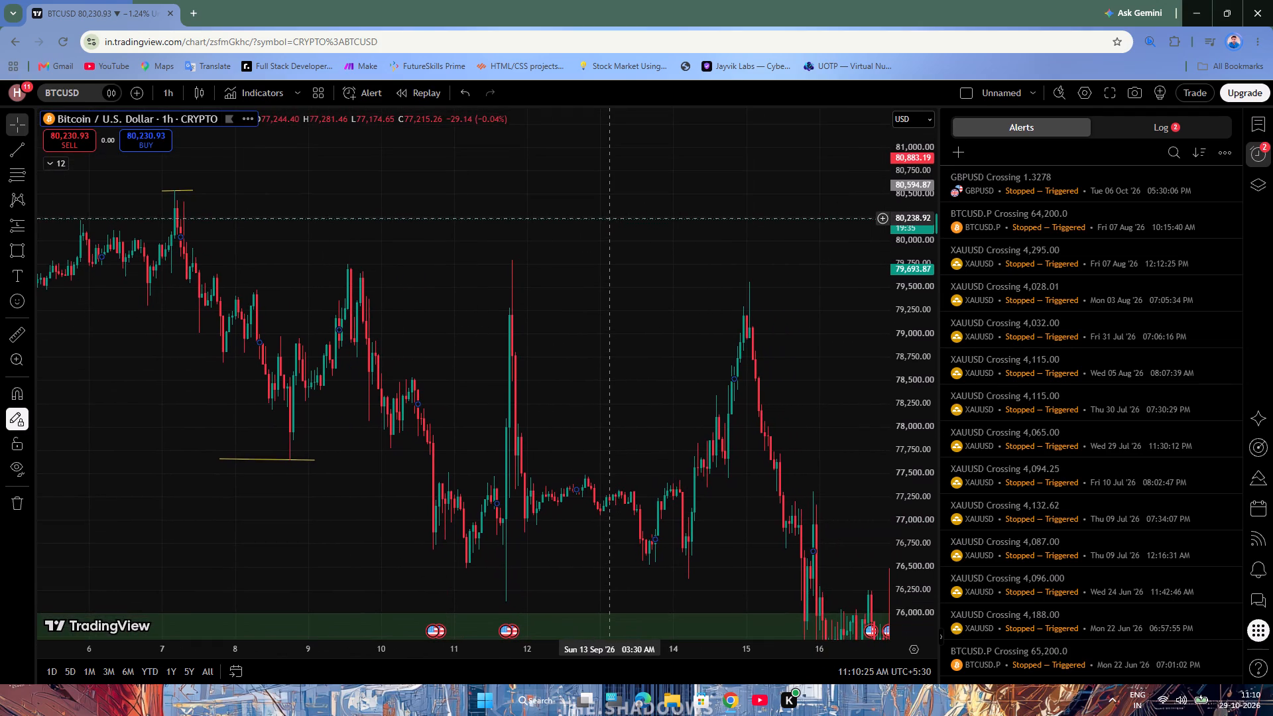
{"action": "left_click_drag", "start_coordinate": [611, 218], "coordinate": [606, 236]}
{"action": "left_click", "coordinate": [1, 150]}
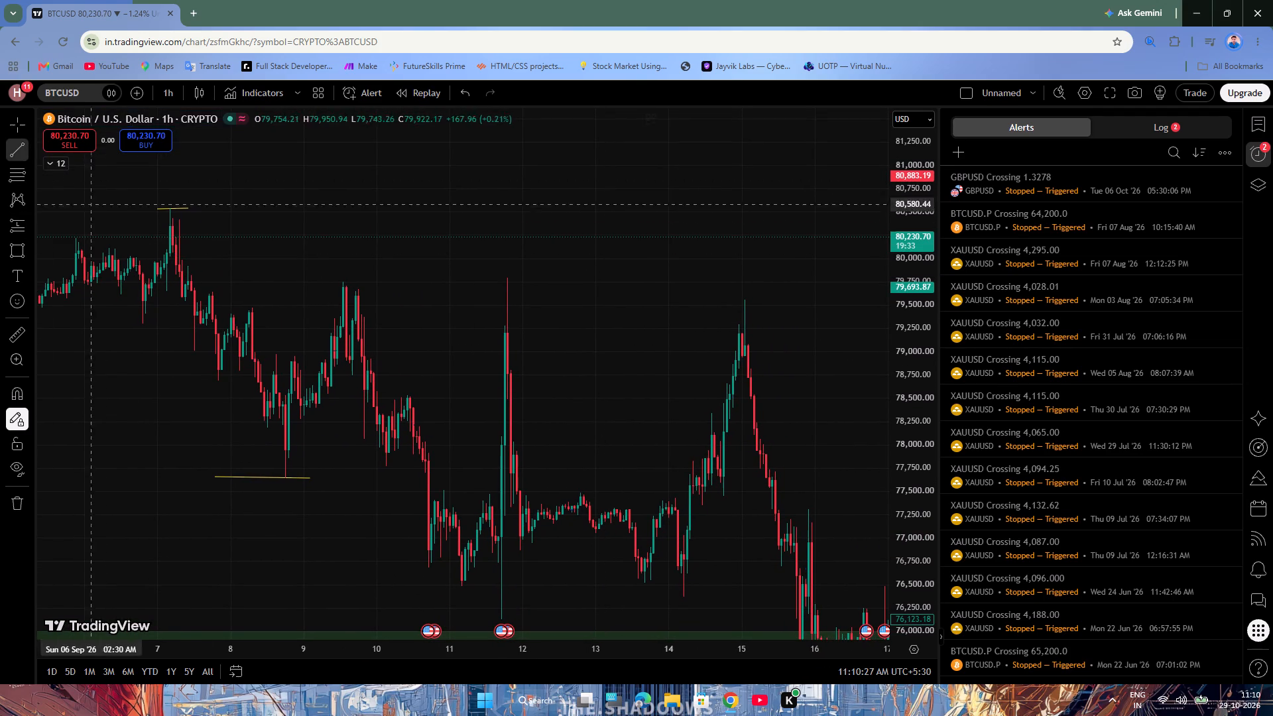
{"action": "left_click", "coordinate": [306, 281]}
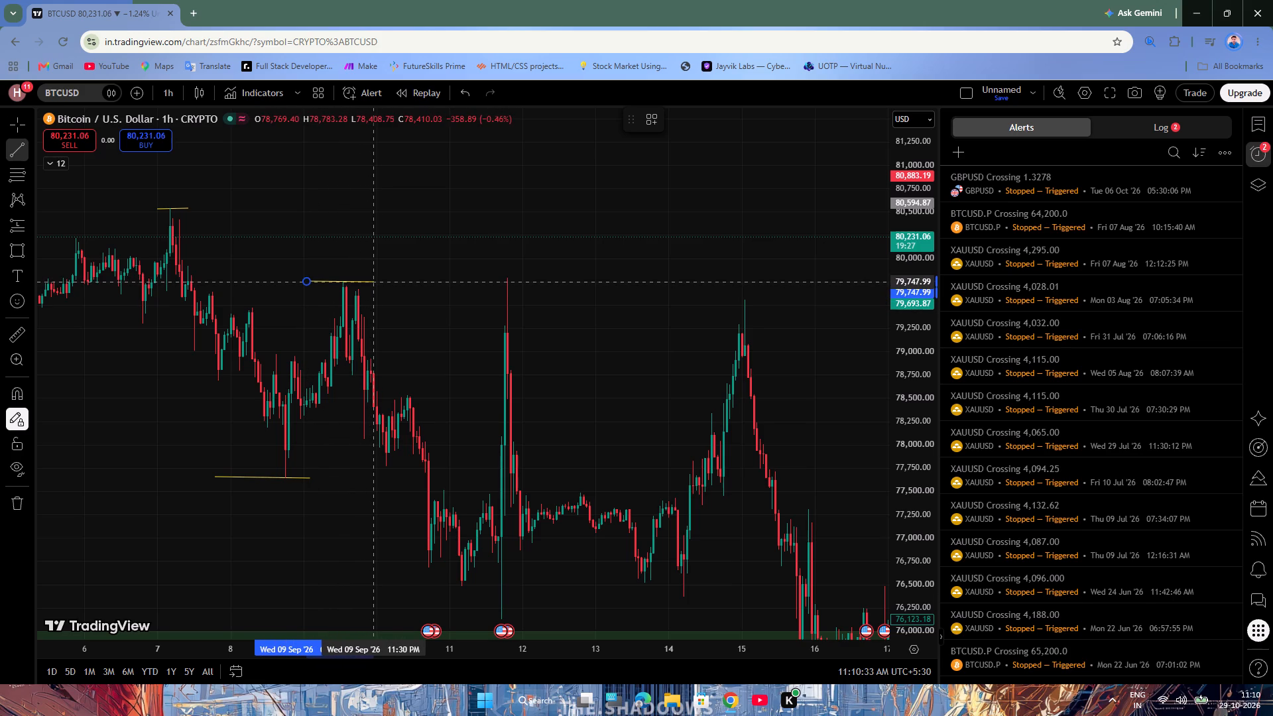
{"action": "left_click", "coordinate": [376, 282]}
{"action": "left_click", "coordinate": [9, 125]}
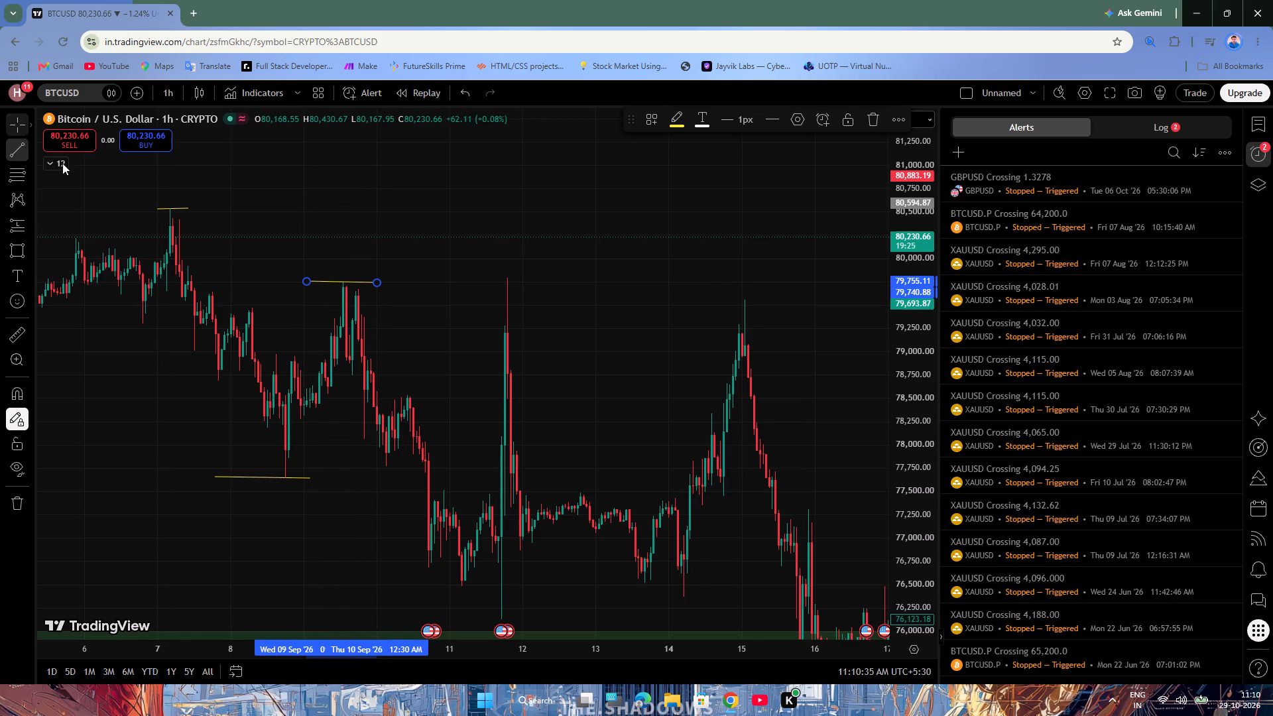
Level the yellow line at the 9 September high by raising its later end to about 79,755.
{"action": "scroll", "coordinate": [80, 173], "scroll_direction": "down", "scroll_amount": 5}
{"action": "left_click_drag", "start_coordinate": [637, 228], "coordinate": [633, 198]}
{"action": "scroll", "coordinate": [279, 356], "scroll_direction": "up", "scroll_amount": 3}
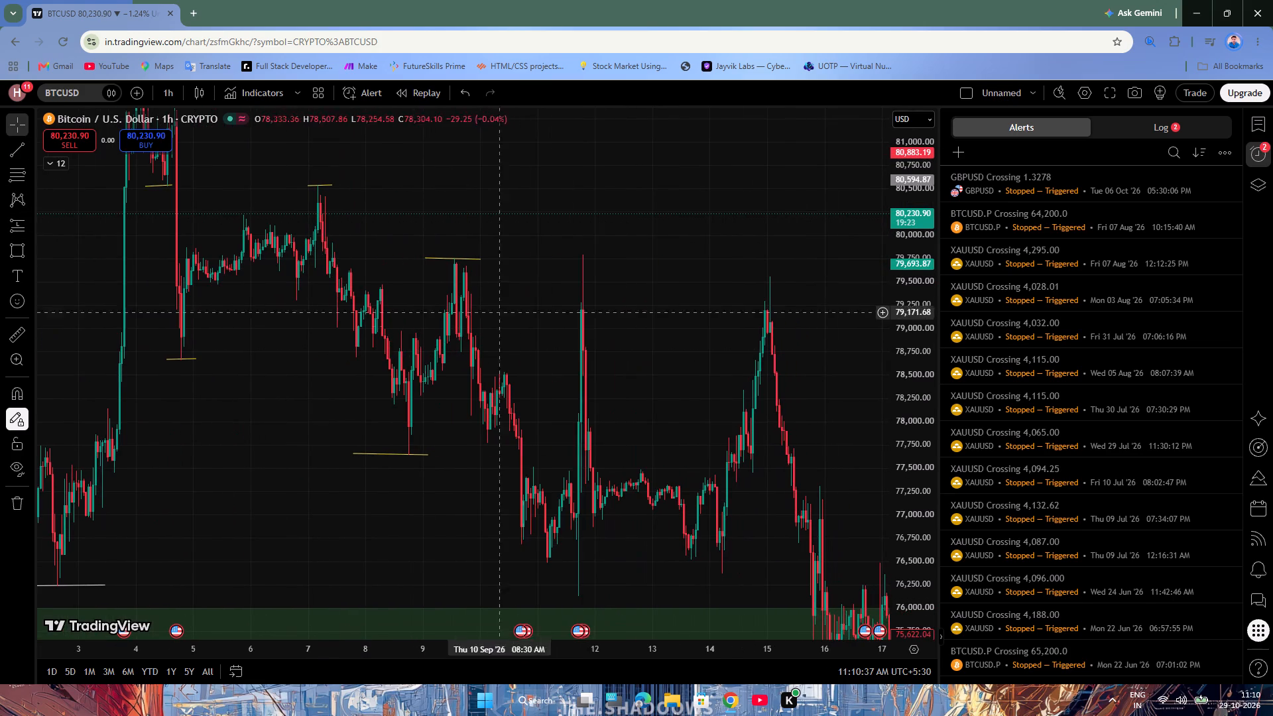
{"action": "left_click_drag", "start_coordinate": [924, 461], "coordinate": [896, 419]}
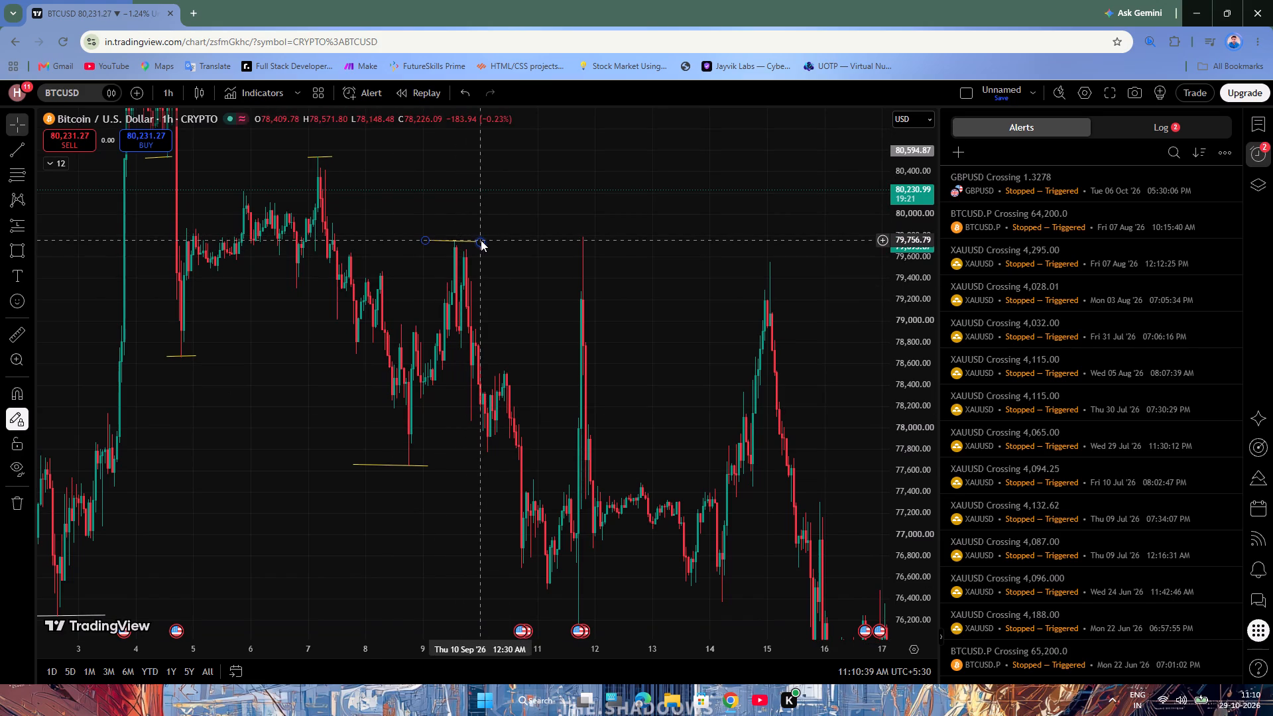
{"action": "left_click", "coordinate": [481, 240]}
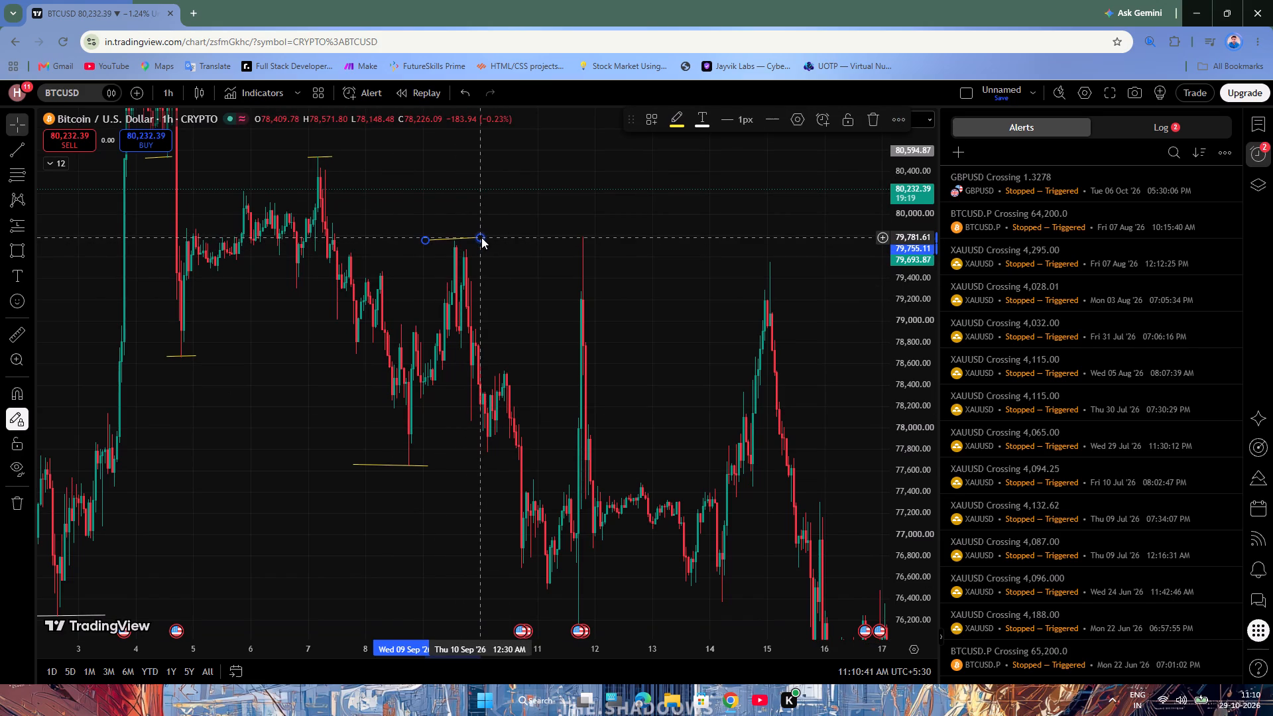
{"action": "left_click", "coordinate": [481, 237]}
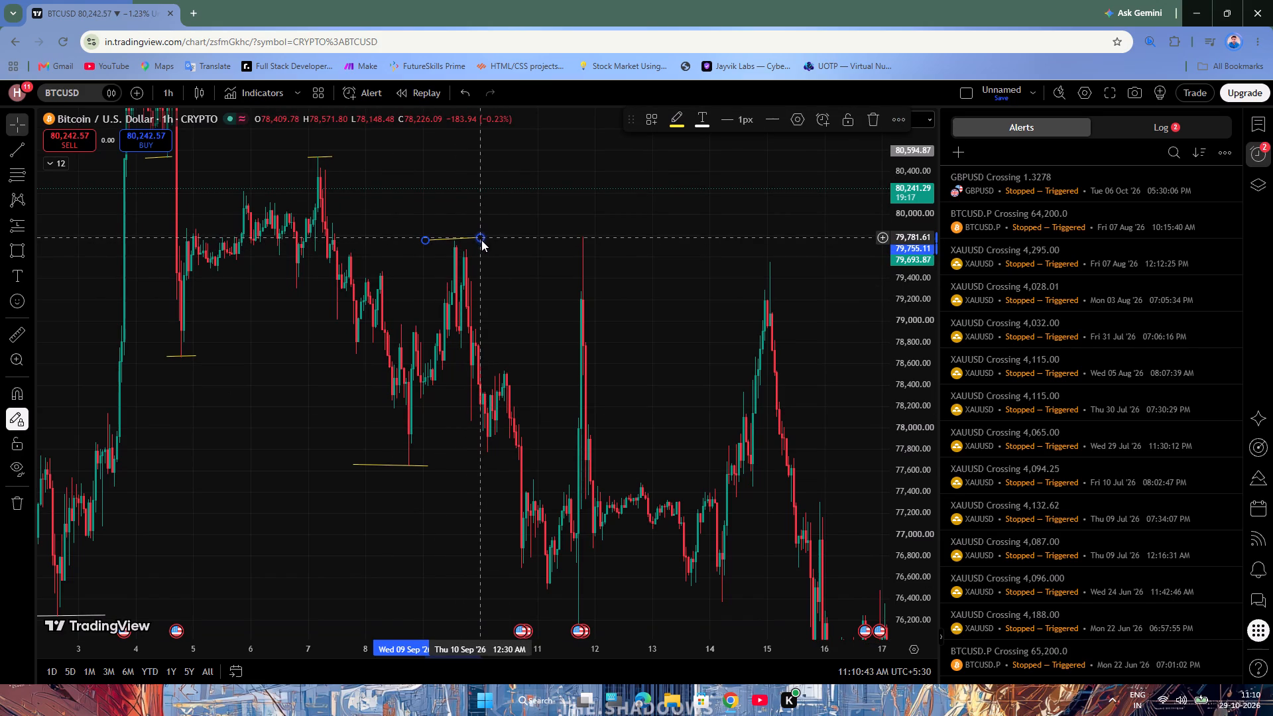
{"action": "left_click", "coordinate": [499, 206]}
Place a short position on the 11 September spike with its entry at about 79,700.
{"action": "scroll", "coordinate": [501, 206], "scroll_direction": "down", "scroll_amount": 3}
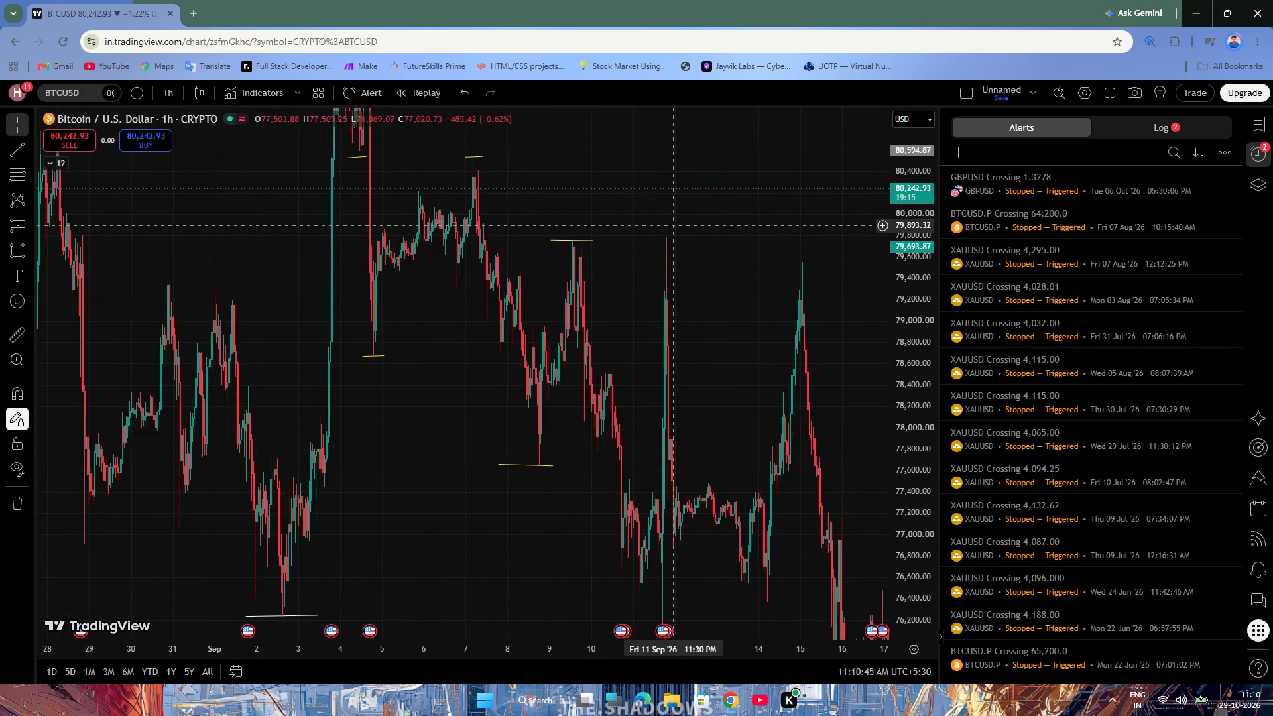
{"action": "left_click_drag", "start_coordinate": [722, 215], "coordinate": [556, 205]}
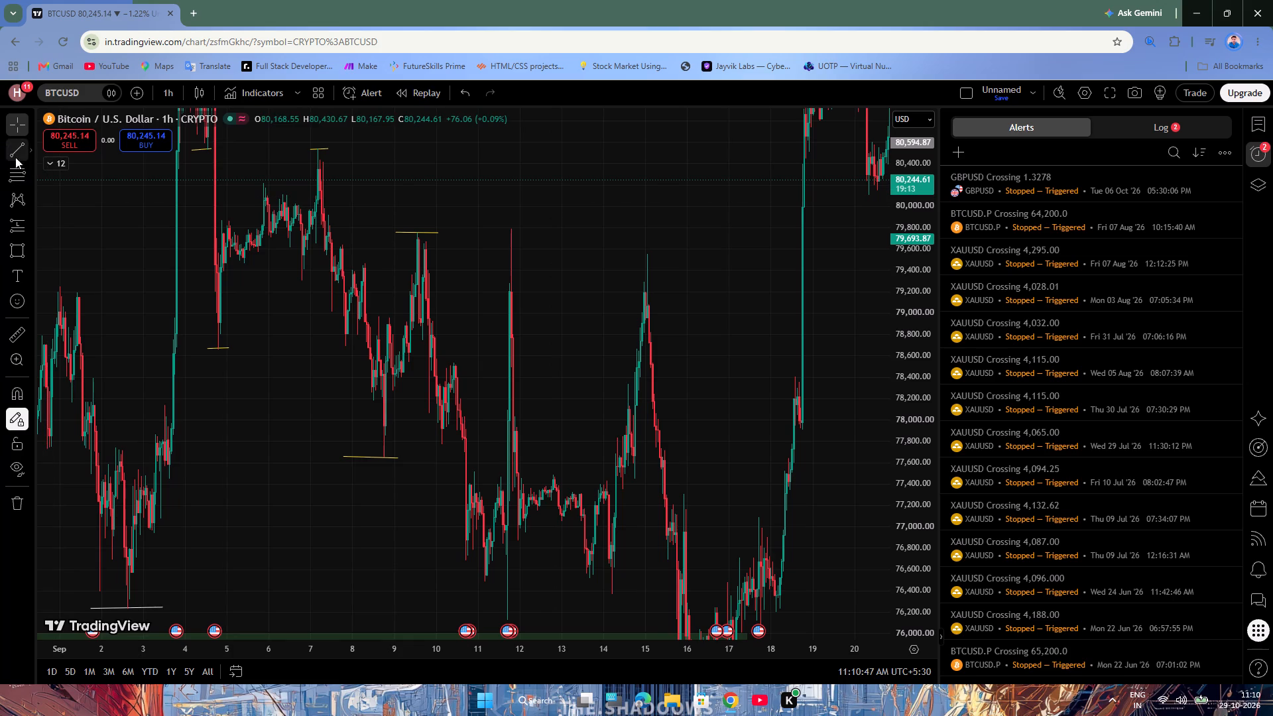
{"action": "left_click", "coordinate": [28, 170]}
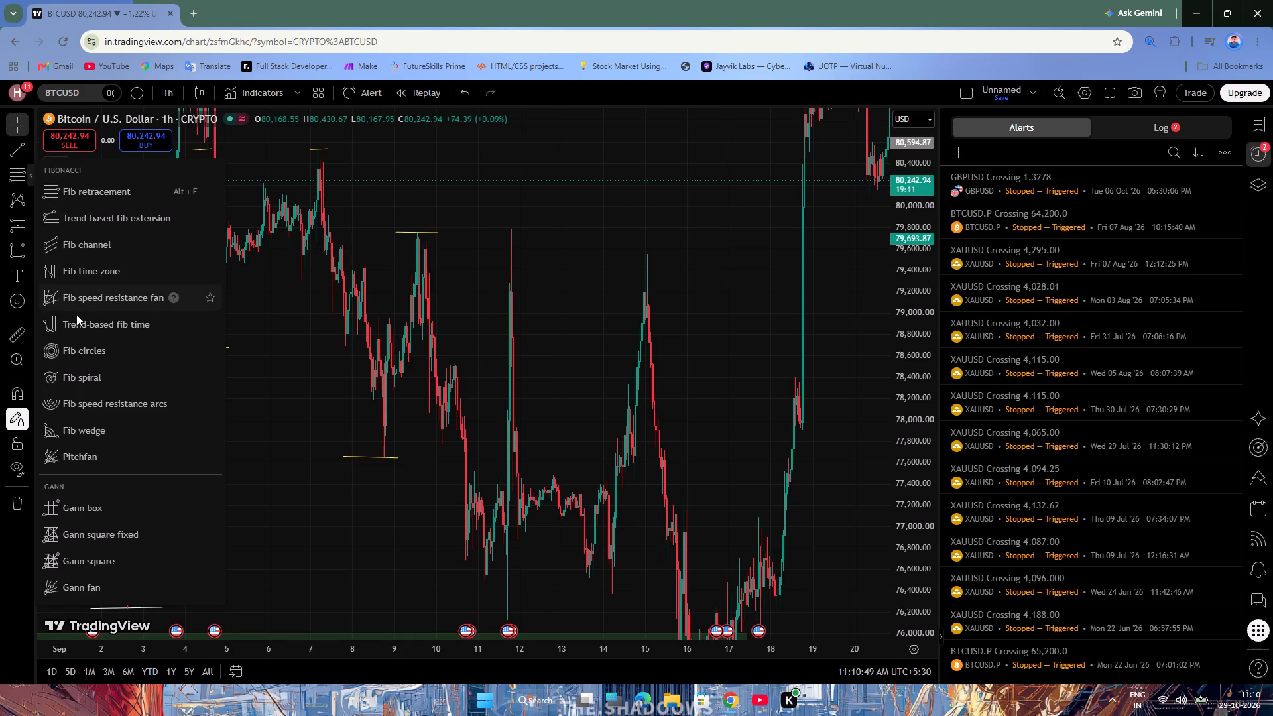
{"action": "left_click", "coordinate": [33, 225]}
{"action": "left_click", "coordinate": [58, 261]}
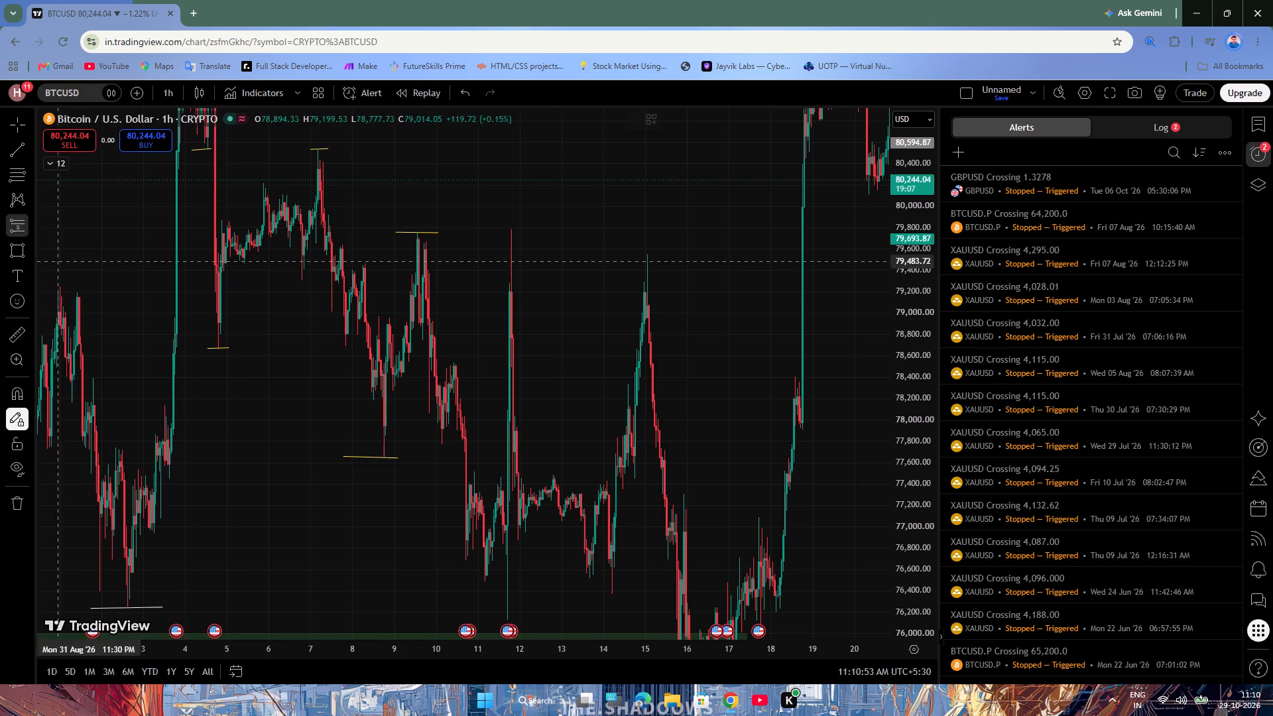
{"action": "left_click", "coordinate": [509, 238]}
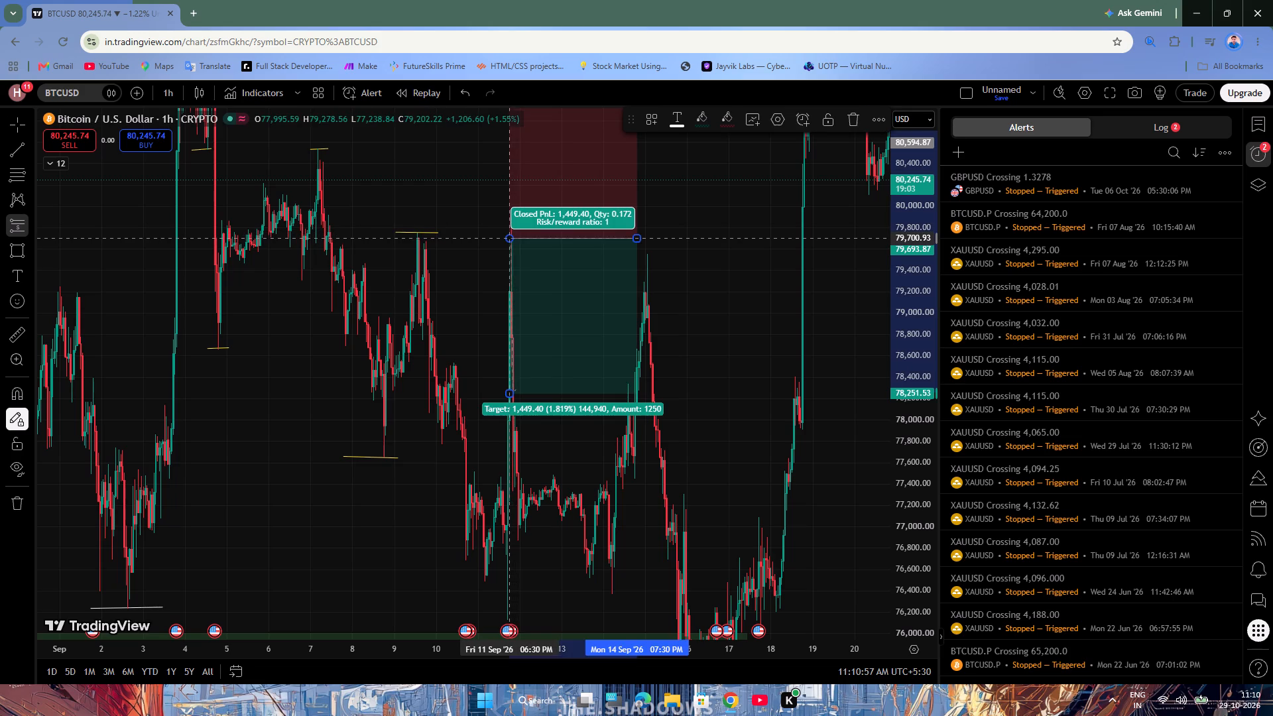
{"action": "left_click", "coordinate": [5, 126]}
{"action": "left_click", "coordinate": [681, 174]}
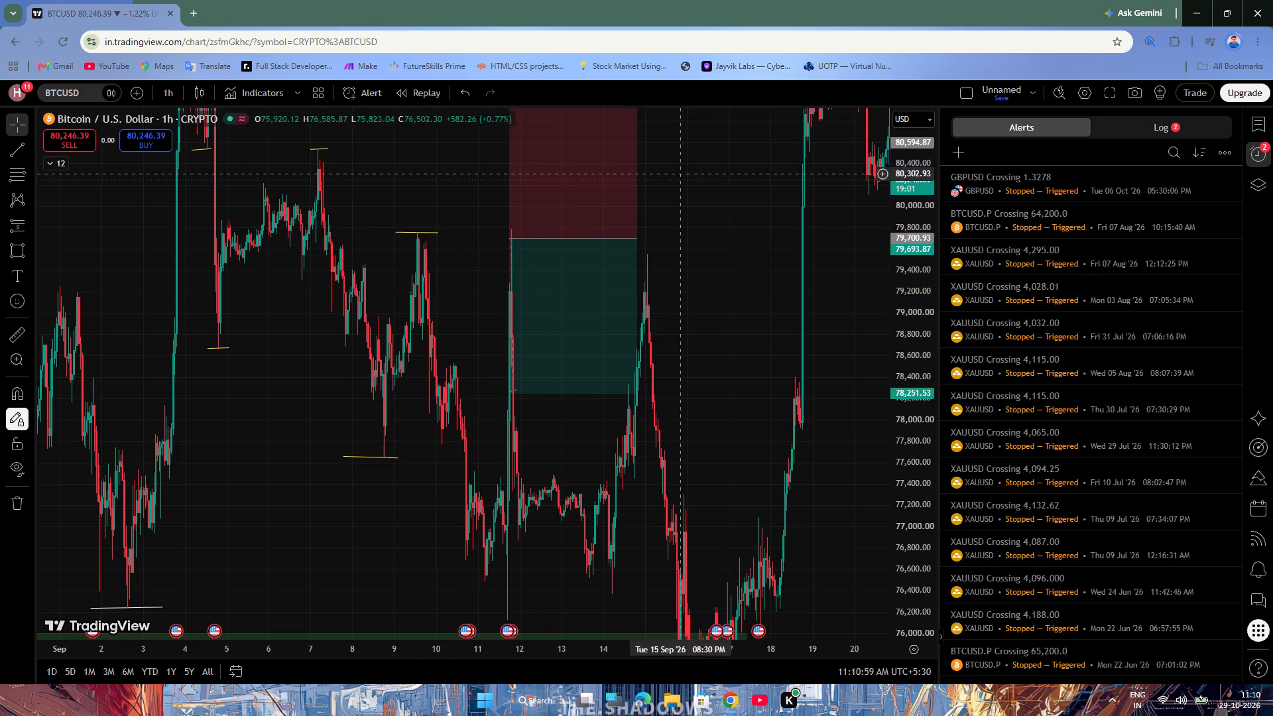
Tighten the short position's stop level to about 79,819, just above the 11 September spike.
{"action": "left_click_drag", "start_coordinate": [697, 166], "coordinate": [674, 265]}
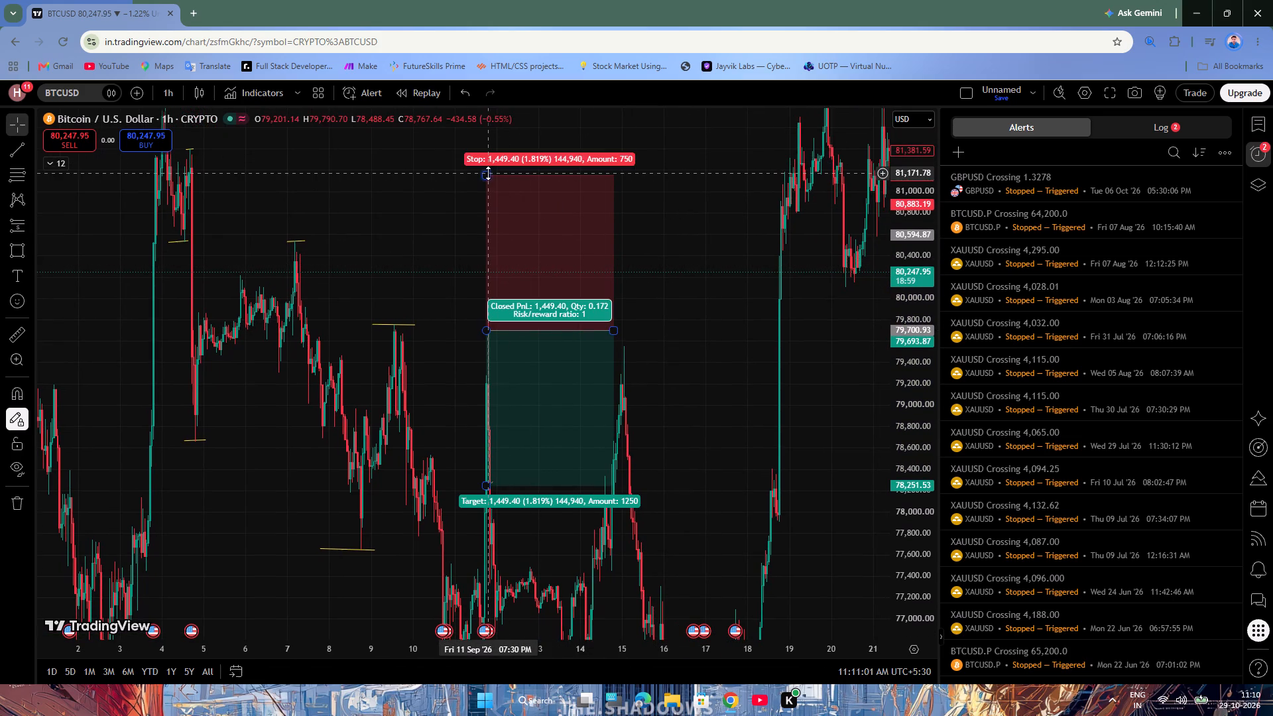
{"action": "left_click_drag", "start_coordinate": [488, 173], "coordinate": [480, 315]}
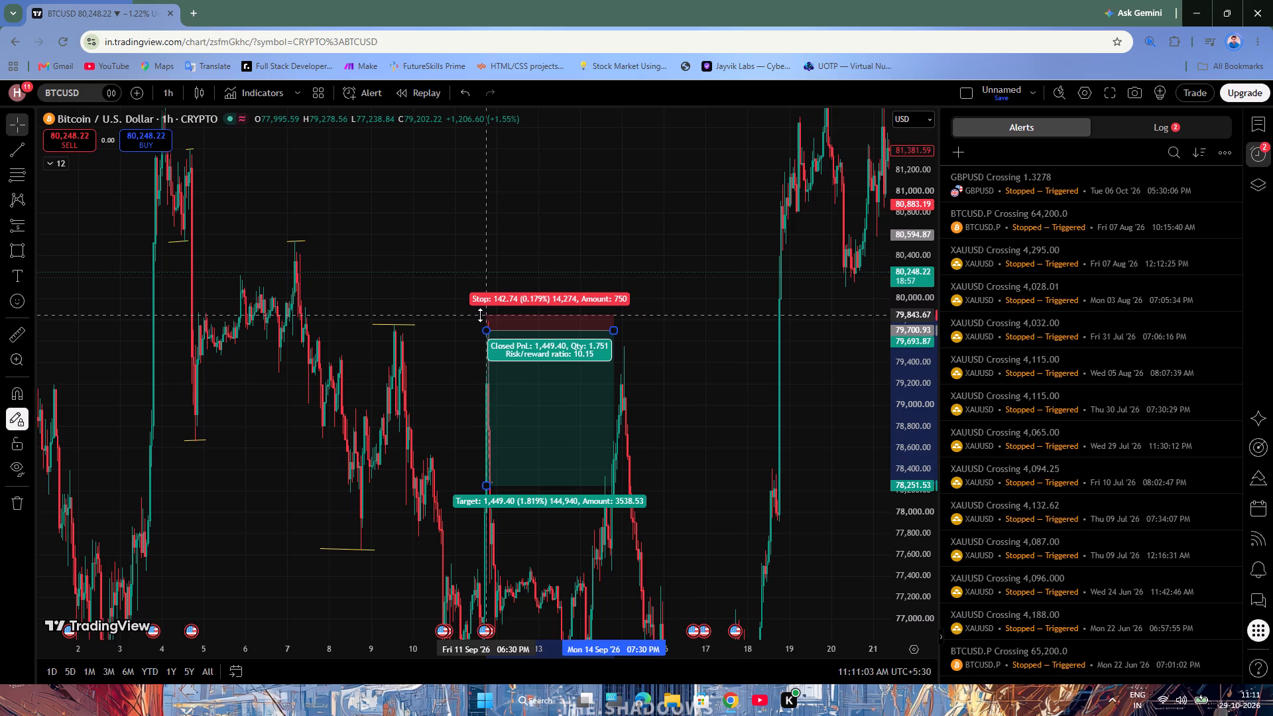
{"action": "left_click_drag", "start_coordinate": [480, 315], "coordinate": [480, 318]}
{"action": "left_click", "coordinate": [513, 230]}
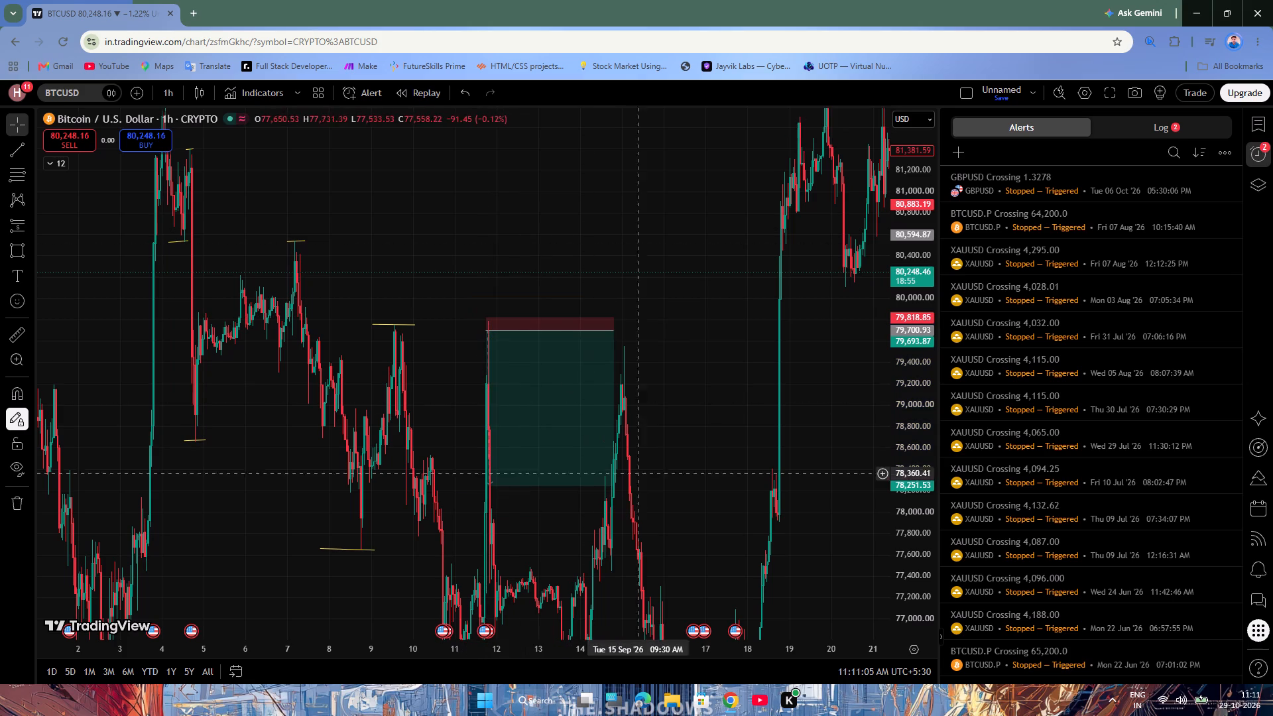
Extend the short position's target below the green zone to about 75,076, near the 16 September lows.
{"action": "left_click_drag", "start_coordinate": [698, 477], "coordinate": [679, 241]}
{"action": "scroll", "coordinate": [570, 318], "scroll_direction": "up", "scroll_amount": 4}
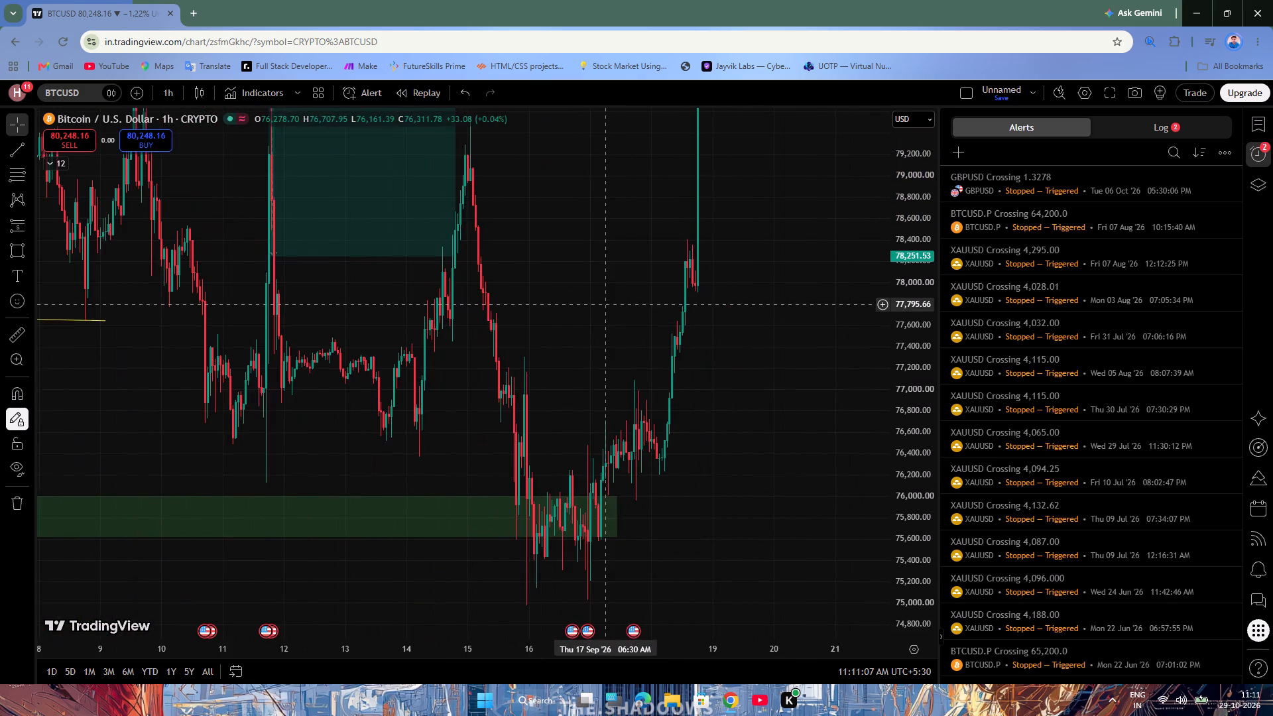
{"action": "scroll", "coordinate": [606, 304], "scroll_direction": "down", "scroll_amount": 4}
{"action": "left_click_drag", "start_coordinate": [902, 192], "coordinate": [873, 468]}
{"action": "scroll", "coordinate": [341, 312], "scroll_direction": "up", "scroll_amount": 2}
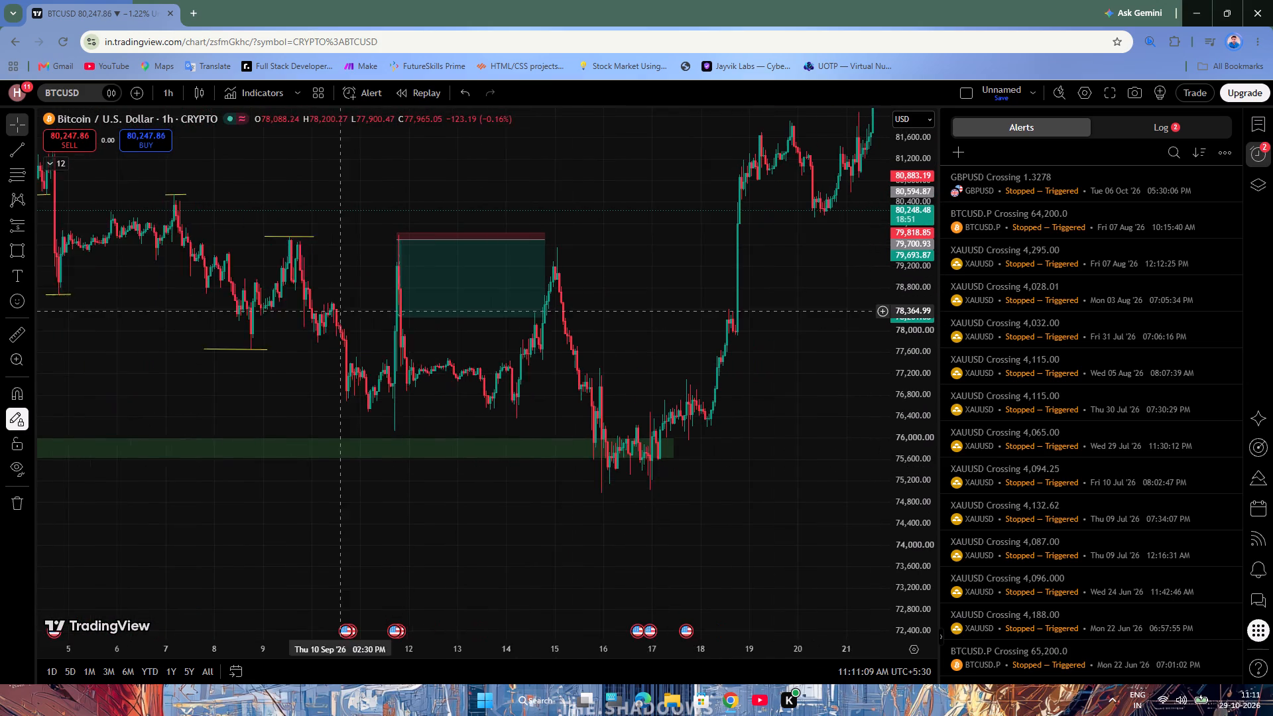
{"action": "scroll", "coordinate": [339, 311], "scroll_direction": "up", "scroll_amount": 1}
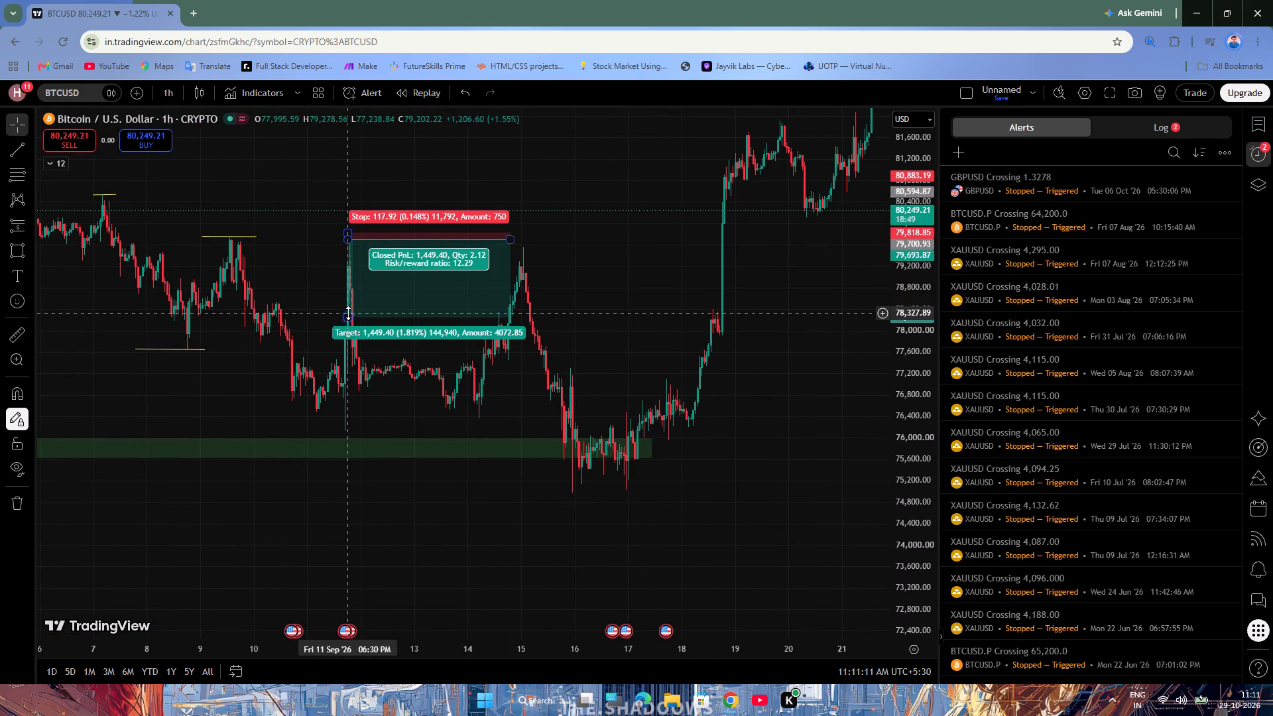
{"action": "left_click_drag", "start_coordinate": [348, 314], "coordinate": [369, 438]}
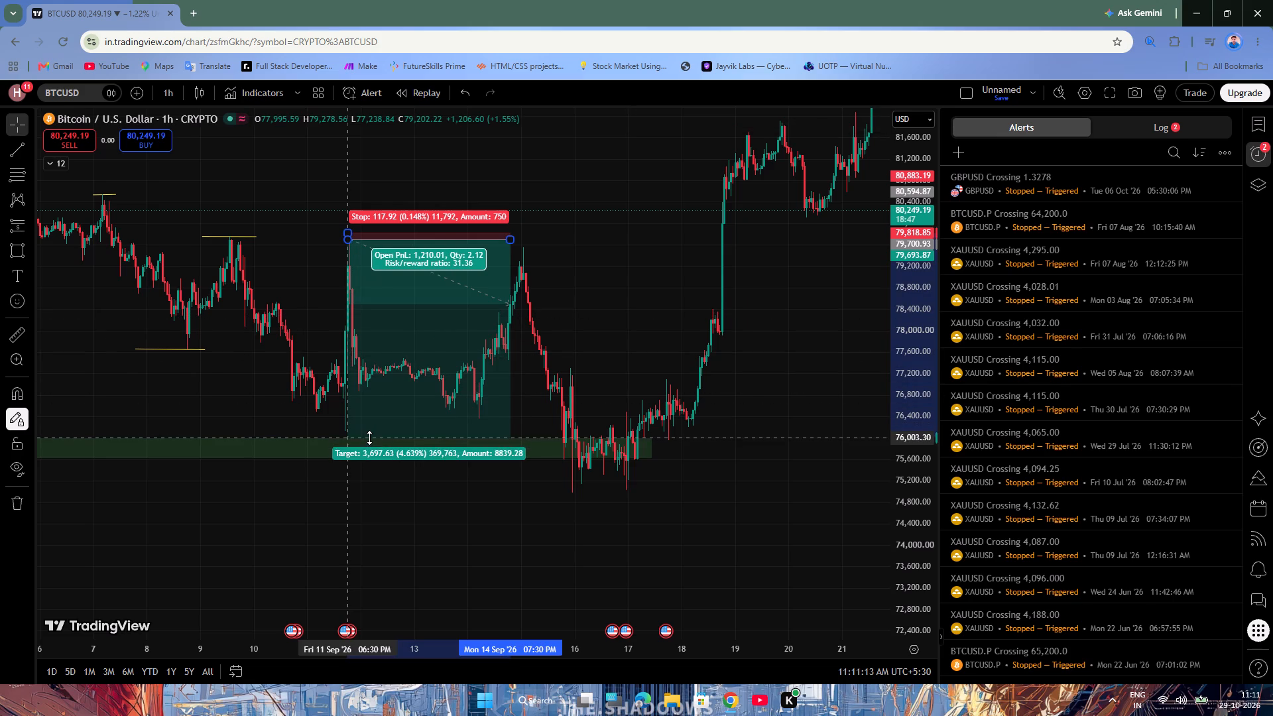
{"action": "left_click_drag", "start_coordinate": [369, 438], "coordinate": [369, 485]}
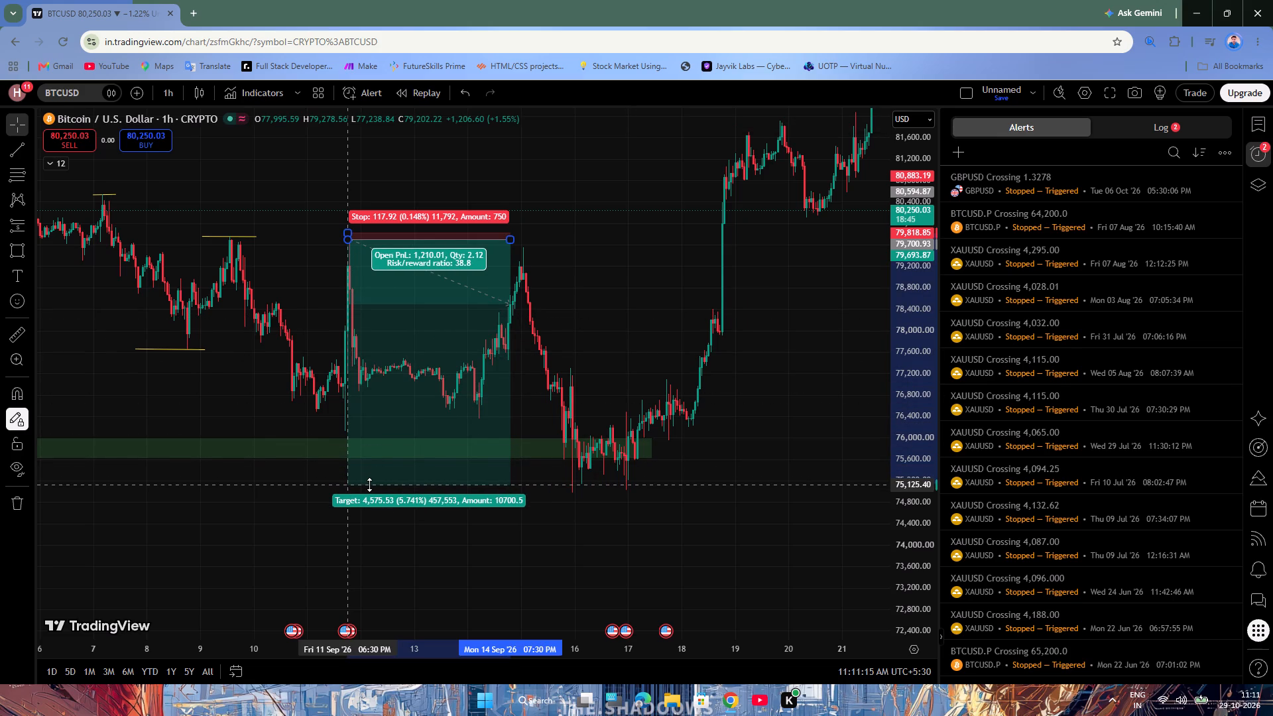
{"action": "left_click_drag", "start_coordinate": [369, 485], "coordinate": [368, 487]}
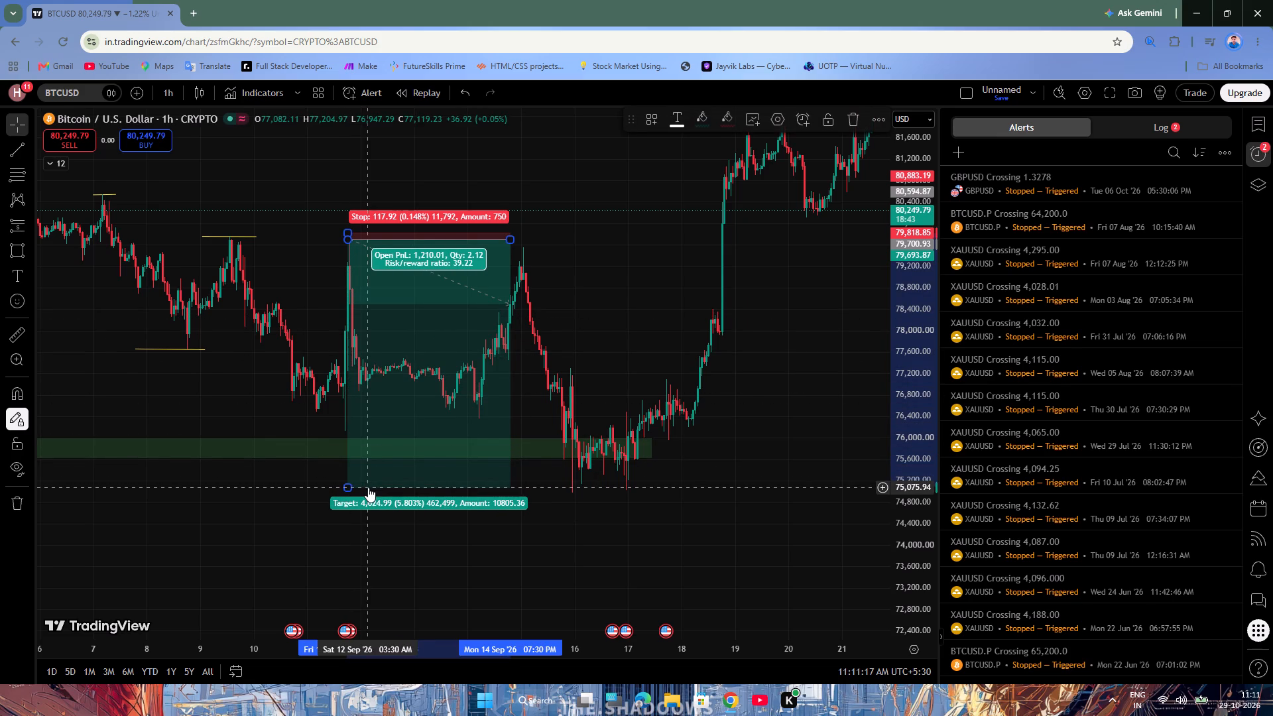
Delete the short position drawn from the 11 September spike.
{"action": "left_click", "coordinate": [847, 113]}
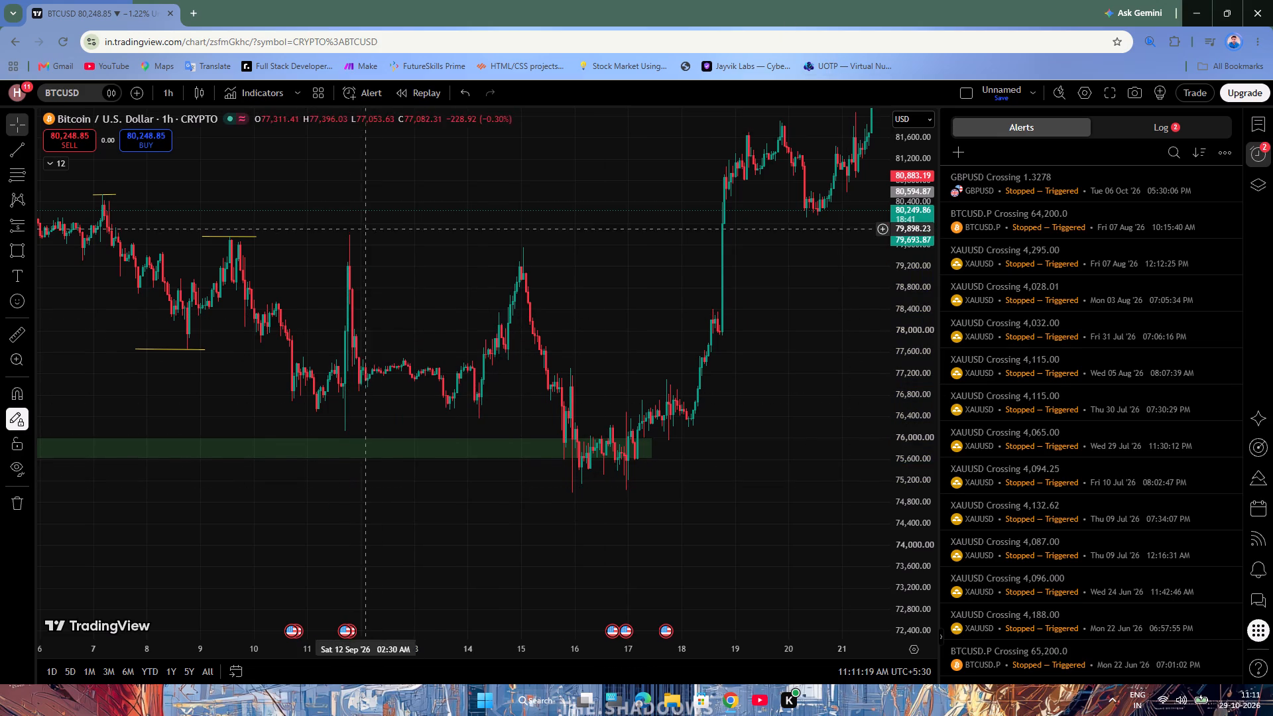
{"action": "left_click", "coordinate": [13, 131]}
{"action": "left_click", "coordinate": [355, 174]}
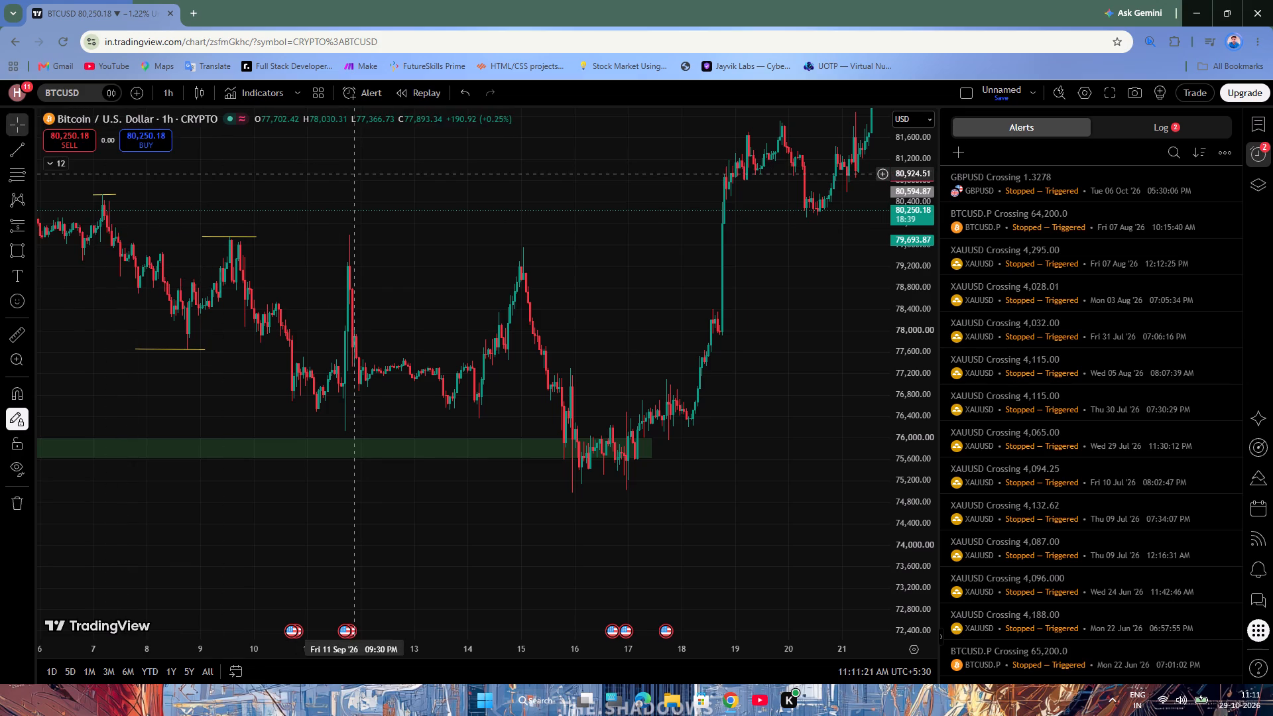
Draw a short yellow trendline across the 11 September spike high at about 79,785, ending early on 12 September.
{"action": "left_click_drag", "start_coordinate": [356, 173], "coordinate": [483, 197]}
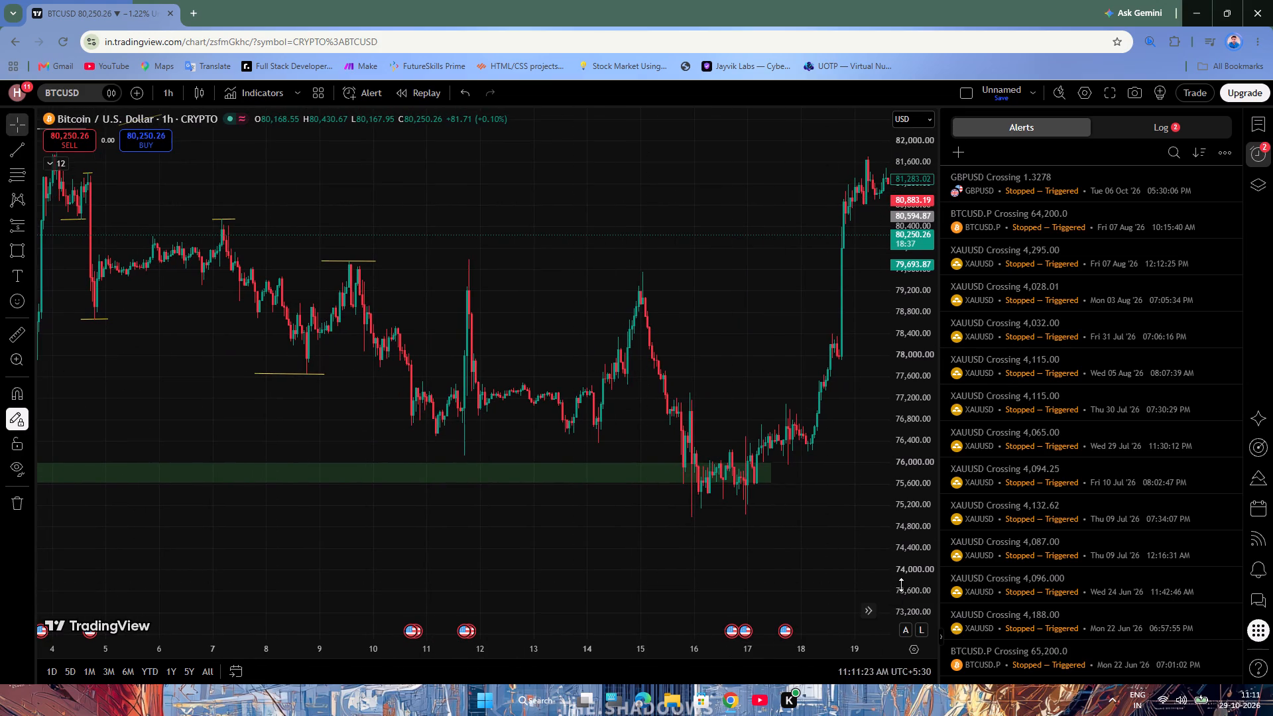
{"action": "left_click_drag", "start_coordinate": [903, 585], "coordinate": [878, 471]}
{"action": "scroll", "coordinate": [640, 397], "scroll_direction": "up", "scroll_amount": 2}
{"action": "left_click_drag", "start_coordinate": [678, 233], "coordinate": [656, 278]}
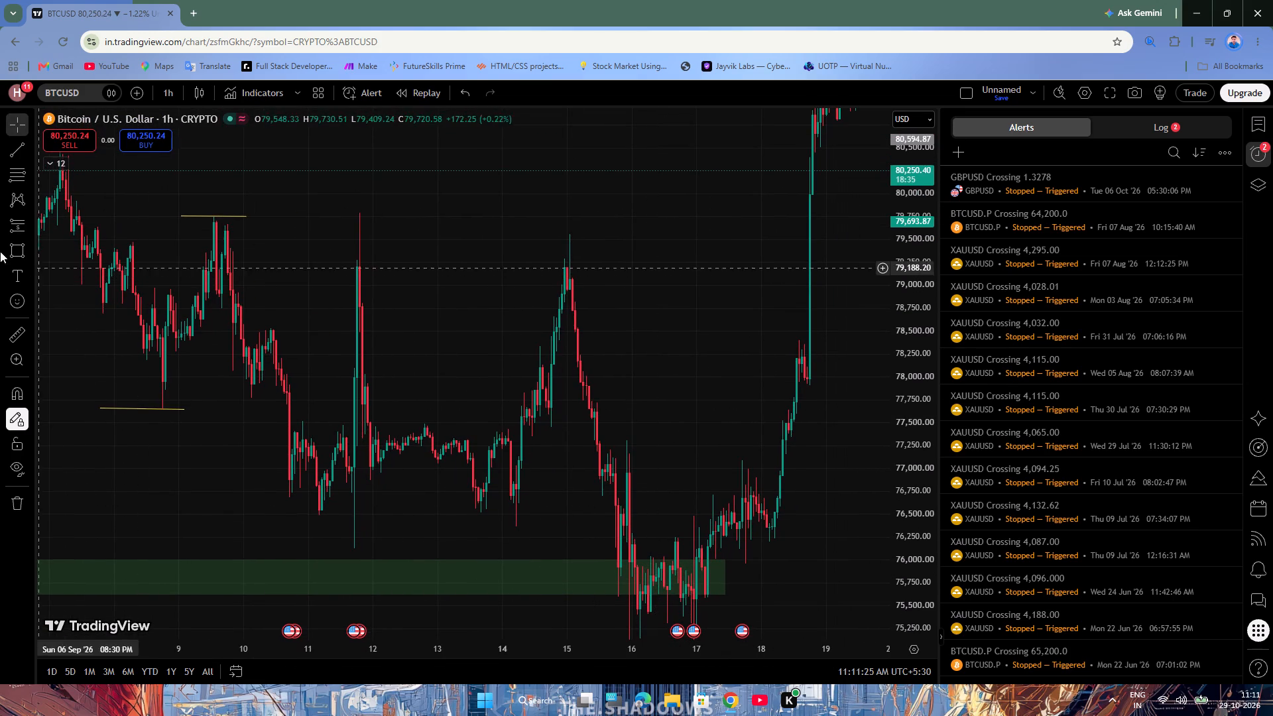
{"action": "left_click", "coordinate": [12, 154]}
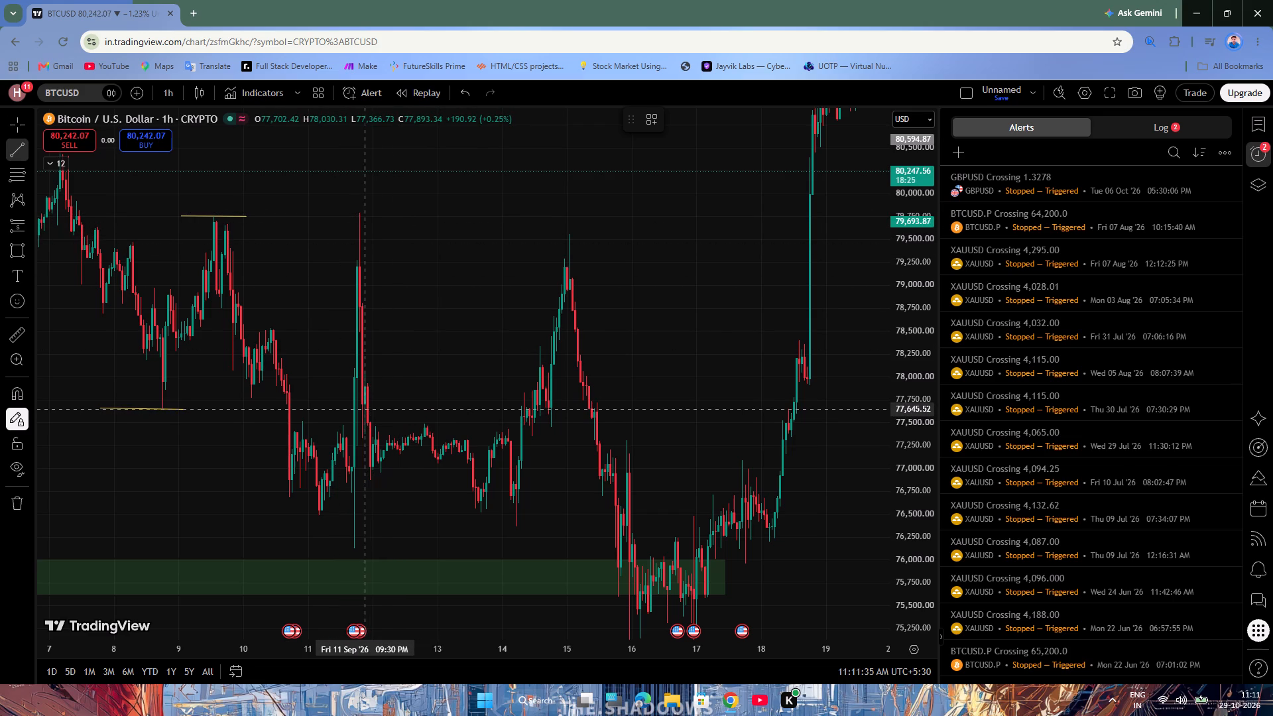
{"action": "left_click", "coordinate": [343, 213]}
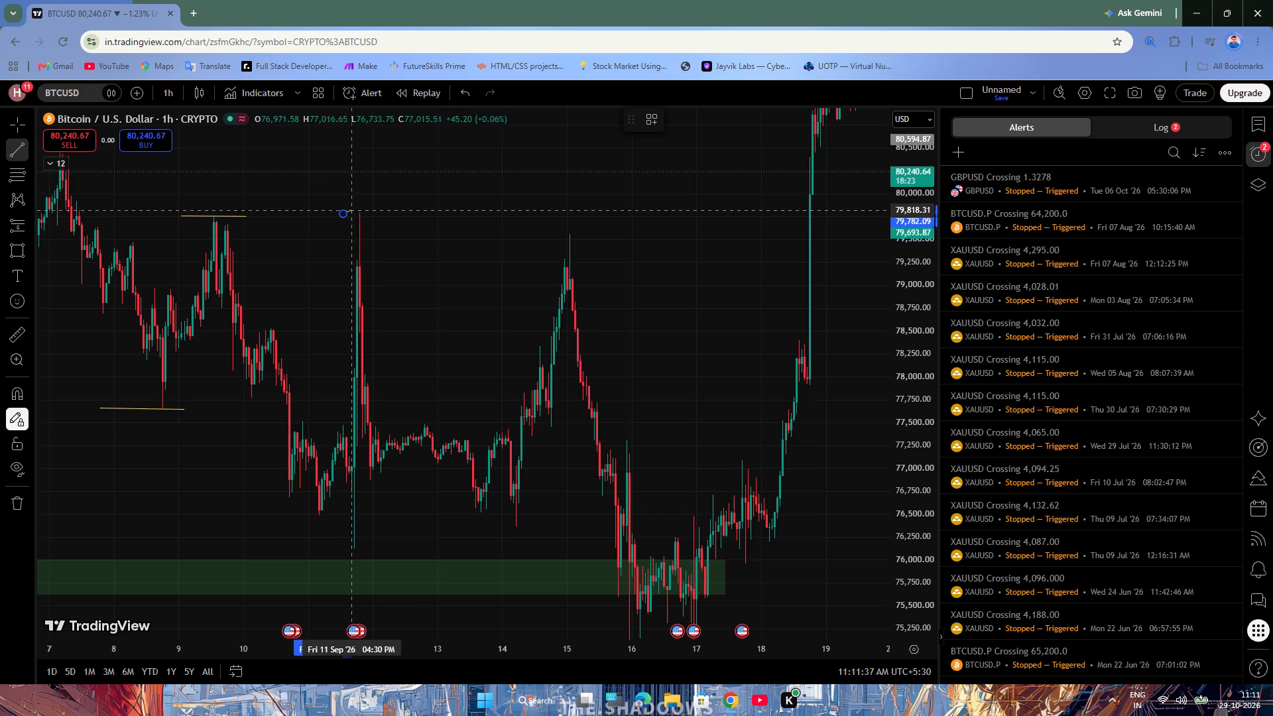
{"action": "left_click", "coordinate": [386, 213]}
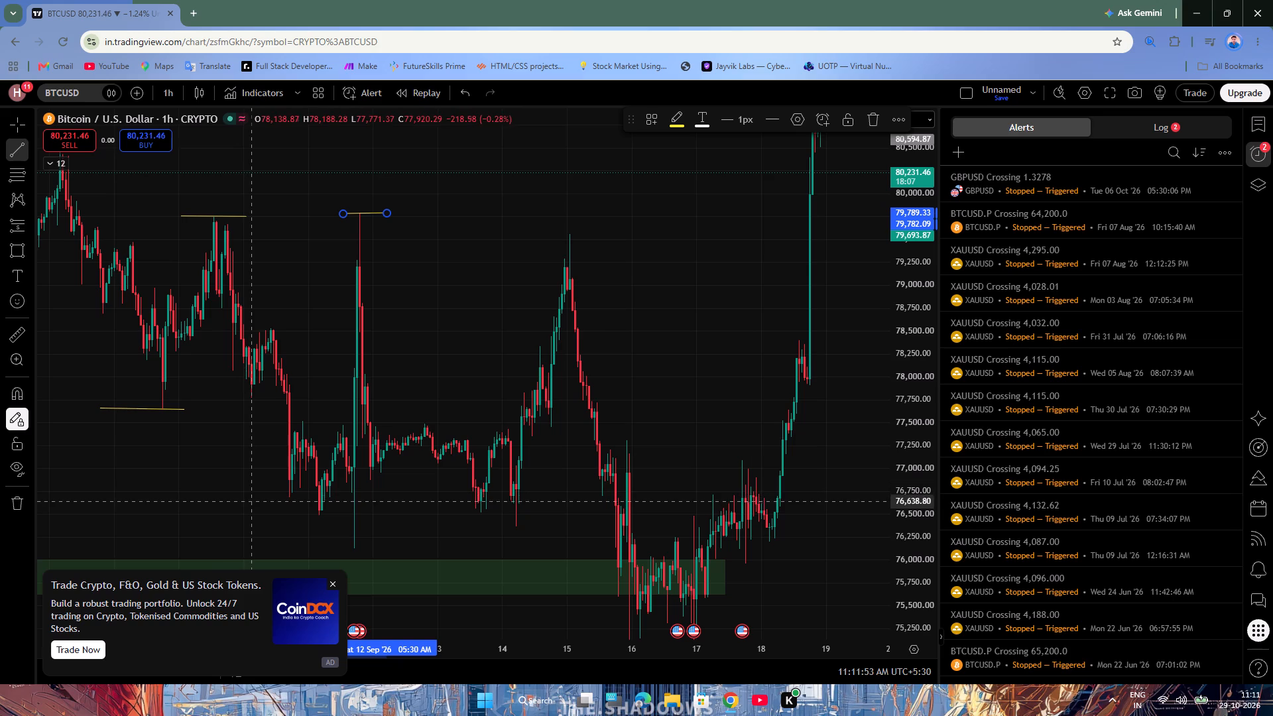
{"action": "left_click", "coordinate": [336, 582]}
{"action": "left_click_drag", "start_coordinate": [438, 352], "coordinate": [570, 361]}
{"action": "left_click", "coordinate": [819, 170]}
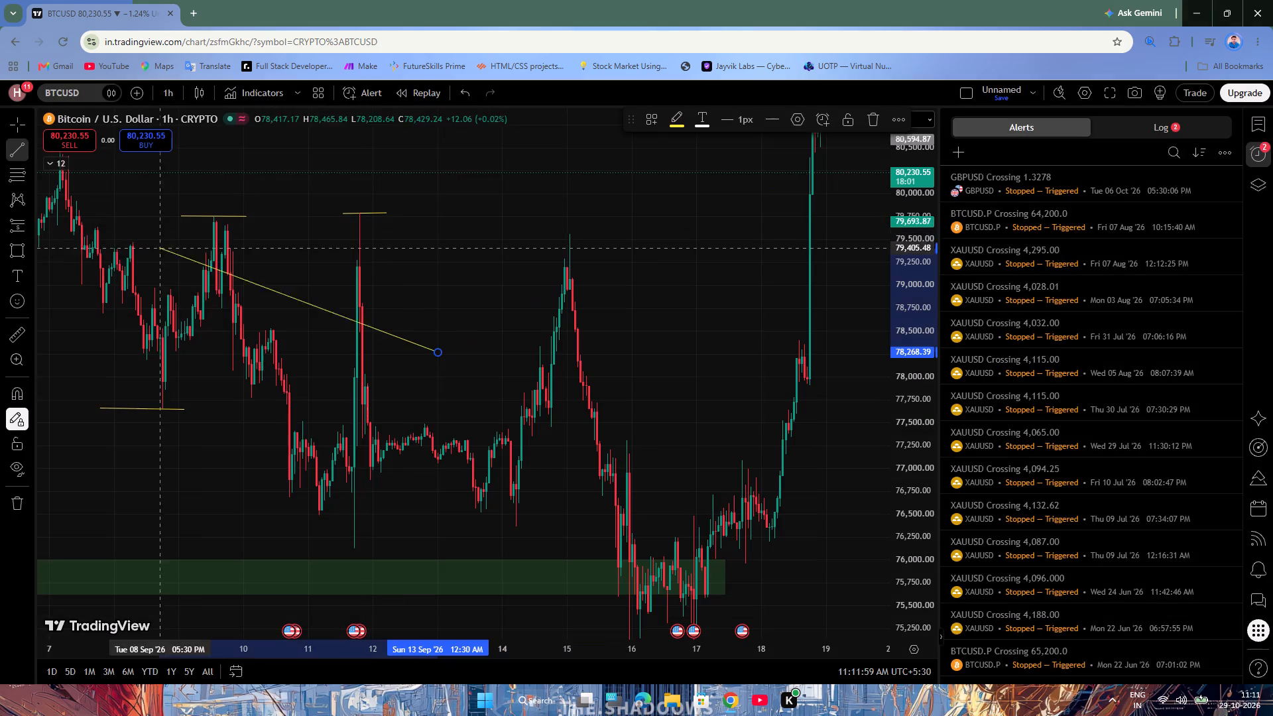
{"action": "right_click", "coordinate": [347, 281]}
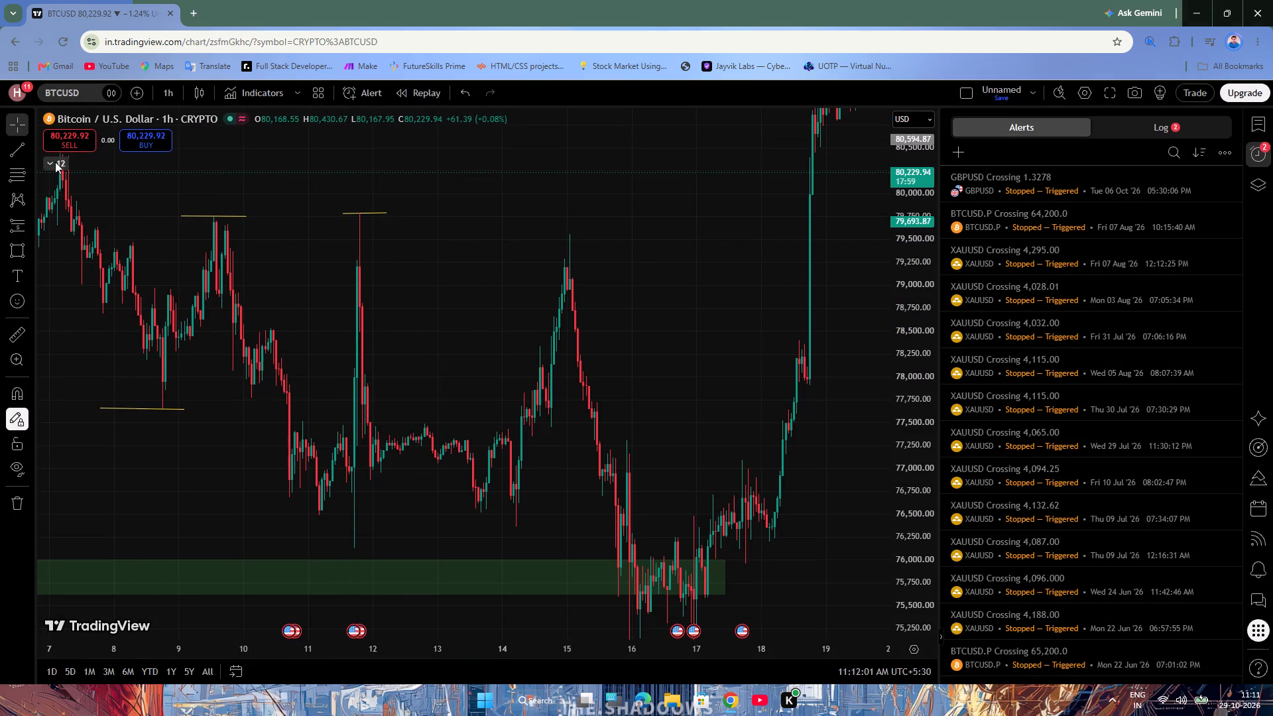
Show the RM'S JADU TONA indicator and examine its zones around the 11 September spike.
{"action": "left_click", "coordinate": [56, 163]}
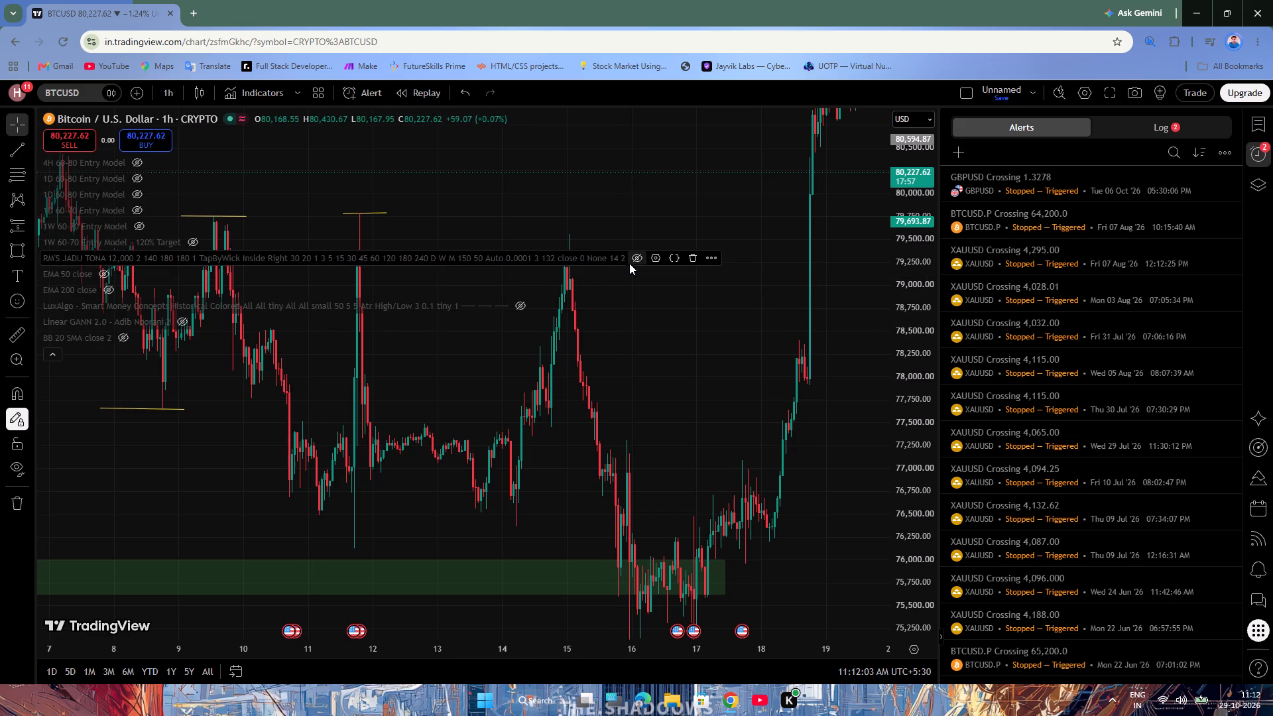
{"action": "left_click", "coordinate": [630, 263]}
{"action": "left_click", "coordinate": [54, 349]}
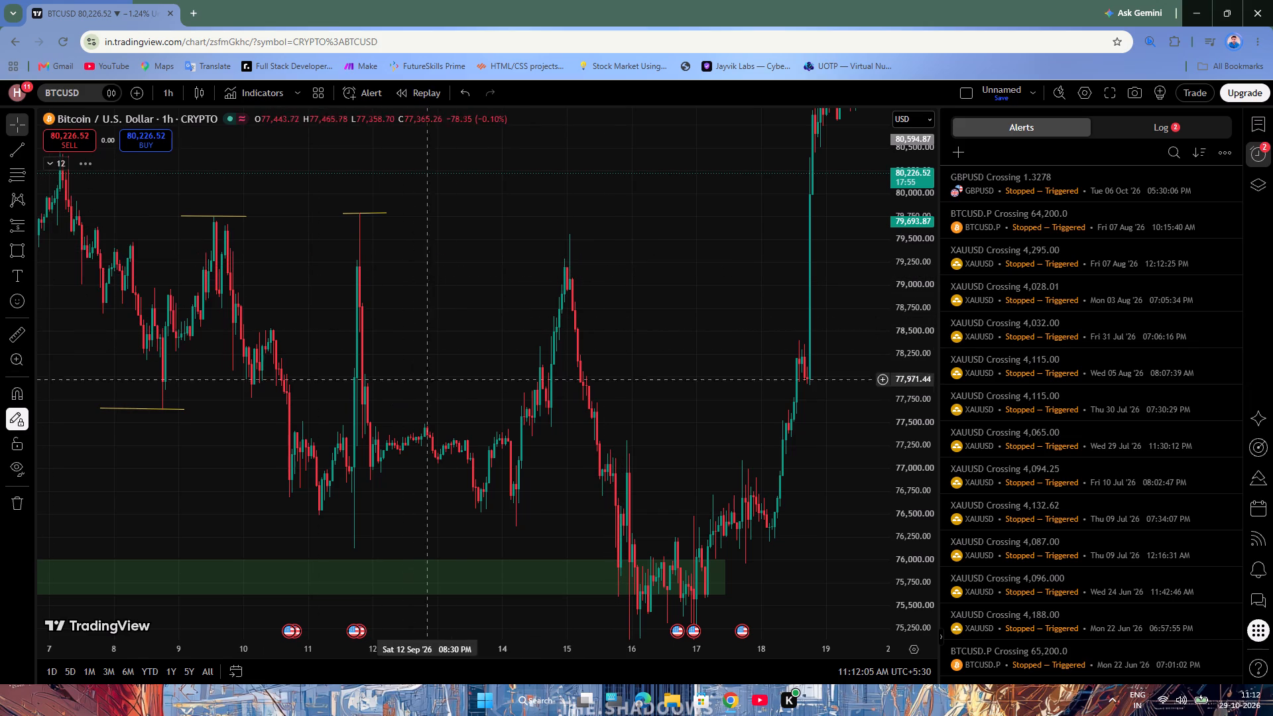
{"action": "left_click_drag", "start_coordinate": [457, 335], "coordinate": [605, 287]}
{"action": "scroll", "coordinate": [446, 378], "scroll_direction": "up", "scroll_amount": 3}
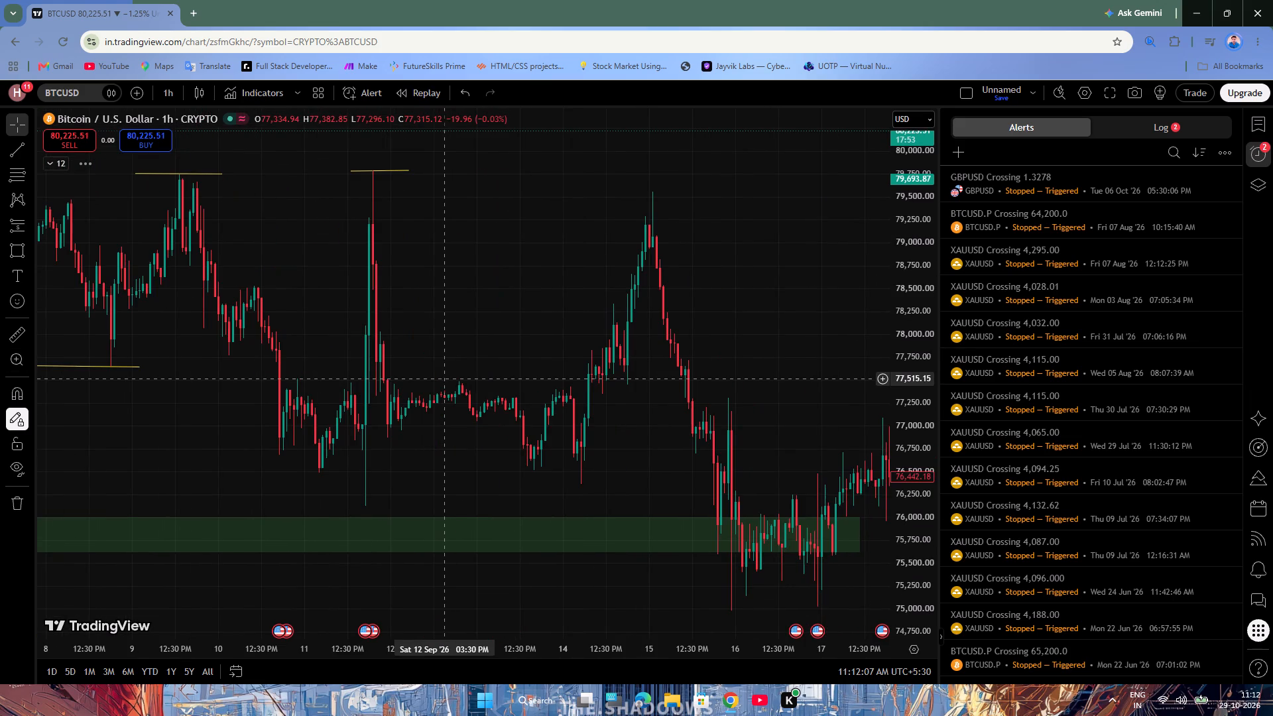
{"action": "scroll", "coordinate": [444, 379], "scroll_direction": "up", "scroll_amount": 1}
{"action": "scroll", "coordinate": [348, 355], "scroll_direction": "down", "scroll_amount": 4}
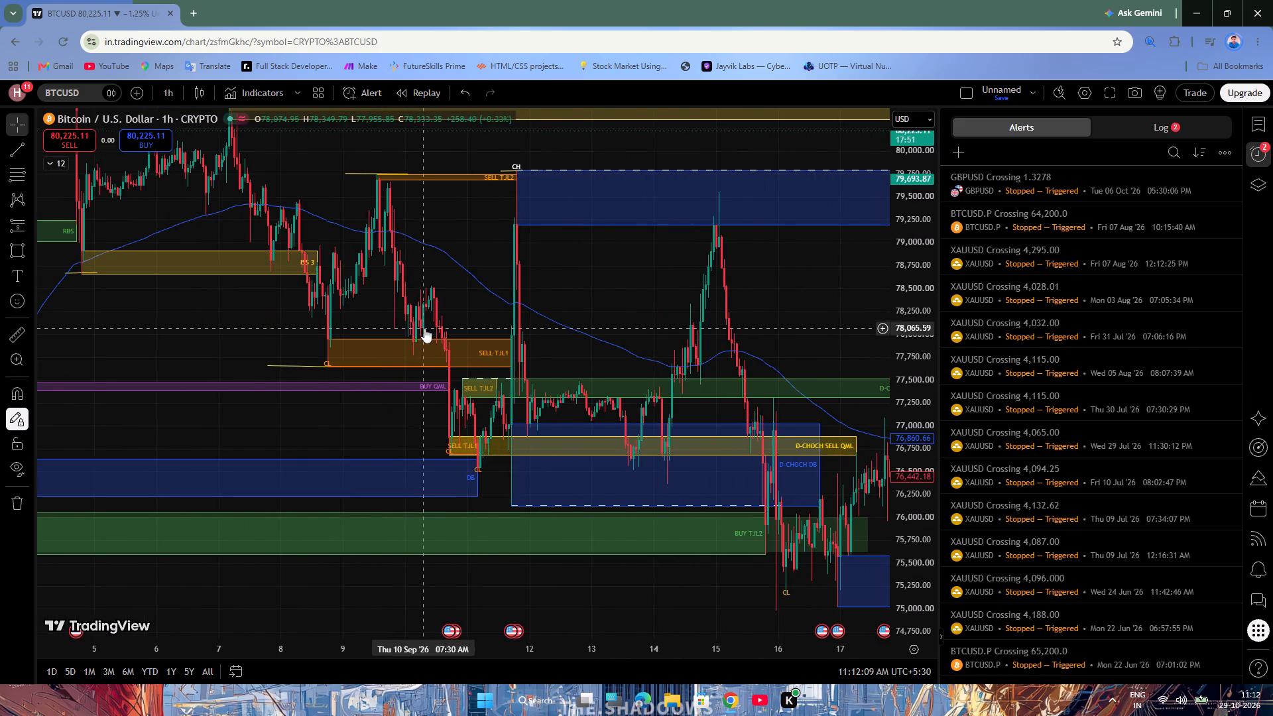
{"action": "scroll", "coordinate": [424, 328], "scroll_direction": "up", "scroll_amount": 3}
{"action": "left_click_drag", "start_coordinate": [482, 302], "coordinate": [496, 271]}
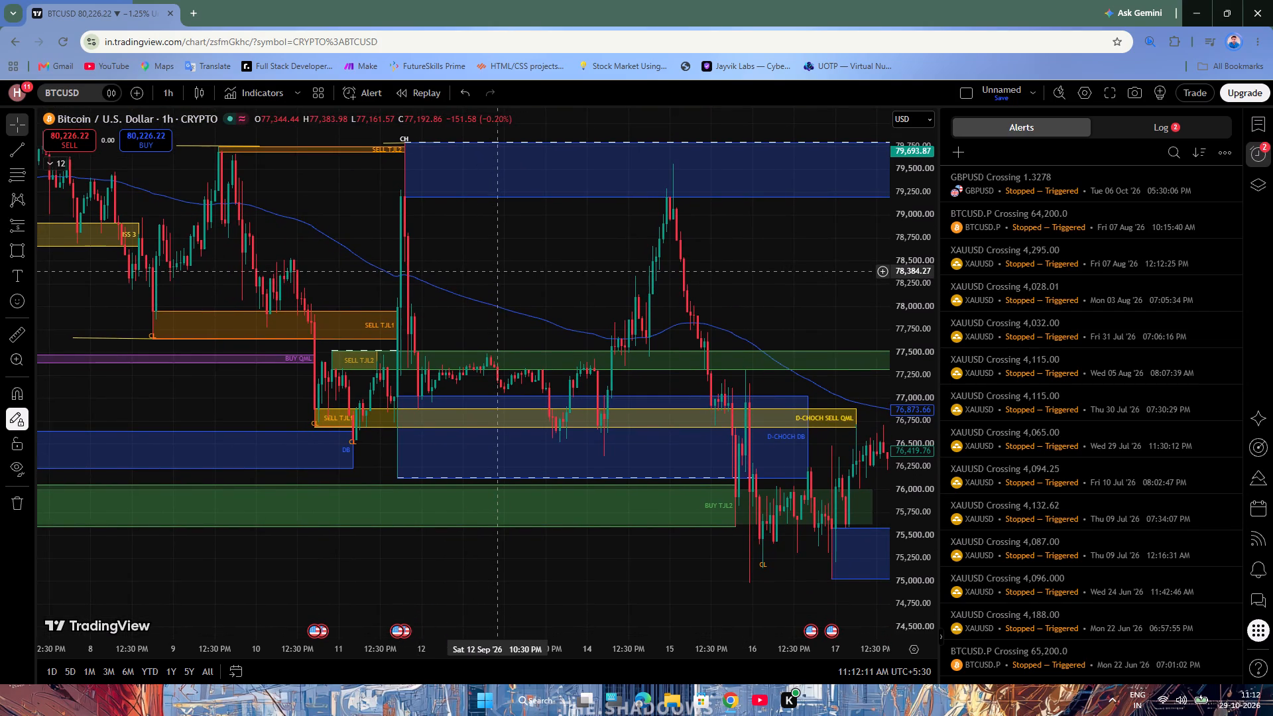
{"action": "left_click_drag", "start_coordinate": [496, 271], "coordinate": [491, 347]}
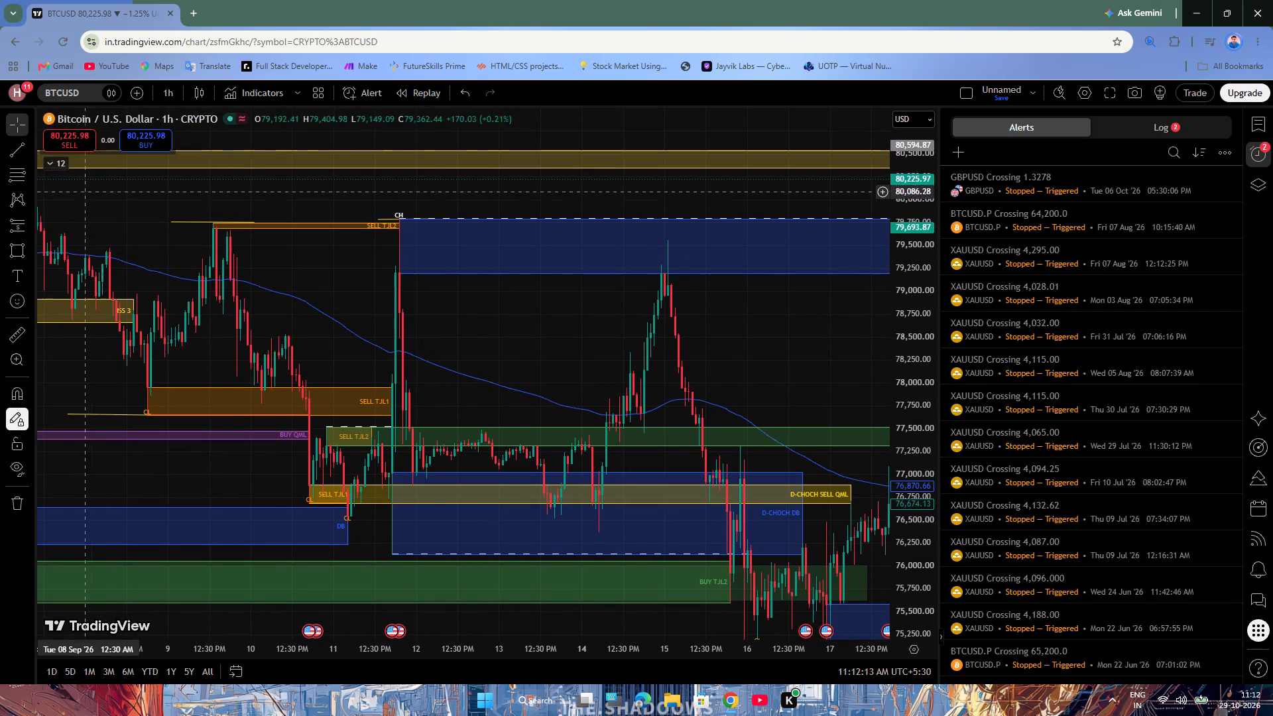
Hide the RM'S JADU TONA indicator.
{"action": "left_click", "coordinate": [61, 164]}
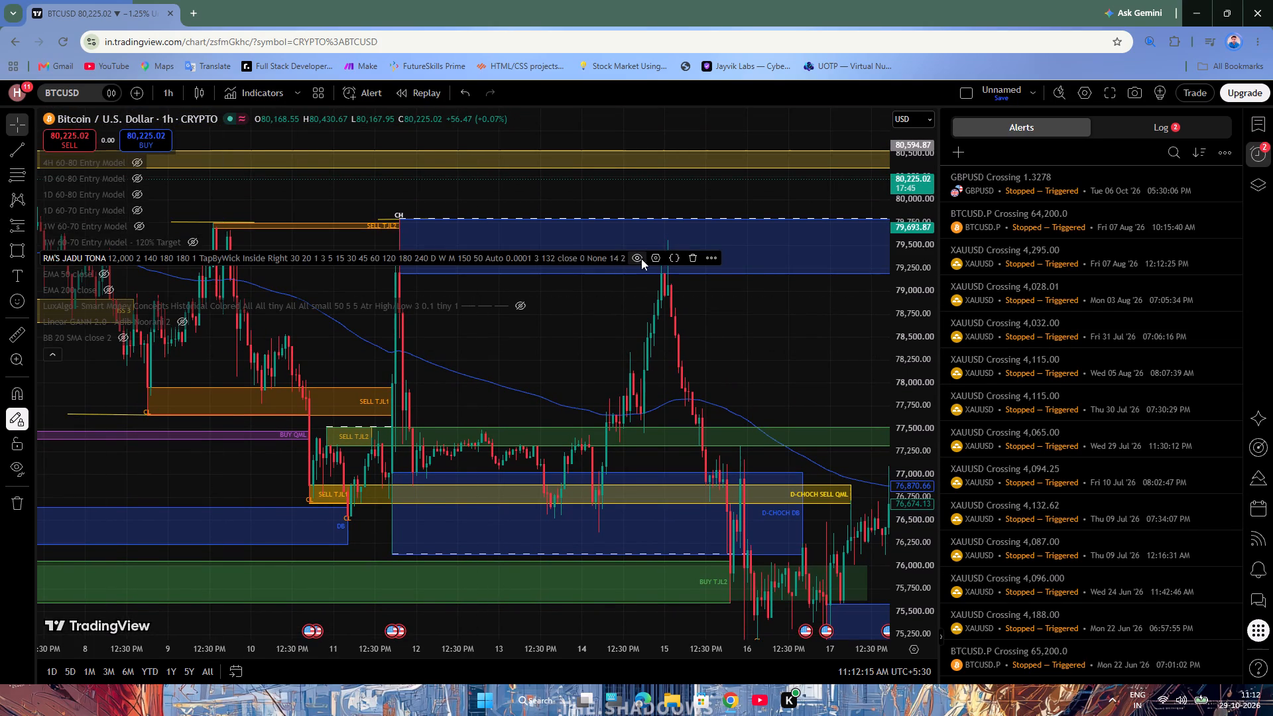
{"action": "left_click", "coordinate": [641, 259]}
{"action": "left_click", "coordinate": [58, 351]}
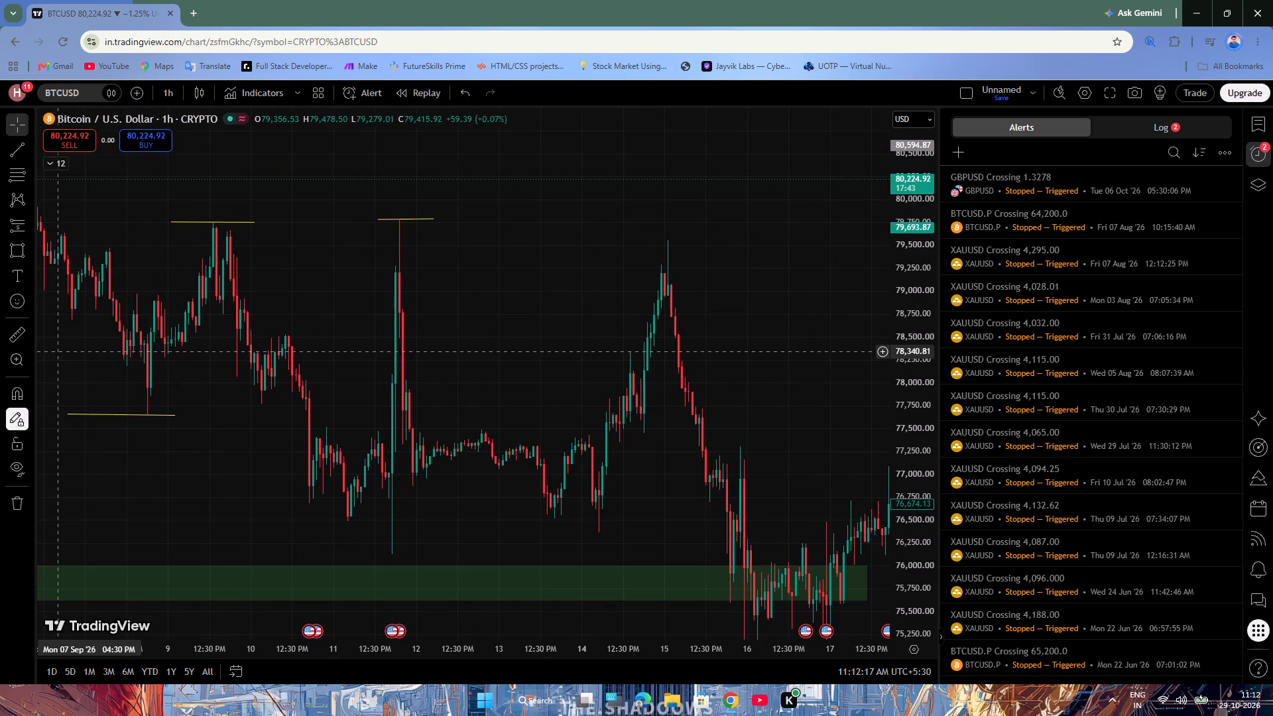
Examine the price action following the 11 September spike through early October against the marked September swings.
{"action": "left_click_drag", "start_coordinate": [550, 321], "coordinate": [608, 230]}
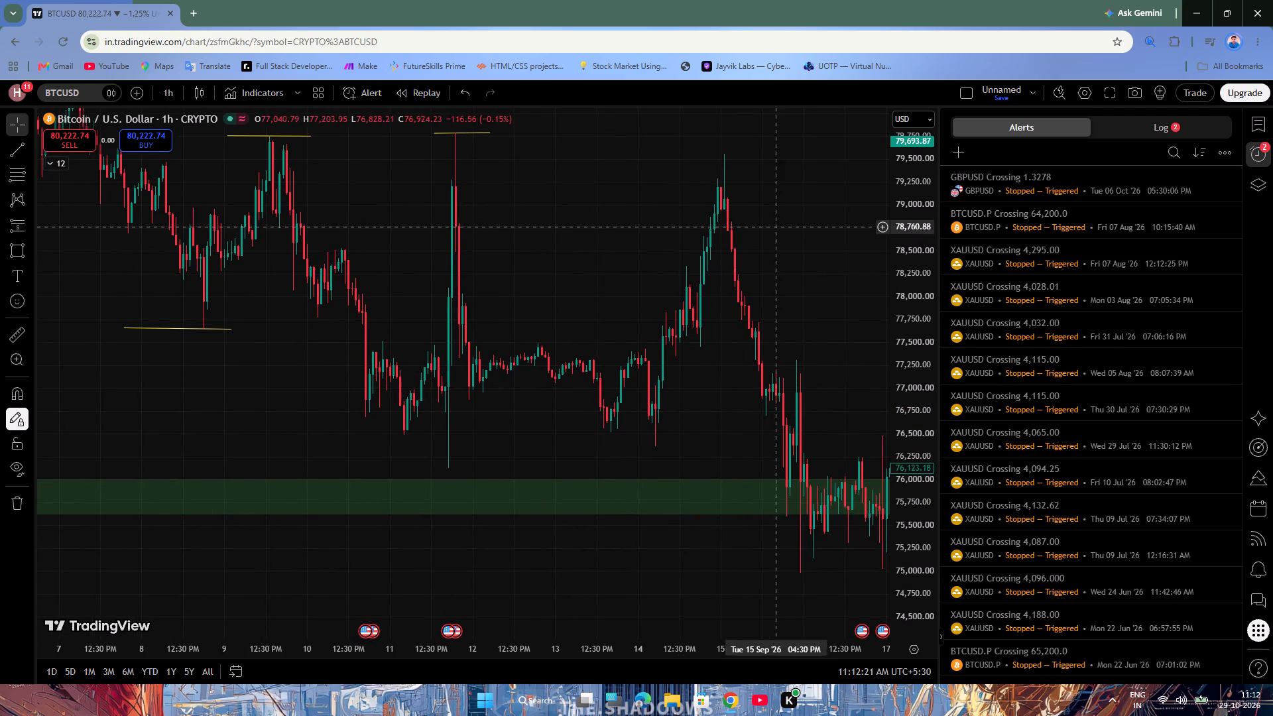
{"action": "left_click_drag", "start_coordinate": [808, 230], "coordinate": [321, 494]}
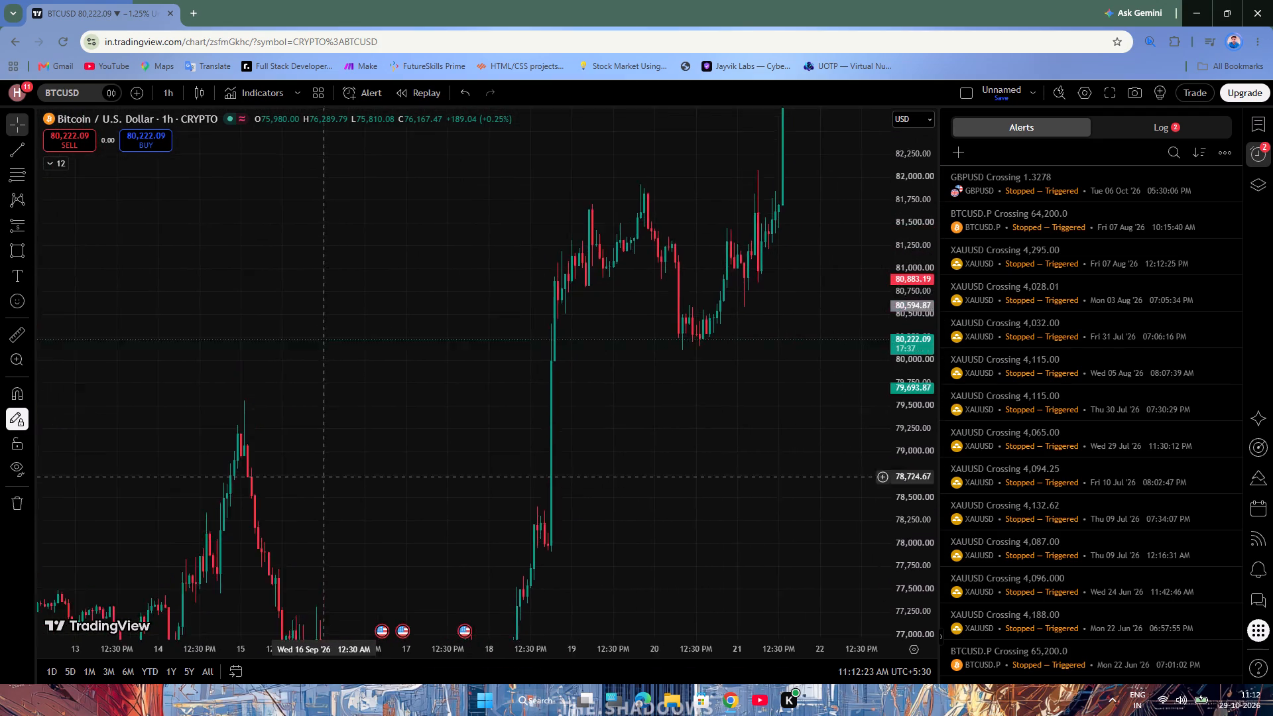
{"action": "left_click_drag", "start_coordinate": [321, 494], "coordinate": [337, 715]}
{"action": "left_click_drag", "start_coordinate": [670, 392], "coordinate": [266, 639]}
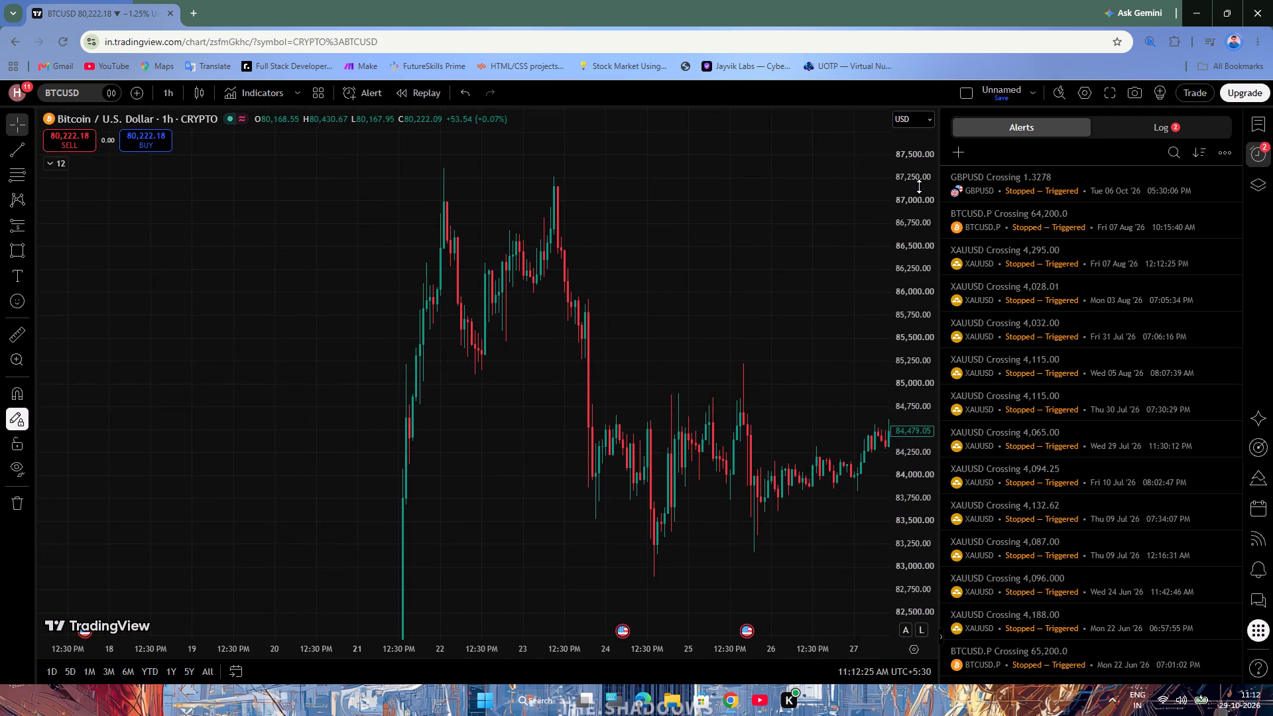
{"action": "left_click_drag", "start_coordinate": [920, 186], "coordinate": [922, 512]}
{"action": "left_click_drag", "start_coordinate": [760, 530], "coordinate": [0, 341]}
{"action": "scroll", "coordinate": [407, 298], "scroll_direction": "down", "scroll_amount": 7}
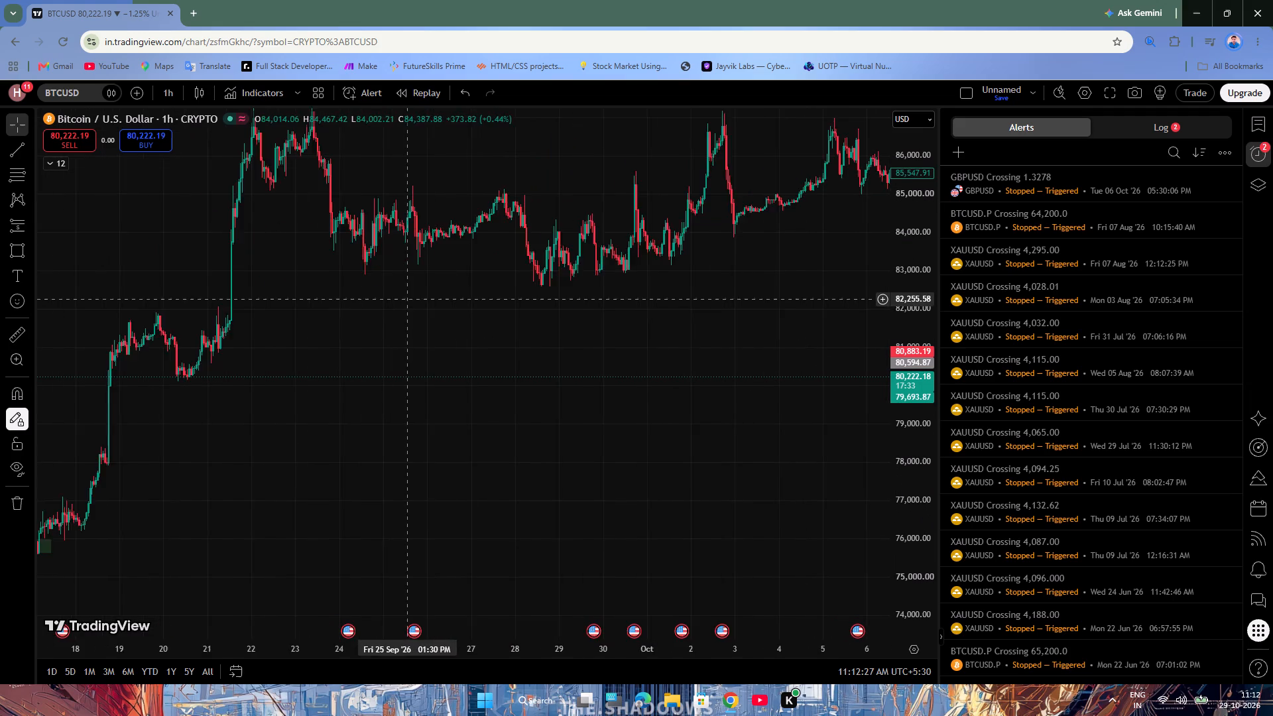
{"action": "scroll", "coordinate": [408, 299], "scroll_direction": "down", "scroll_amount": 9}
{"action": "left_click_drag", "start_coordinate": [658, 492], "coordinate": [623, 446]}
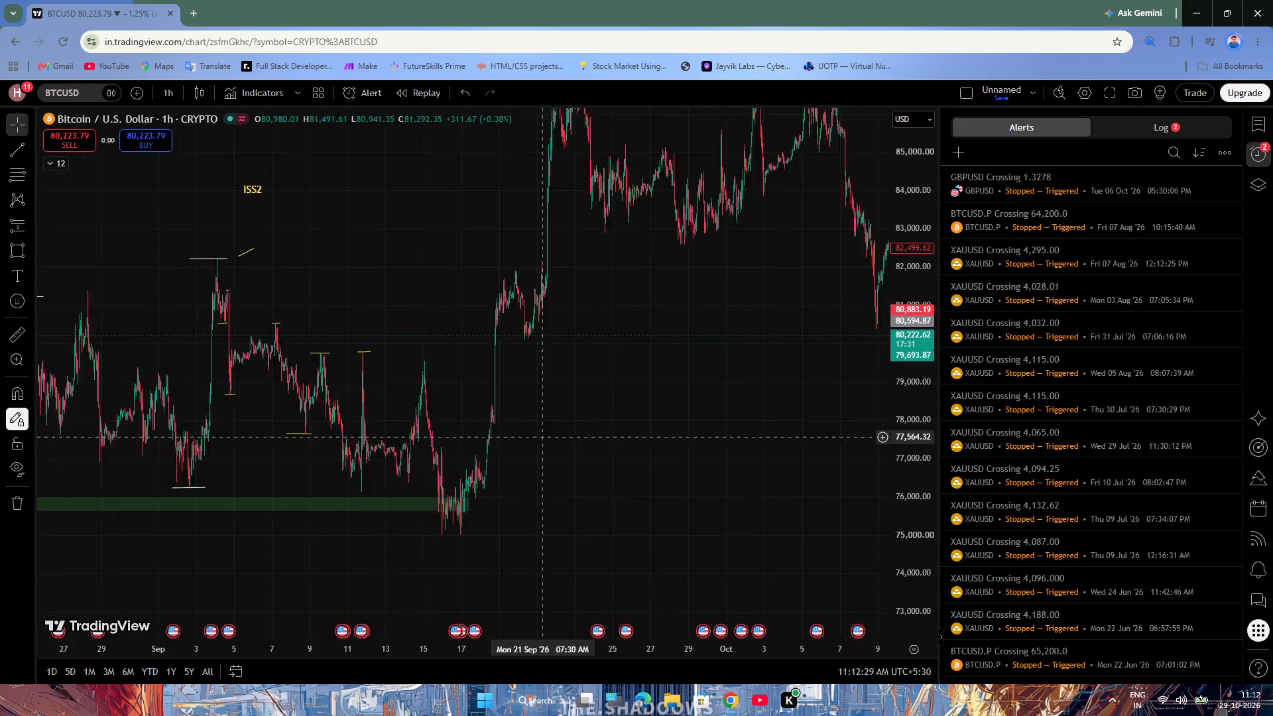
{"action": "left_click_drag", "start_coordinate": [623, 446], "coordinate": [841, 456]}
{"action": "scroll", "coordinate": [431, 449], "scroll_direction": "up", "scroll_amount": 6}
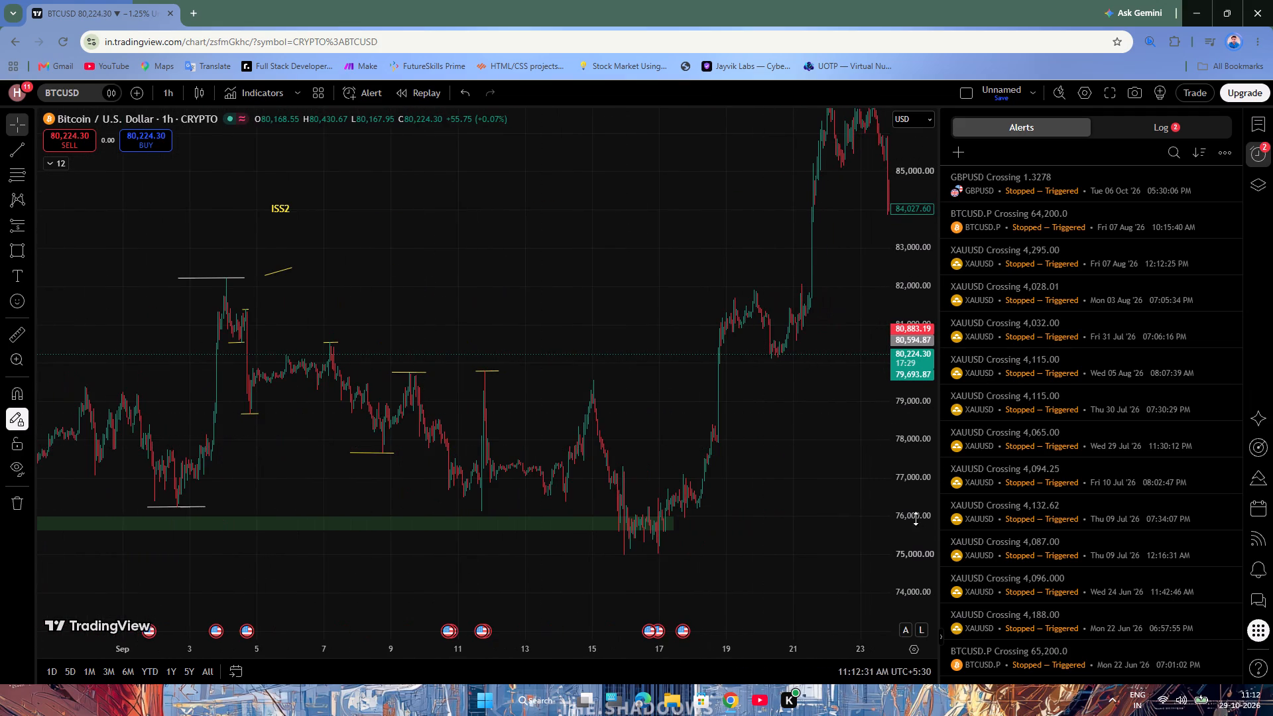
{"action": "left_click_drag", "start_coordinate": [930, 526], "coordinate": [905, 323]}
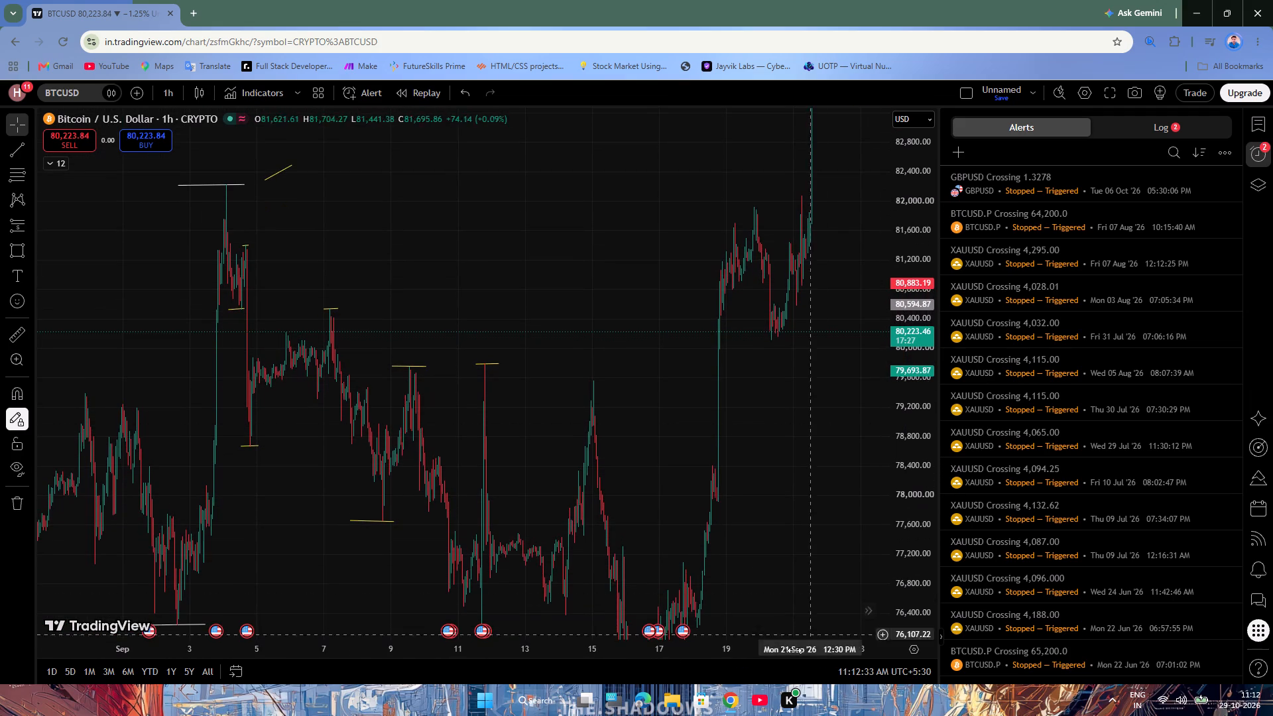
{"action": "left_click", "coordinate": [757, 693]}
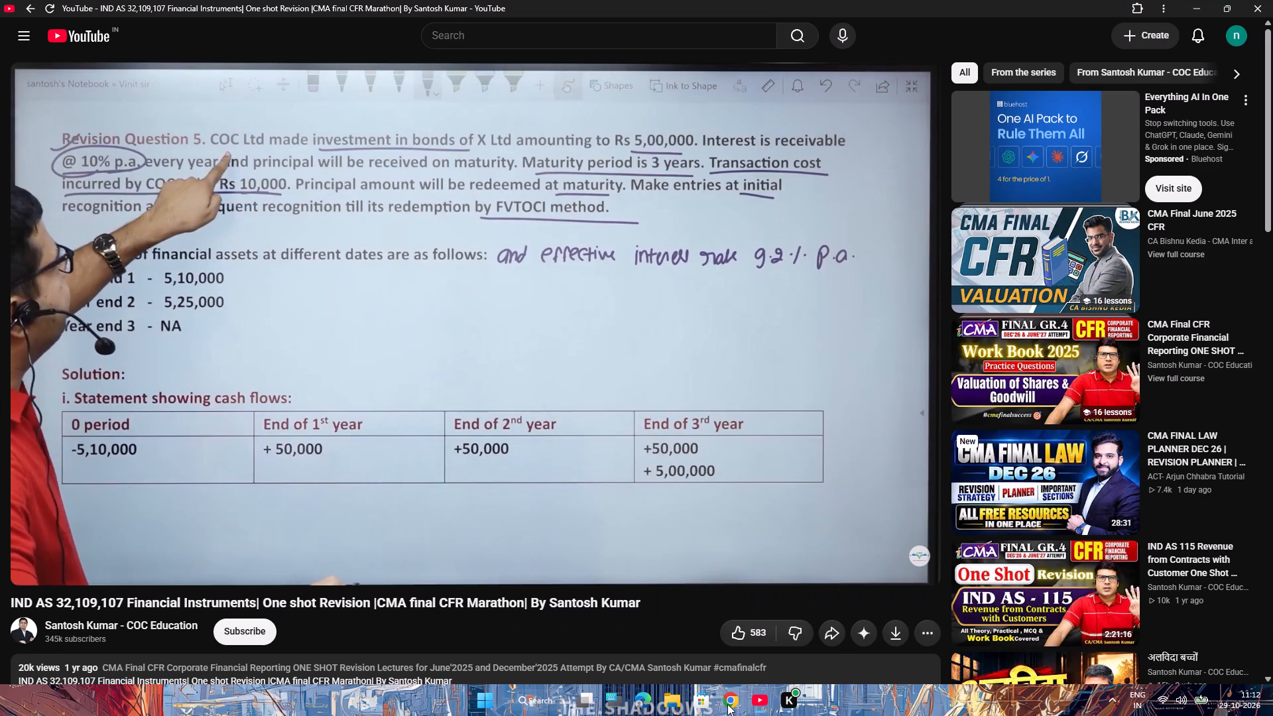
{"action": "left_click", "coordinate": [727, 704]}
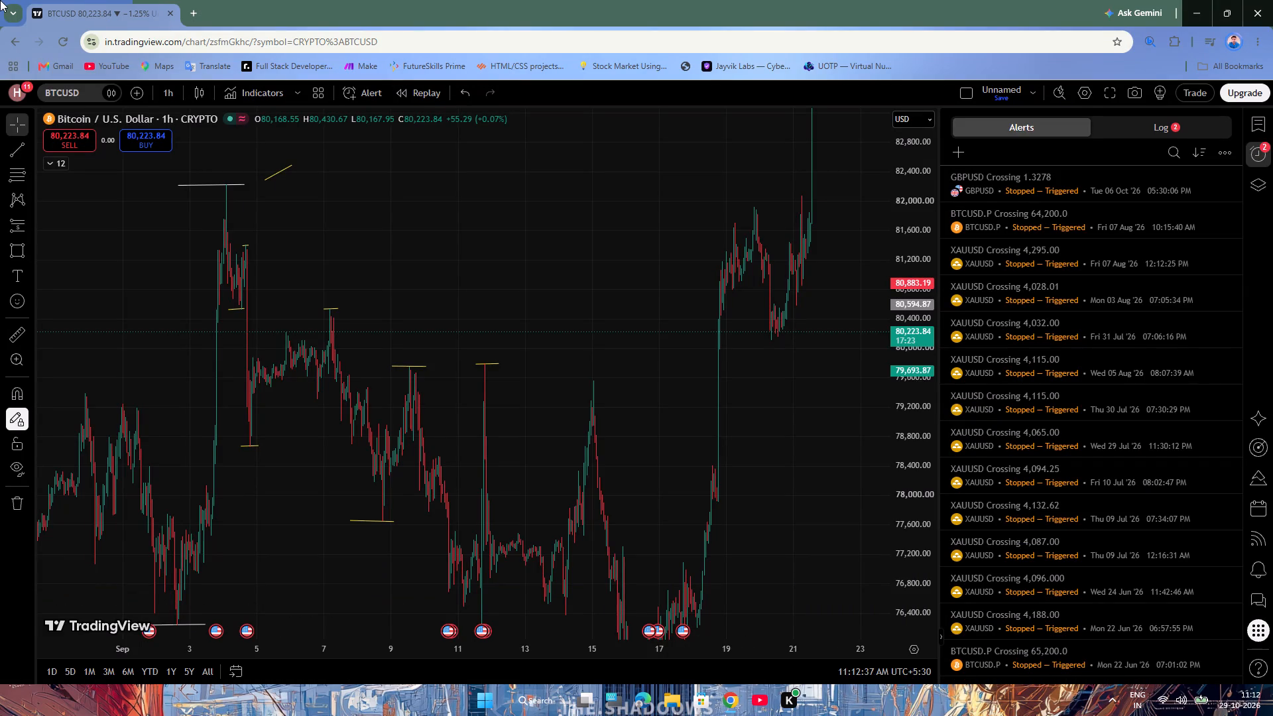
Draw a yellow trendline across the 15 September high at about 79,549, spanning 14 to 15 September.
{"action": "scroll", "coordinate": [759, 631], "scroll_direction": "up", "scroll_amount": 5}
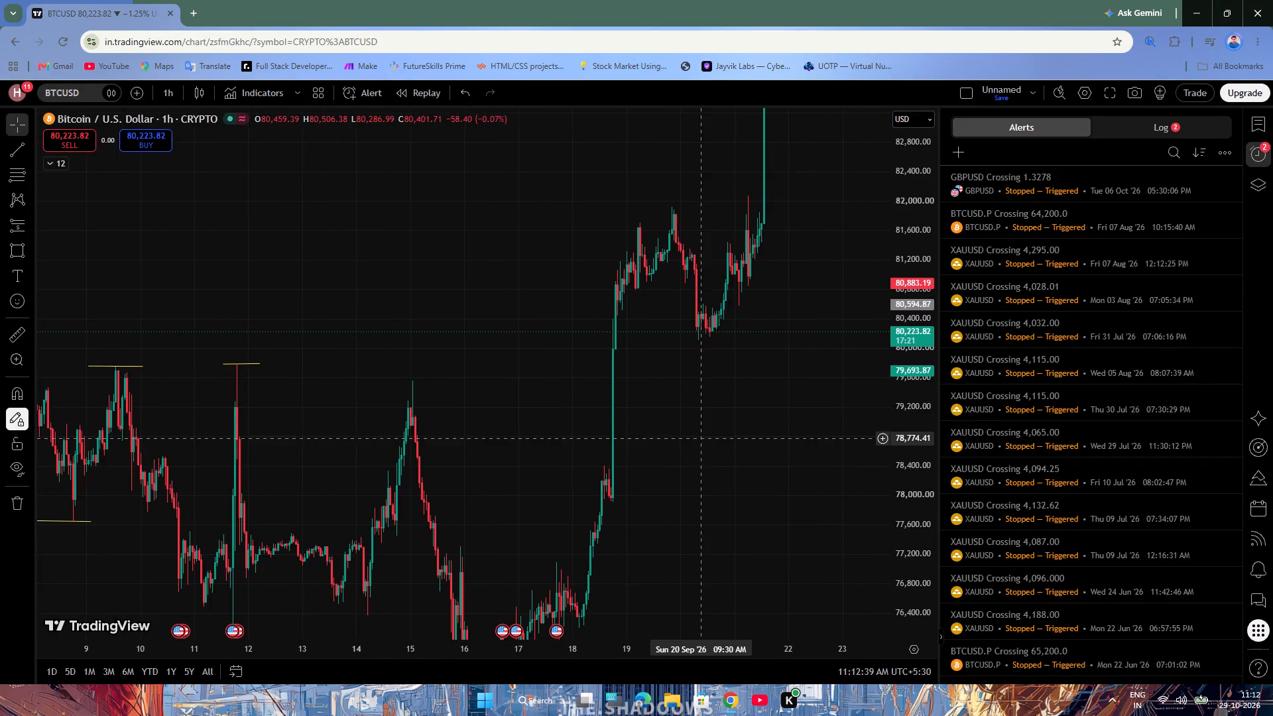
{"action": "left_click_drag", "start_coordinate": [699, 438], "coordinate": [719, 337]}
{"action": "scroll", "coordinate": [683, 354], "scroll_direction": "up", "scroll_amount": 3}
{"action": "left_click_drag", "start_coordinate": [694, 369], "coordinate": [774, 394]}
{"action": "left_click", "coordinate": [9, 153]}
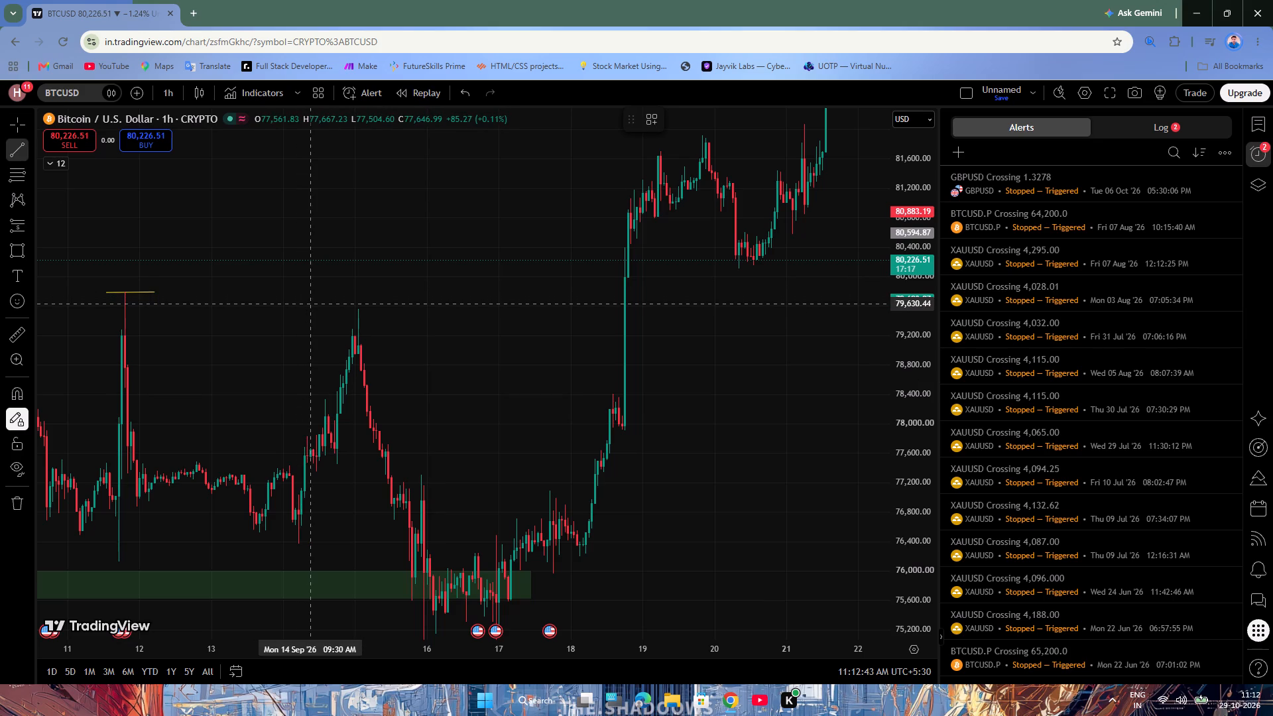
{"action": "left_click", "coordinate": [310, 310]}
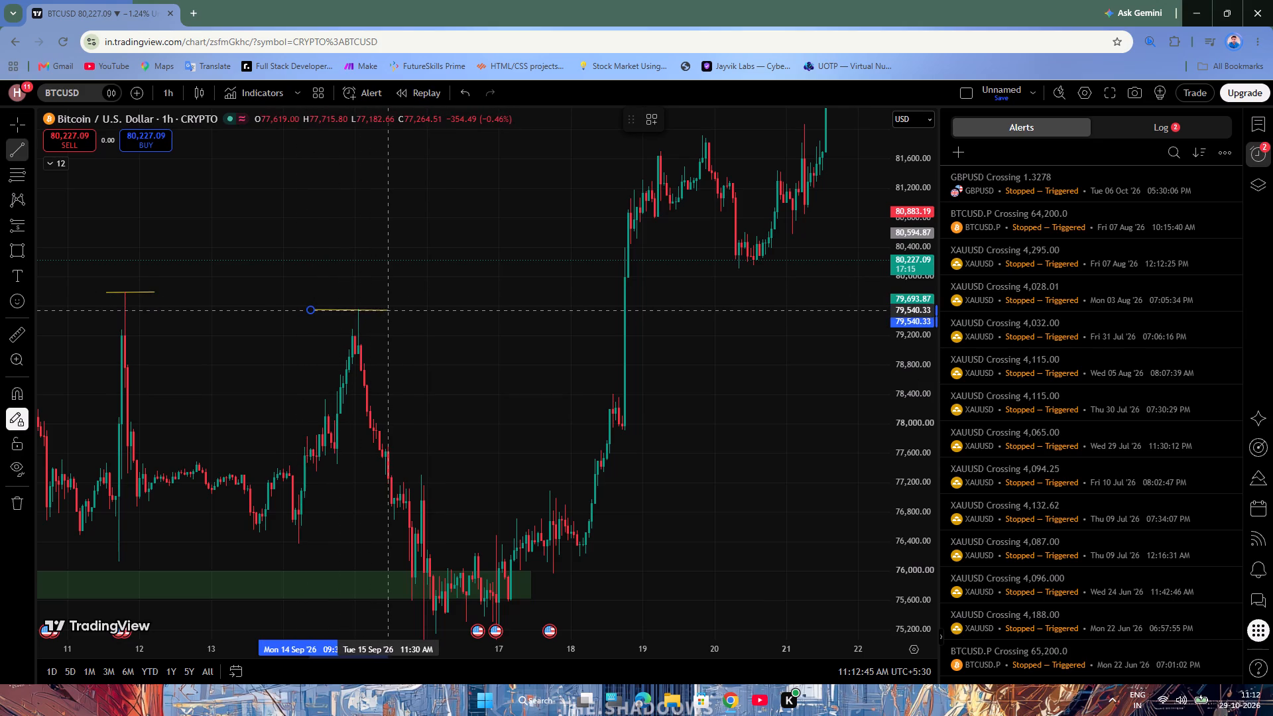
{"action": "left_click", "coordinate": [389, 310]}
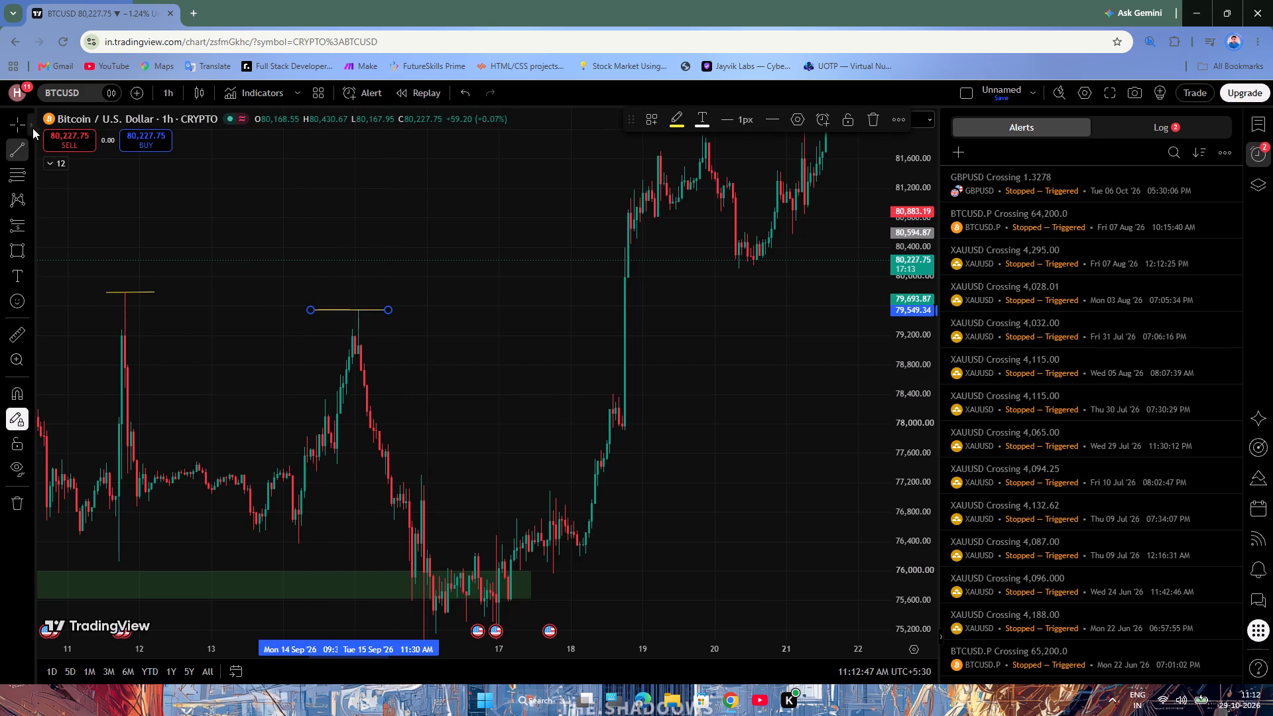
{"action": "left_click", "coordinate": [25, 123]}
Draw a yellow trendline under the 15–17 September lows at about 74,965, extending to early 18 September.
{"action": "left_click_drag", "start_coordinate": [981, 449], "coordinate": [907, 324]}
{"action": "left_click_drag", "start_coordinate": [784, 385], "coordinate": [782, 378]}
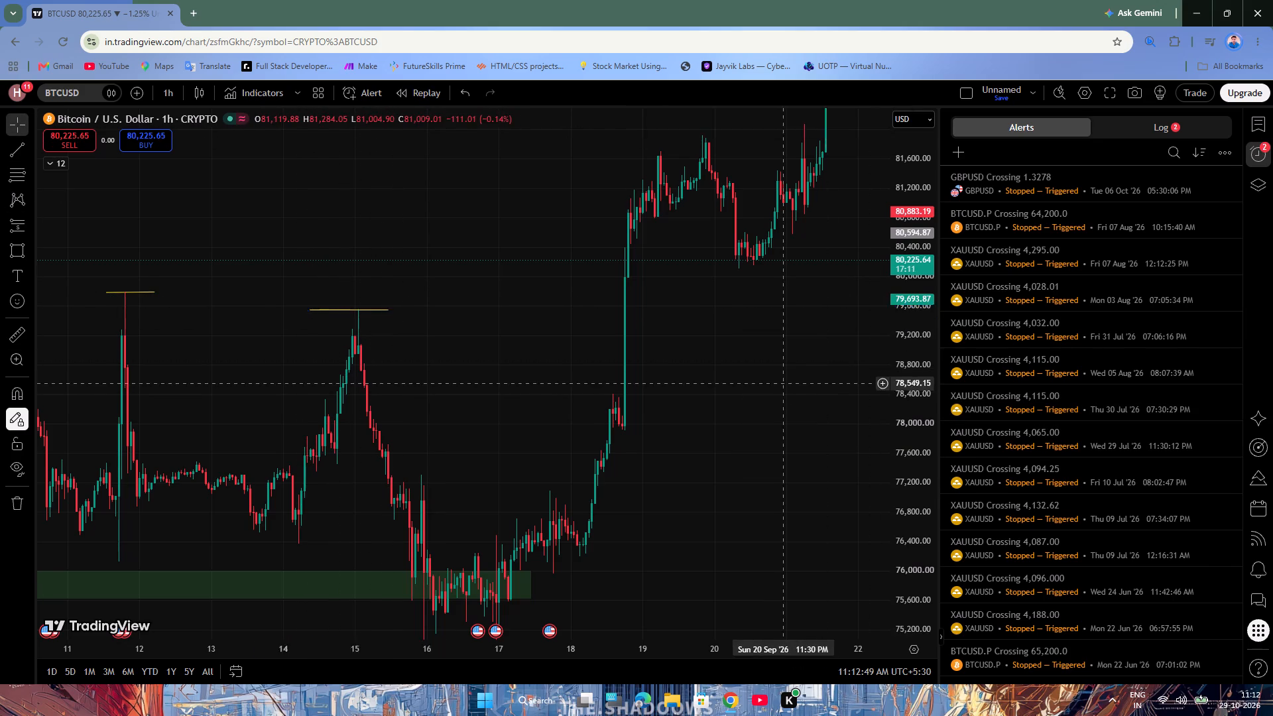
{"action": "left_click_drag", "start_coordinate": [782, 378], "coordinate": [745, 283]}
{"action": "left_click", "coordinate": [10, 158]}
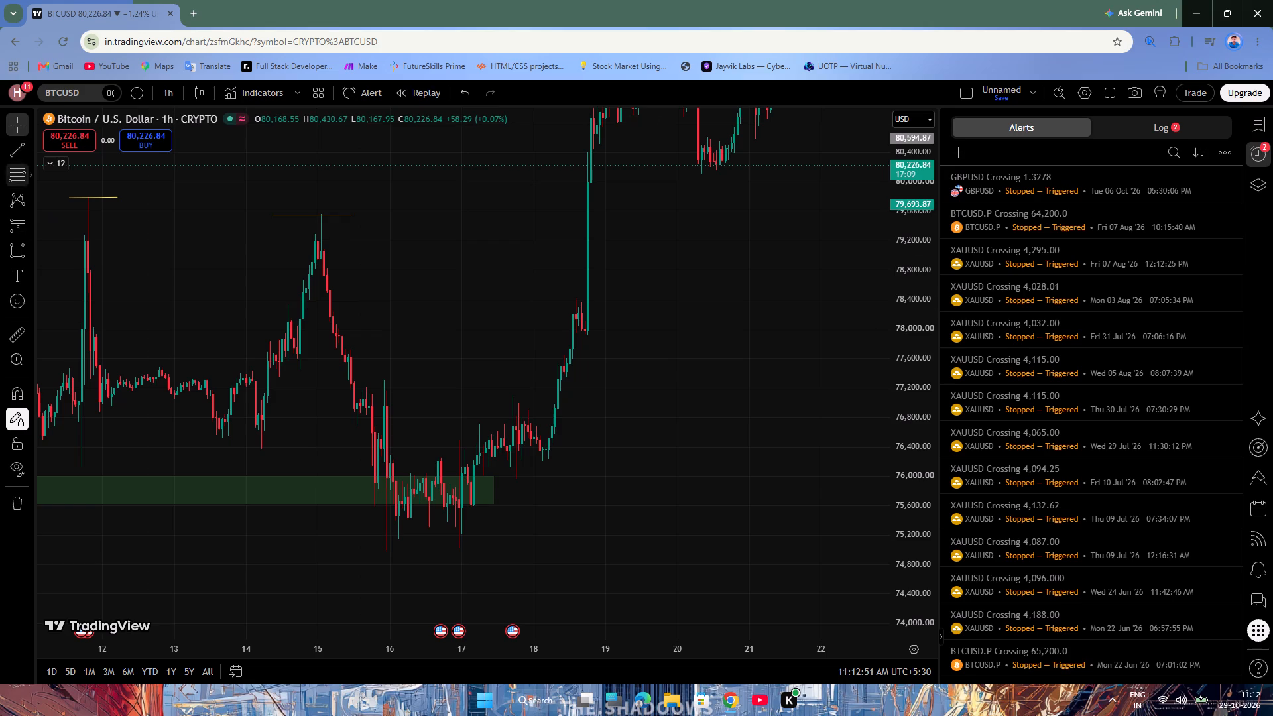
{"action": "left_click", "coordinate": [370, 552]}
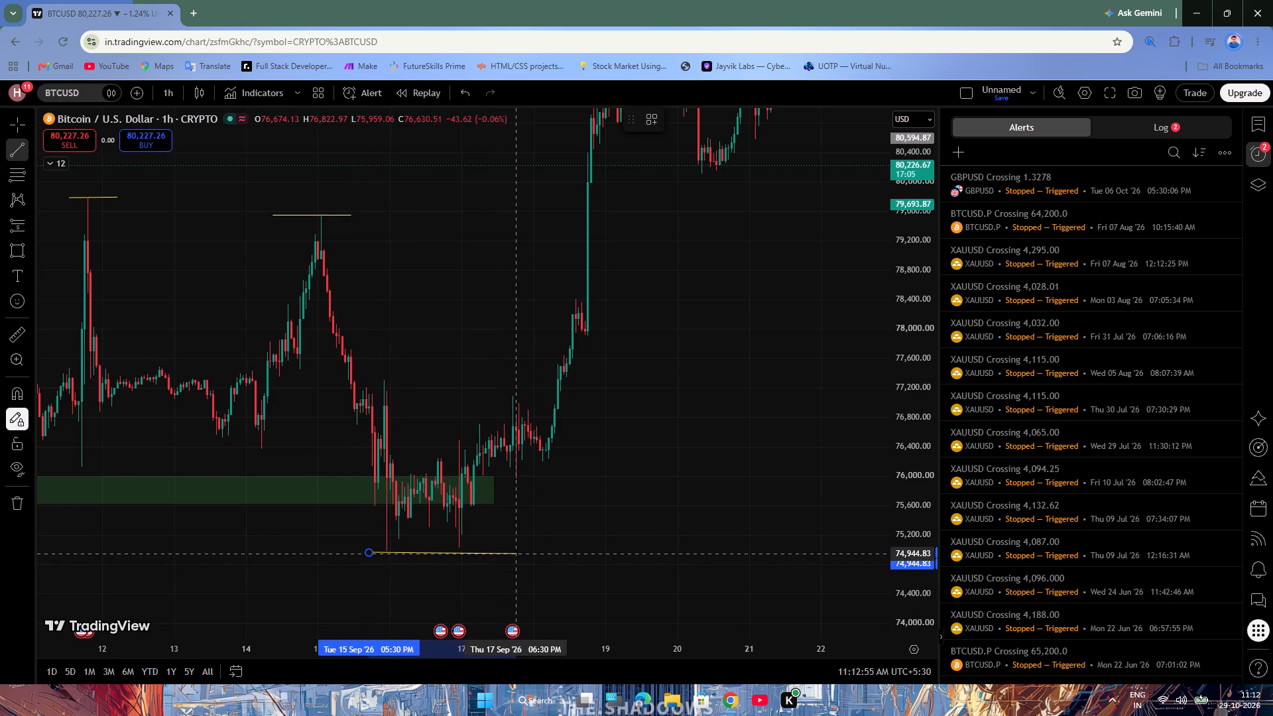
{"action": "left_click", "coordinate": [540, 552]}
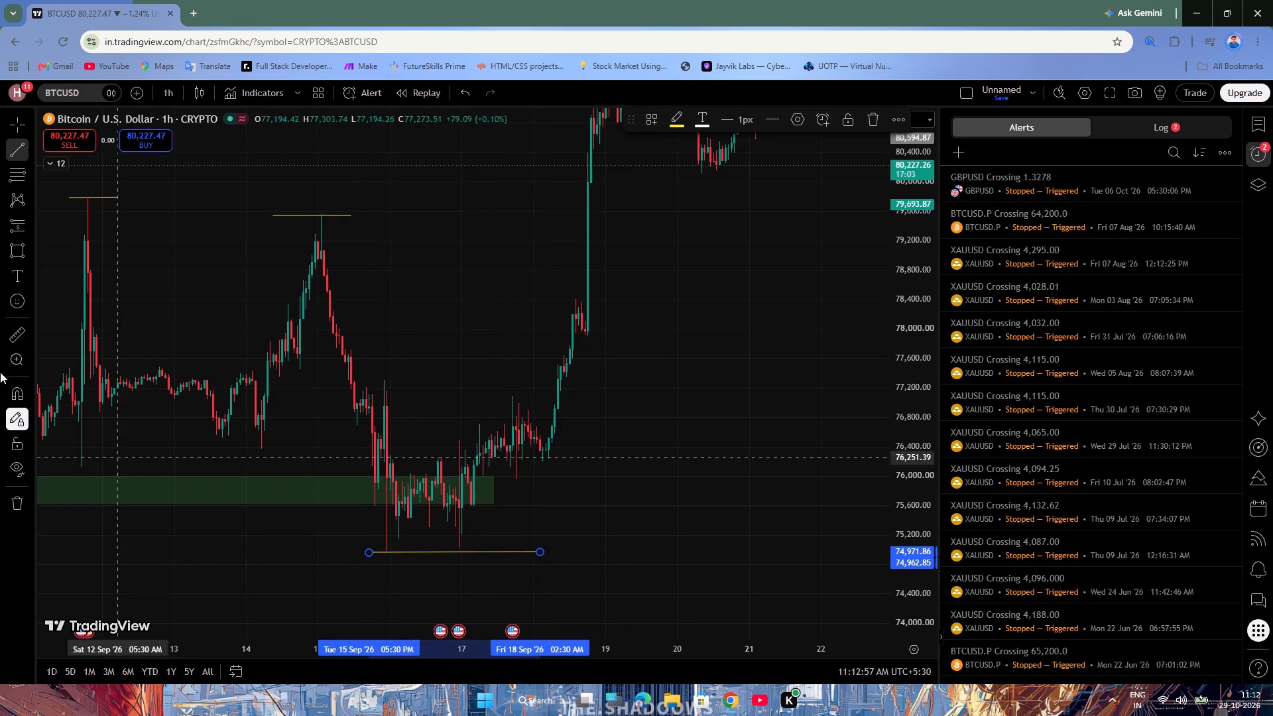
{"action": "left_click", "coordinate": [13, 125]}
Place a horizontal ray from the 15 September high at about 79,531.
{"action": "left_click", "coordinate": [31, 146]}
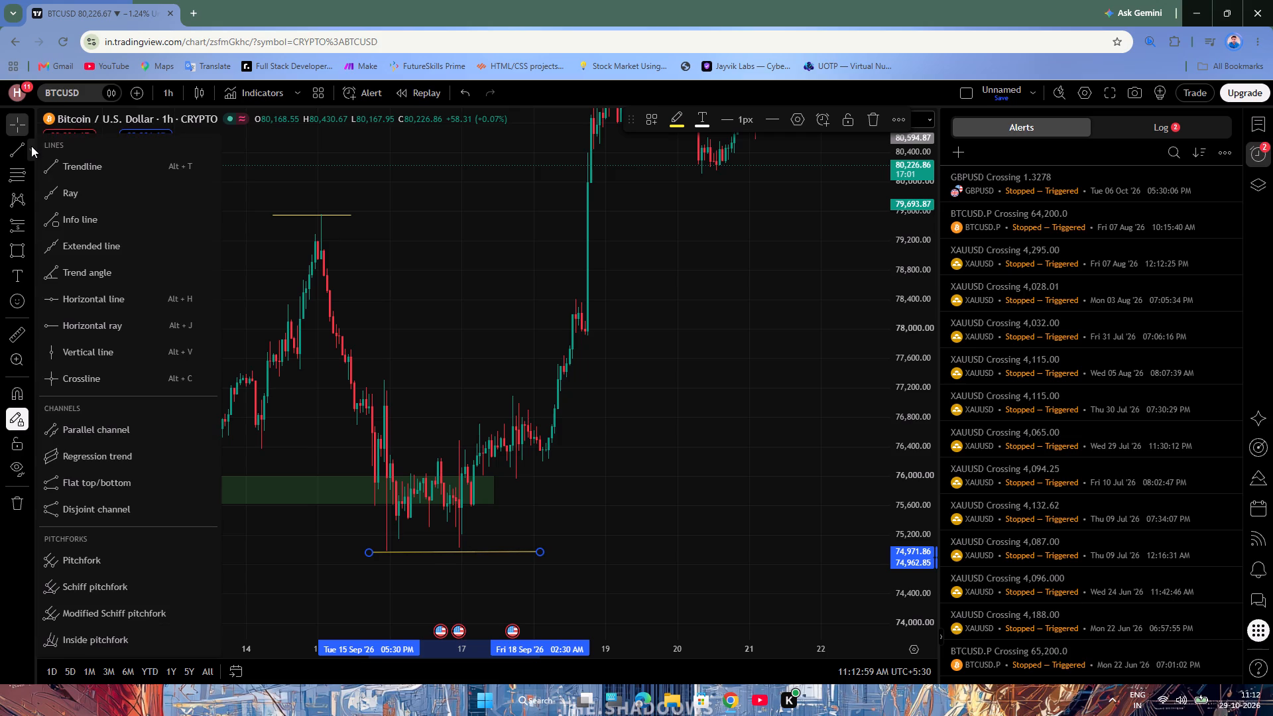
{"action": "left_click", "coordinate": [45, 322]}
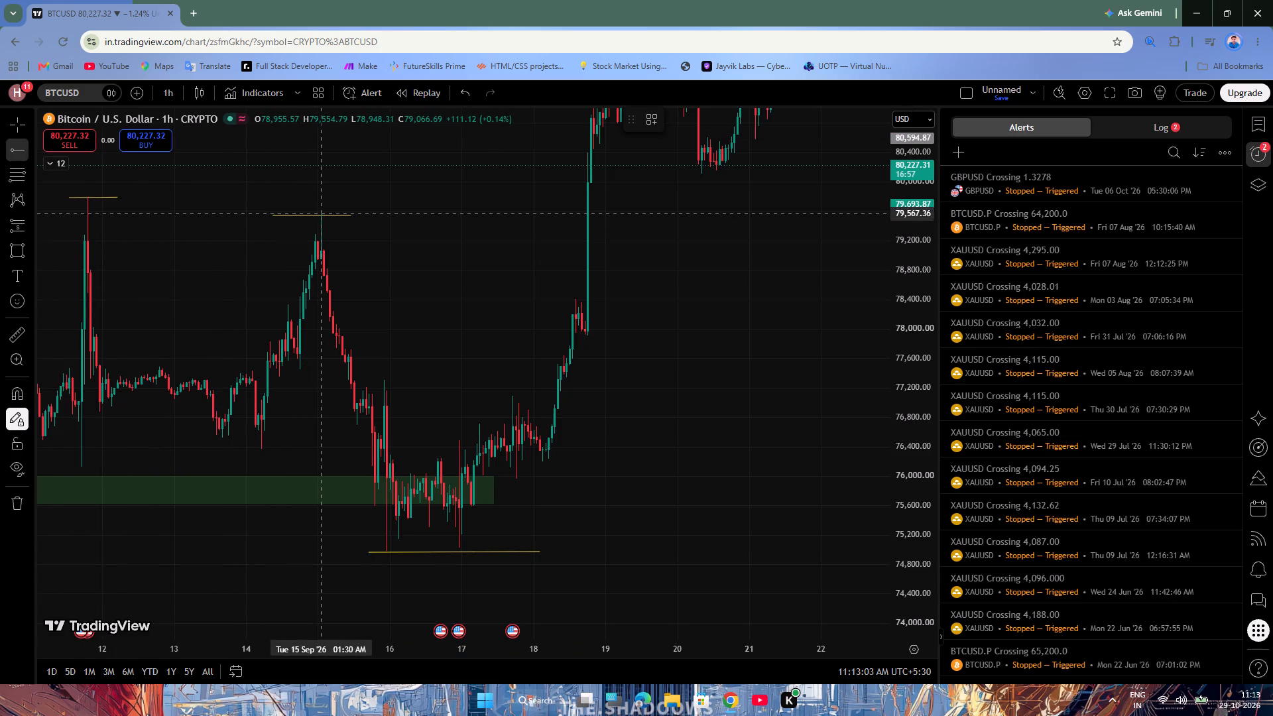
{"action": "left_click", "coordinate": [322, 216]}
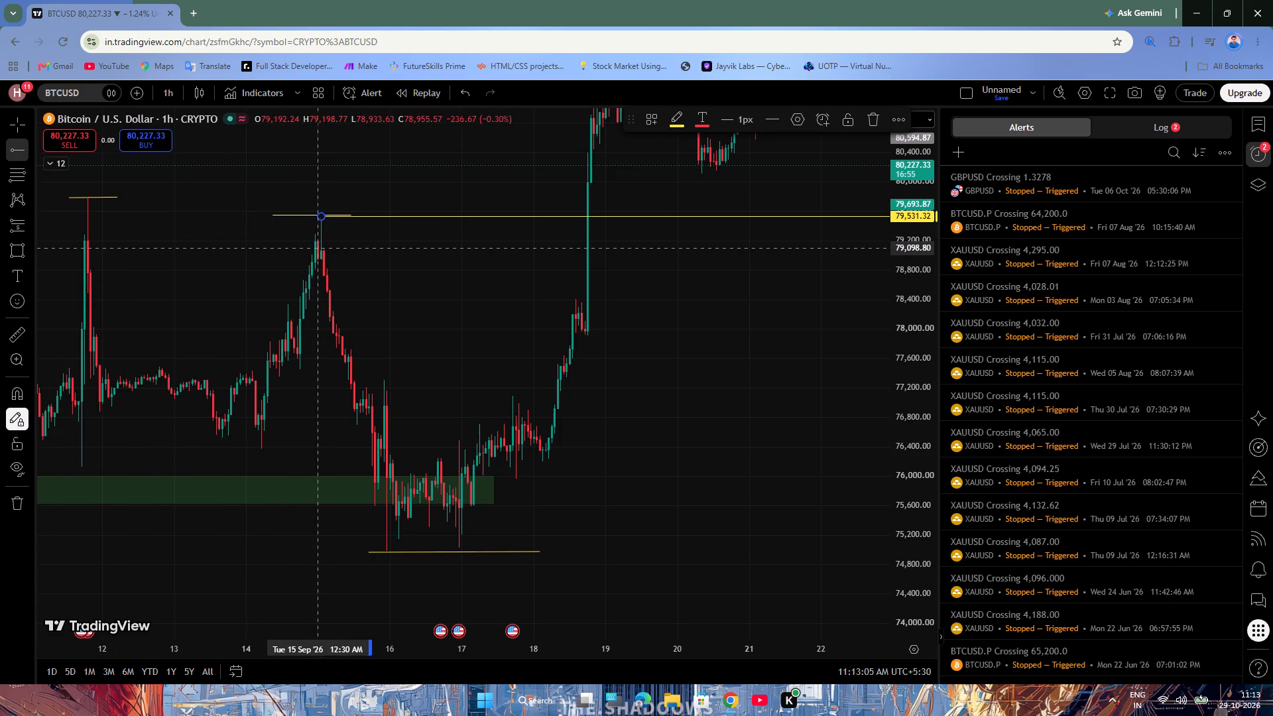
Place a second horizontal ray from the 15 September peak candles at about 79,063, below the existing ray.
{"action": "left_click", "coordinate": [319, 251]}
{"action": "left_click", "coordinate": [9, 123]}
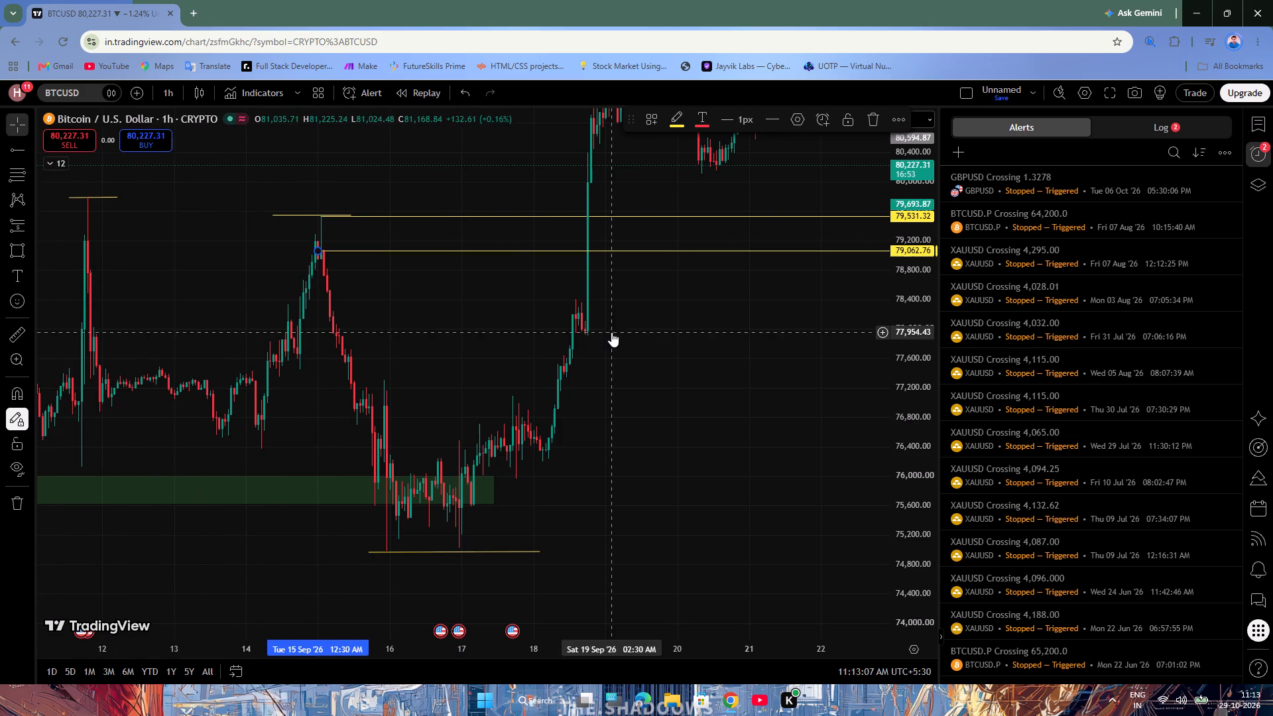
Recolour the two horizontal rays at 79,531 and 79,063 green.
{"action": "scroll", "coordinate": [611, 332], "scroll_direction": "down", "scroll_amount": 4}
{"action": "left_click_drag", "start_coordinate": [808, 358], "coordinate": [0, 427]}
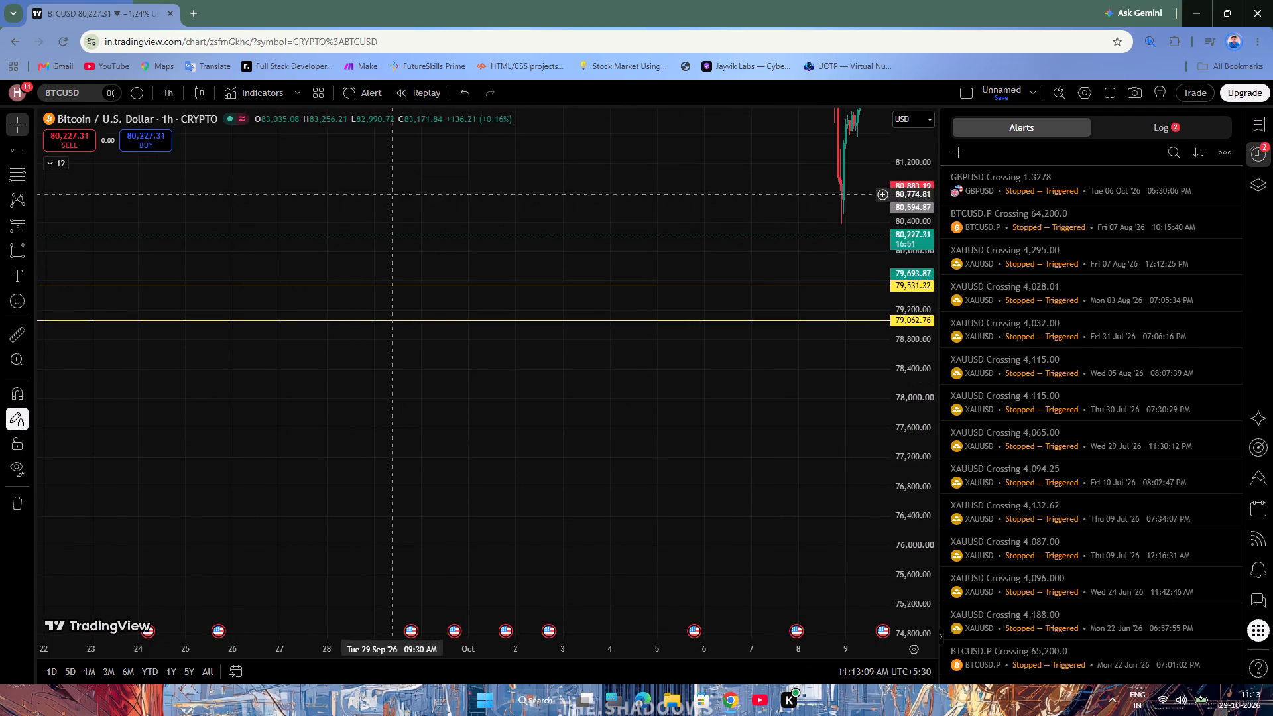
{"action": "scroll", "coordinate": [182, 159], "scroll_direction": "down", "scroll_amount": 4}
{"action": "left_click_drag", "start_coordinate": [354, 272], "coordinate": [508, 259]}
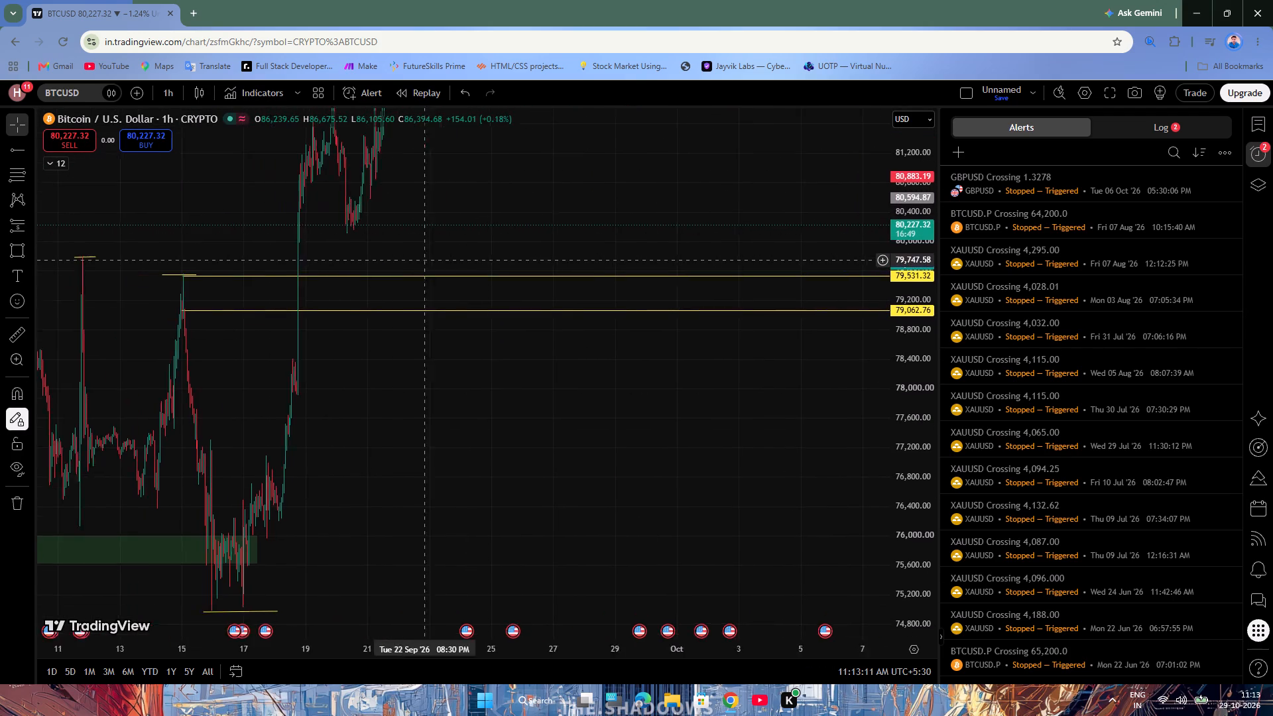
{"action": "left_click_drag", "start_coordinate": [508, 259], "coordinate": [532, 258]}
{"action": "left_click", "coordinate": [560, 275]}
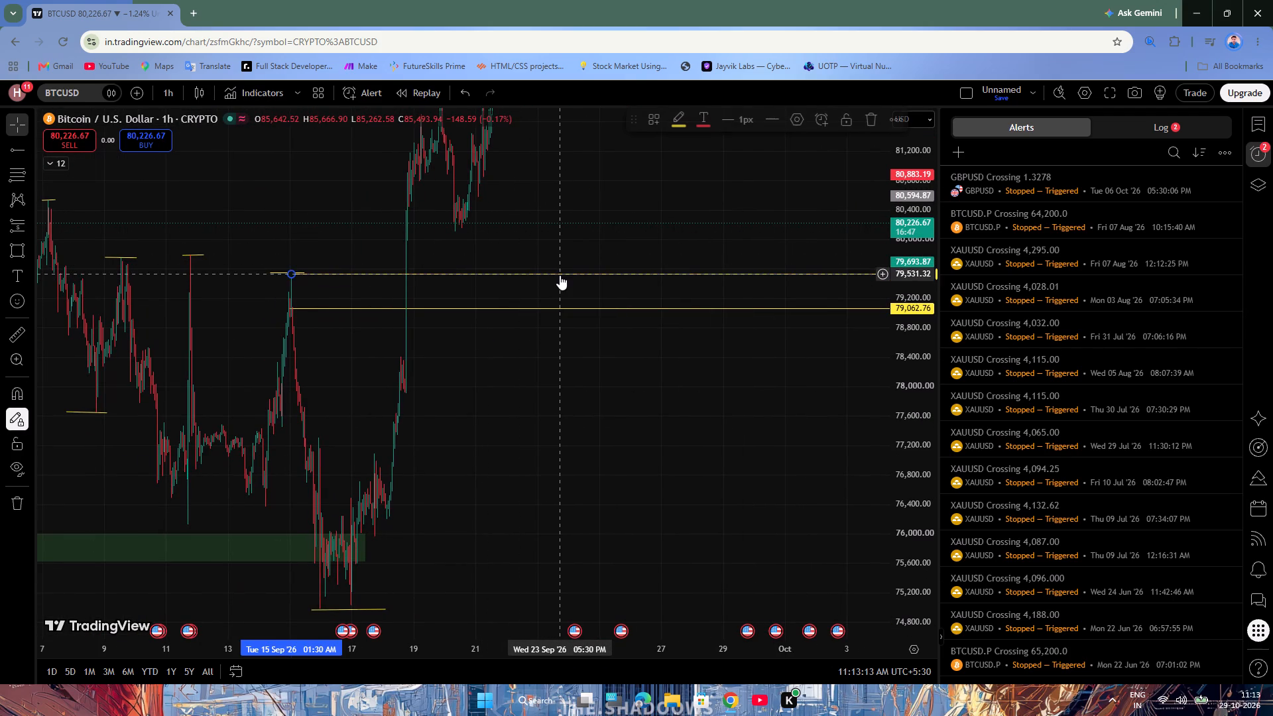
{"action": "left_click", "coordinate": [681, 117]}
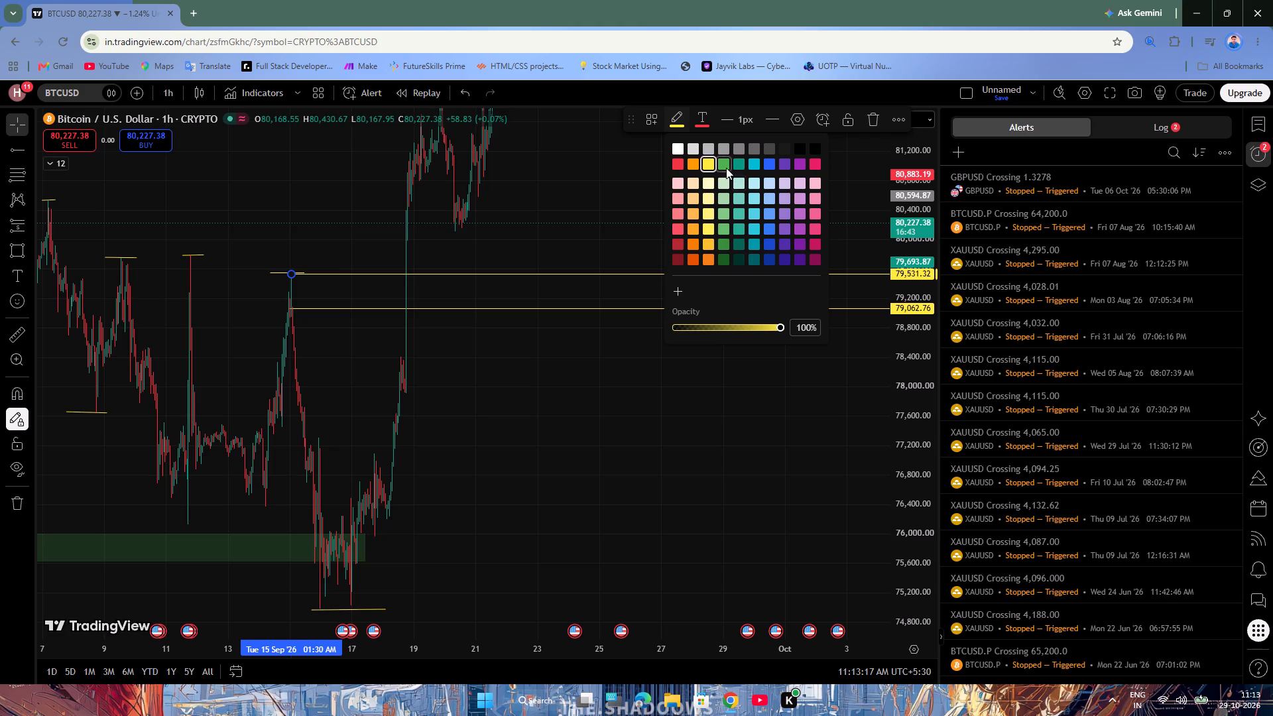
{"action": "left_click", "coordinate": [727, 168]}
{"action": "left_click", "coordinate": [680, 309]}
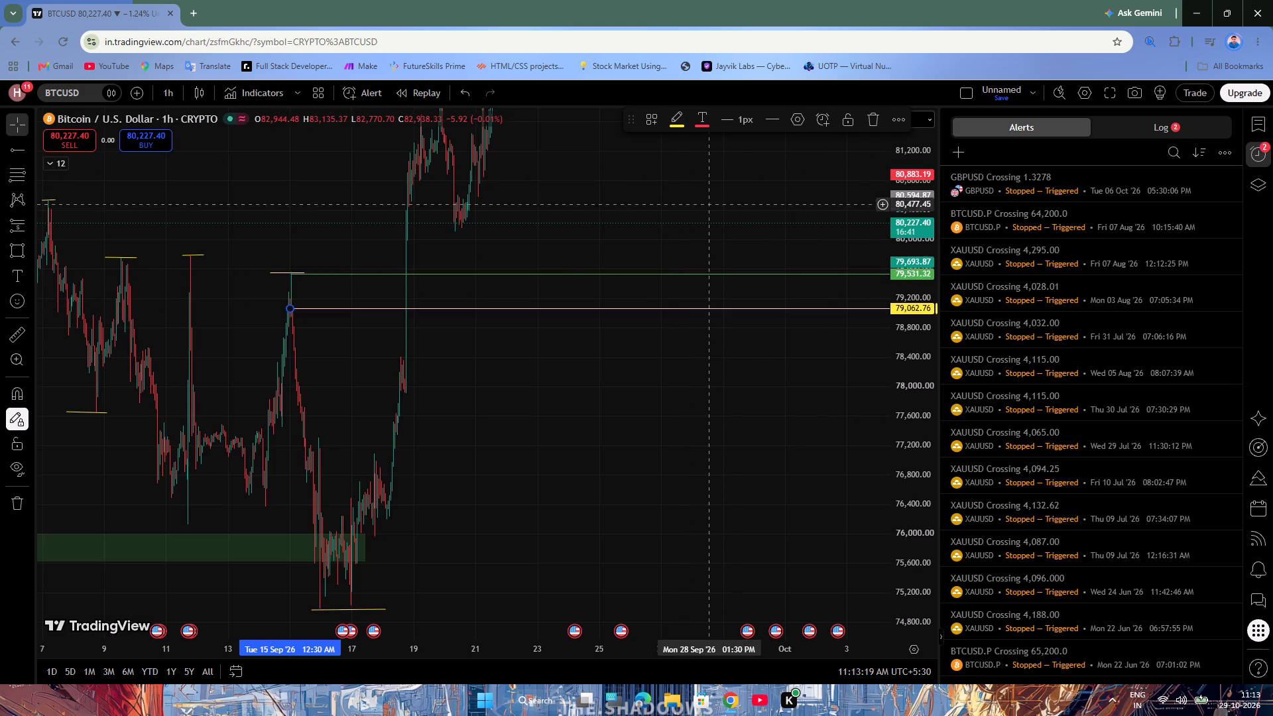
{"action": "left_click", "coordinate": [686, 127]}
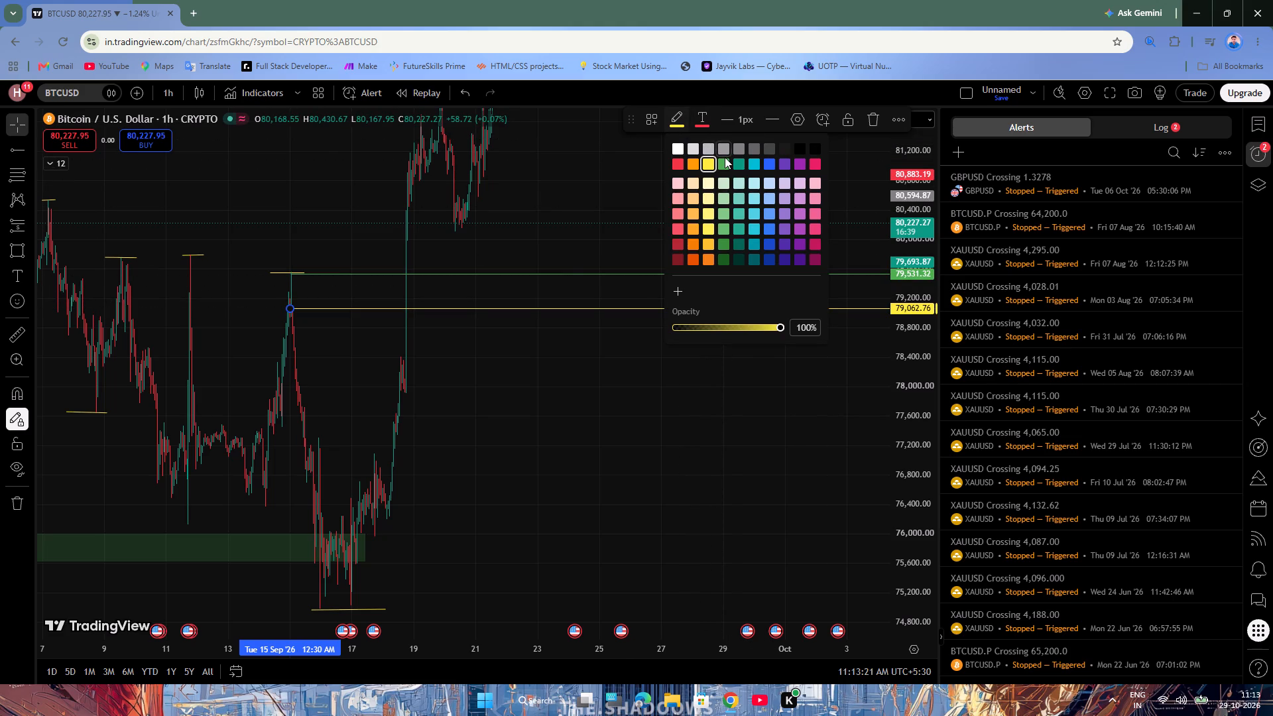
{"action": "left_click", "coordinate": [725, 157]}
{"action": "left_click", "coordinate": [675, 192]}
Draw a yellow trendline across the 19 September high at about 81,910, extending into early 20 September.
{"action": "left_click_drag", "start_coordinate": [599, 192], "coordinate": [730, 215]}
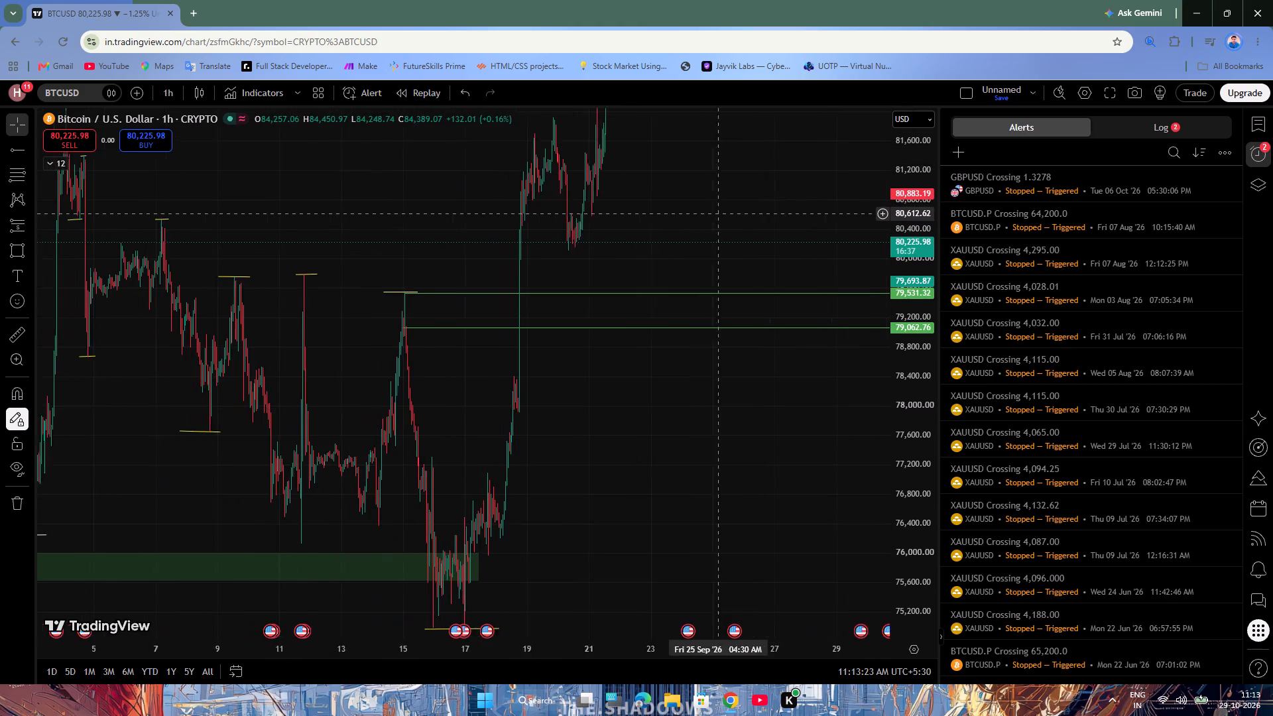
{"action": "left_click_drag", "start_coordinate": [730, 215], "coordinate": [777, 231]}
{"action": "scroll", "coordinate": [746, 245], "scroll_direction": "up", "scroll_amount": 3}
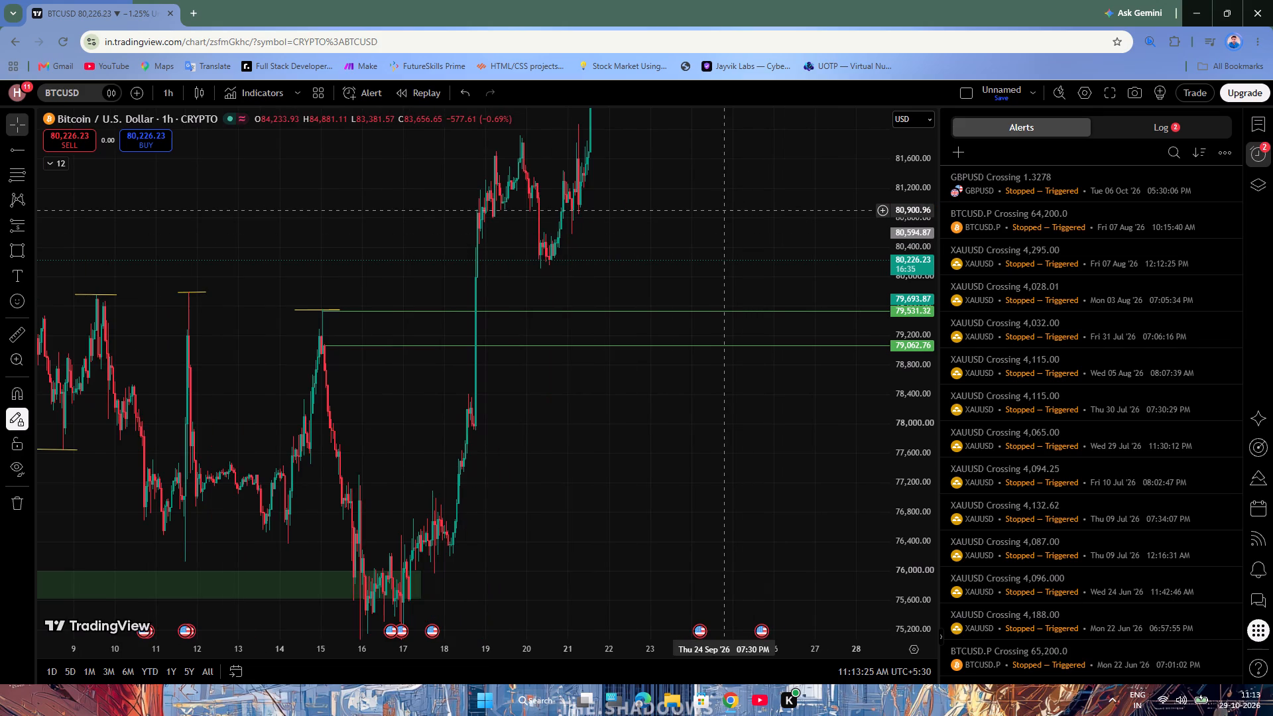
{"action": "left_click_drag", "start_coordinate": [725, 210], "coordinate": [727, 135]}
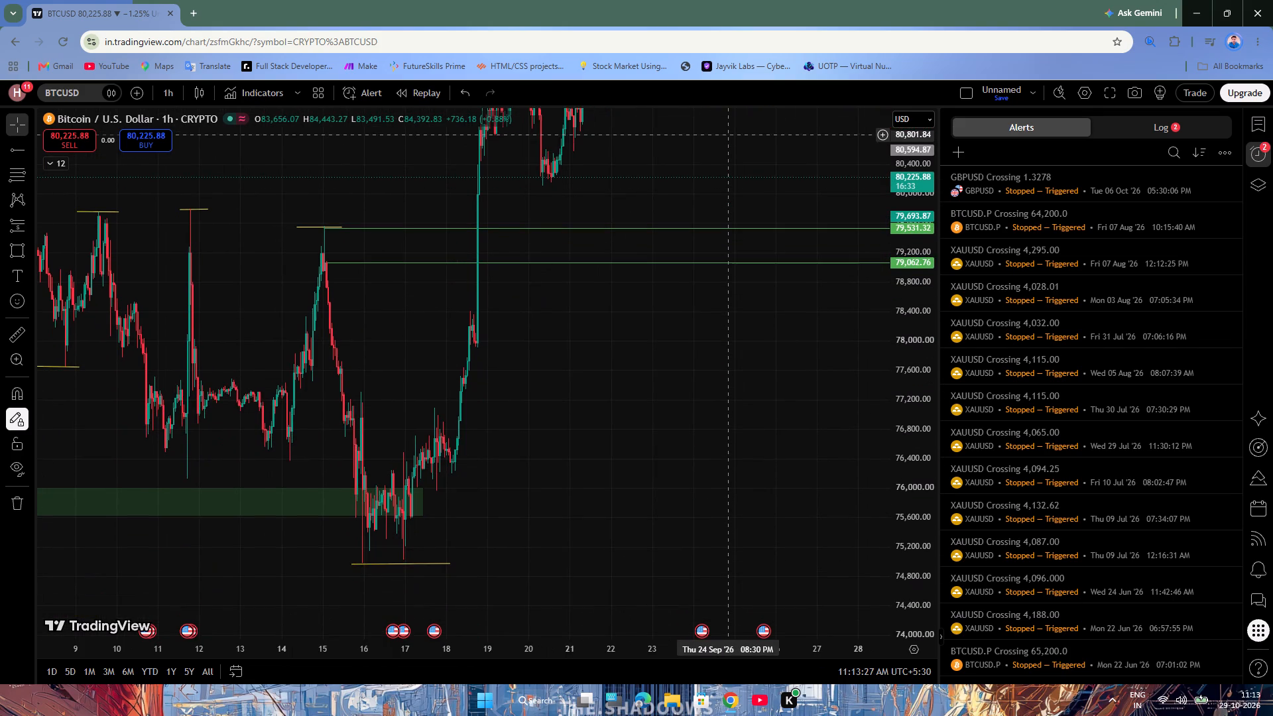
{"action": "left_click_drag", "start_coordinate": [727, 135], "coordinate": [718, 370]}
{"action": "left_click", "coordinate": [5, 149]}
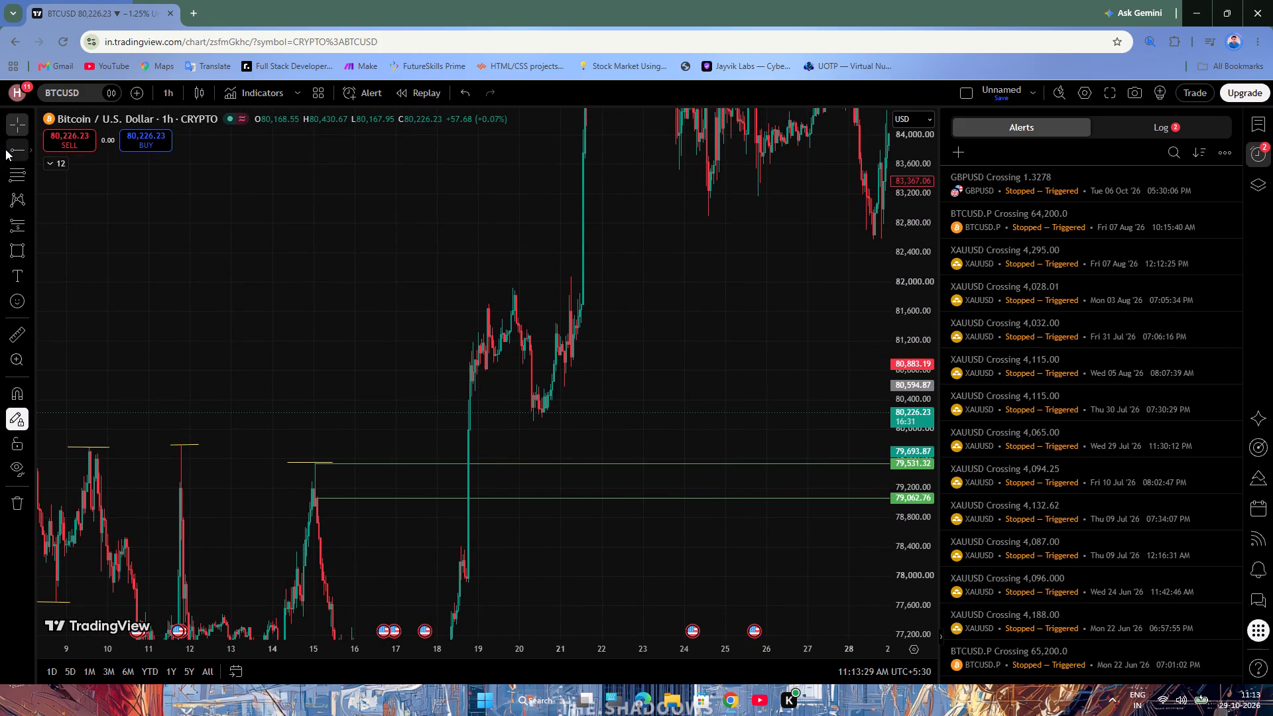
{"action": "left_click", "coordinate": [30, 152]}
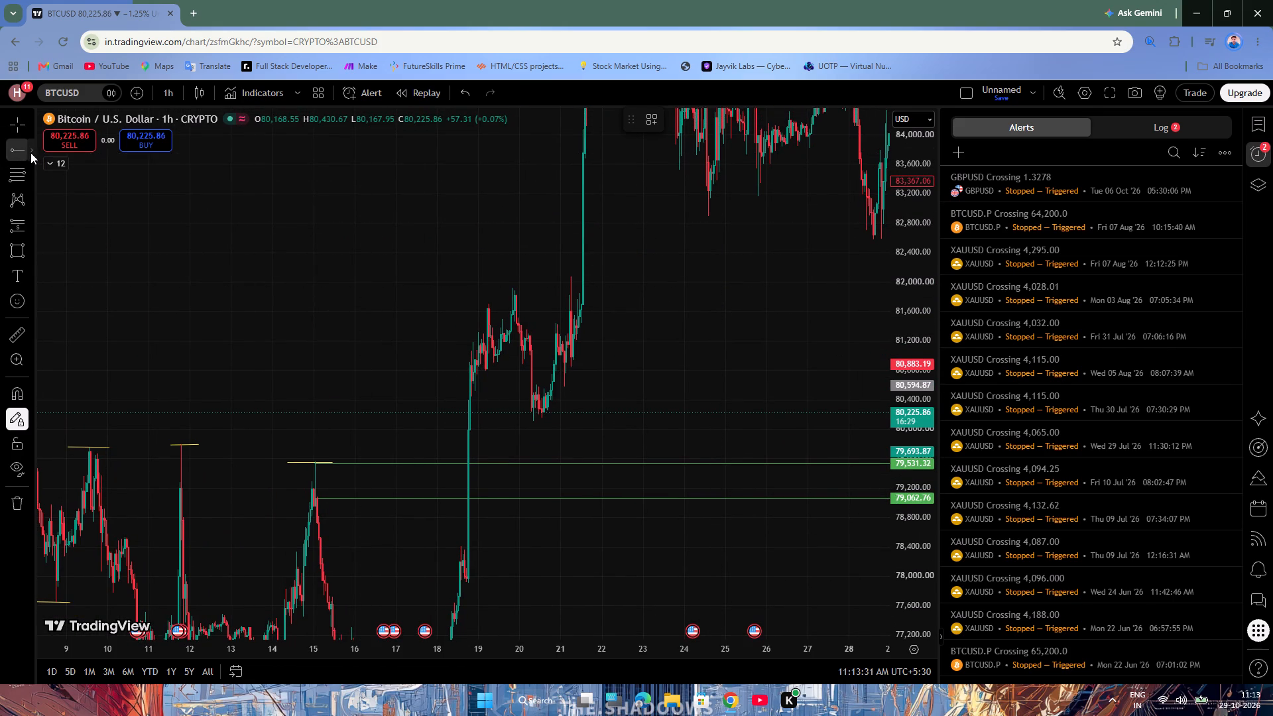
{"action": "left_click", "coordinate": [42, 164]}
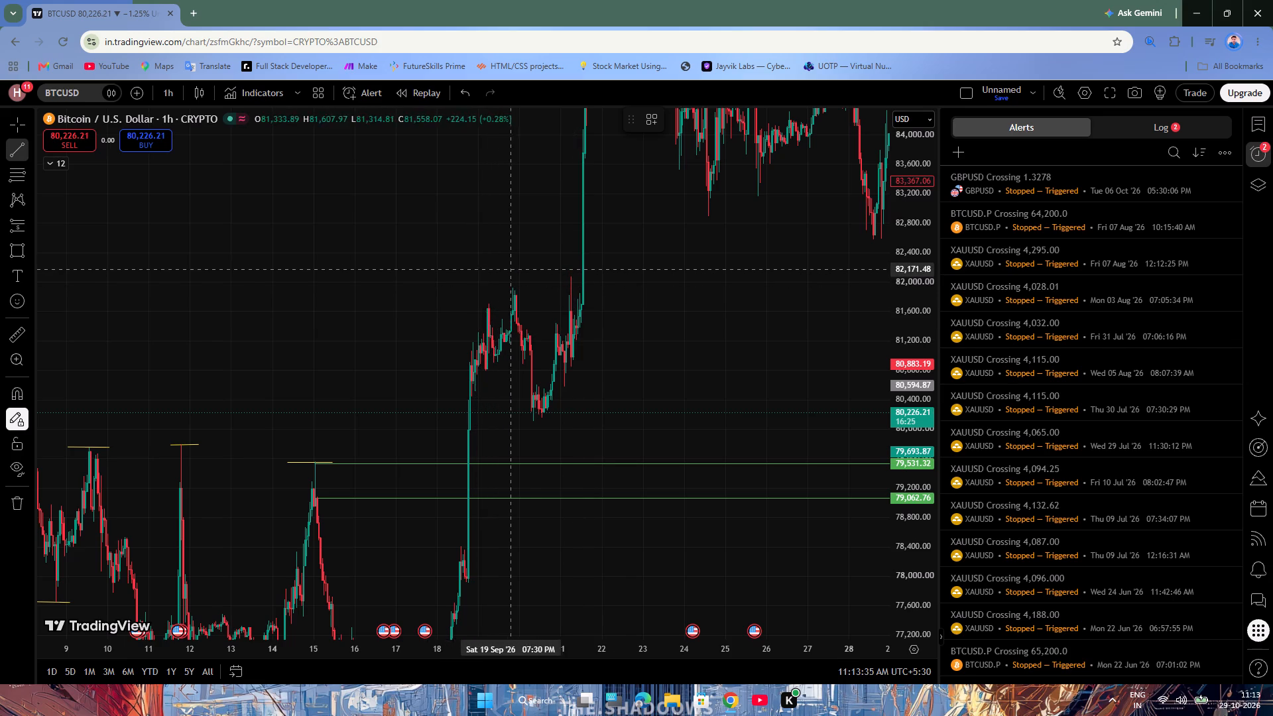
{"action": "scroll", "coordinate": [420, 355], "scroll_direction": "up", "scroll_amount": 4}
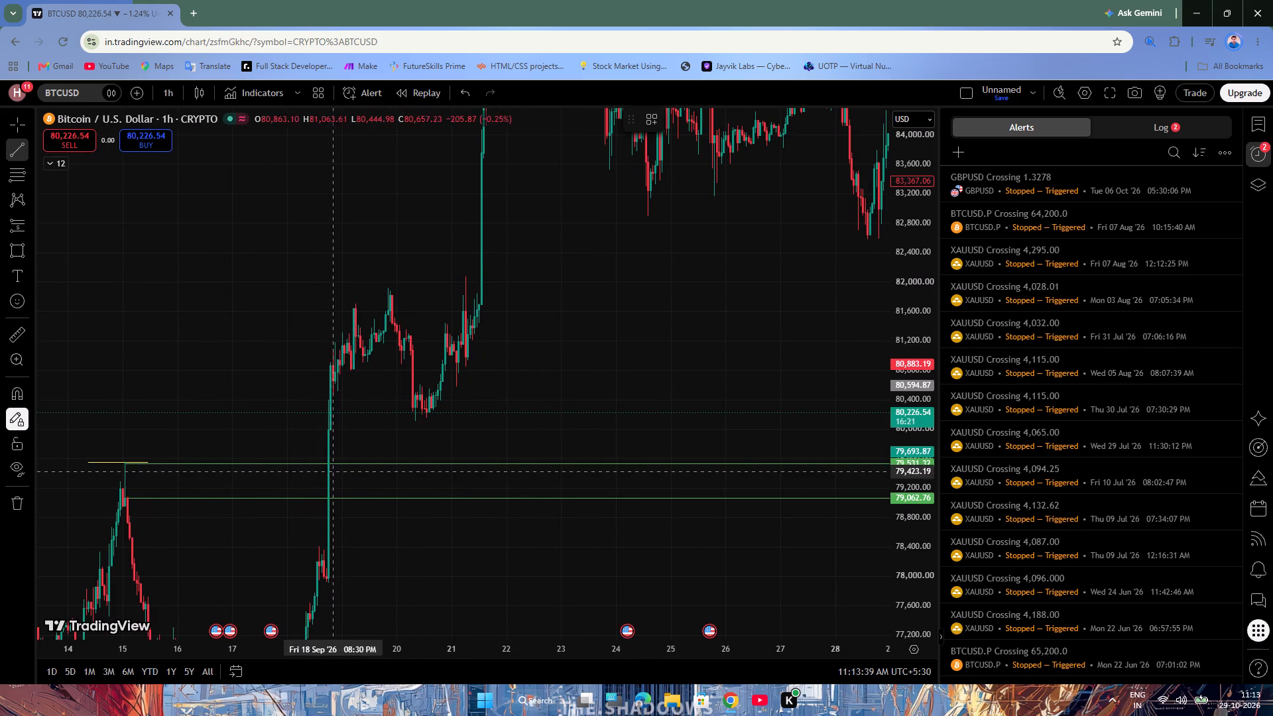
{"action": "scroll", "coordinate": [213, 315], "scroll_direction": "up", "scroll_amount": 3}
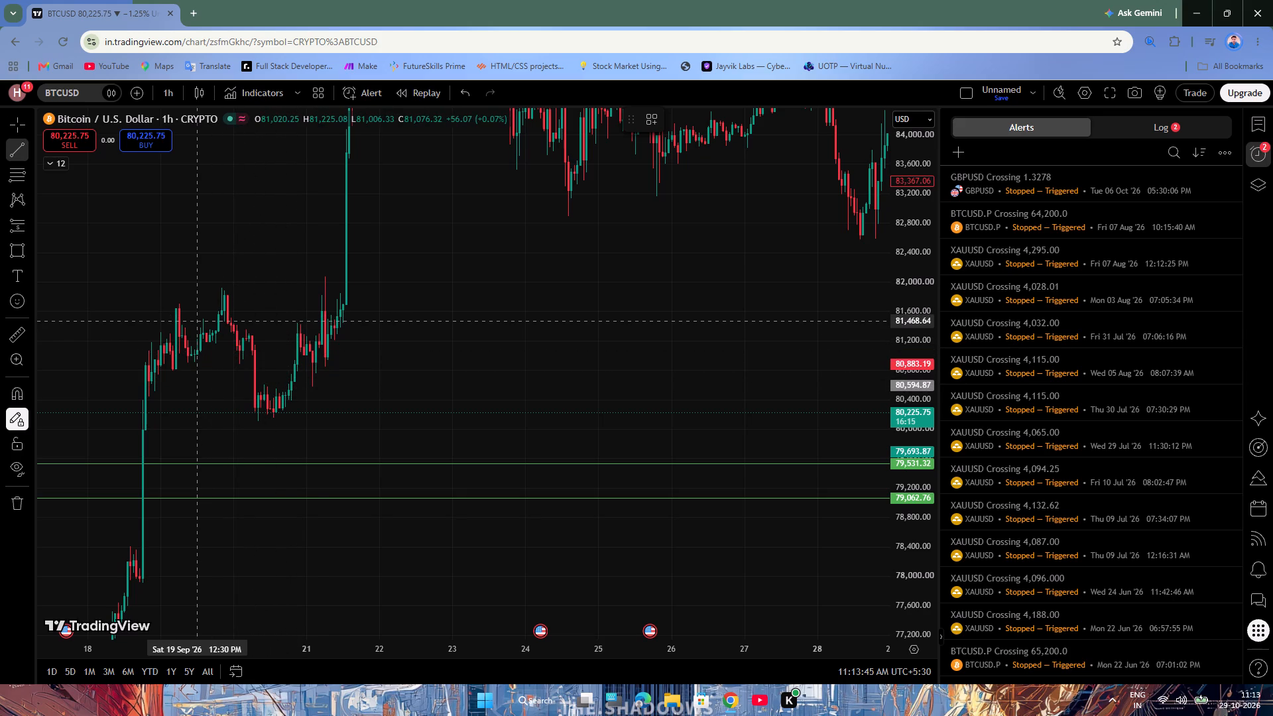
{"action": "left_click", "coordinate": [215, 289]}
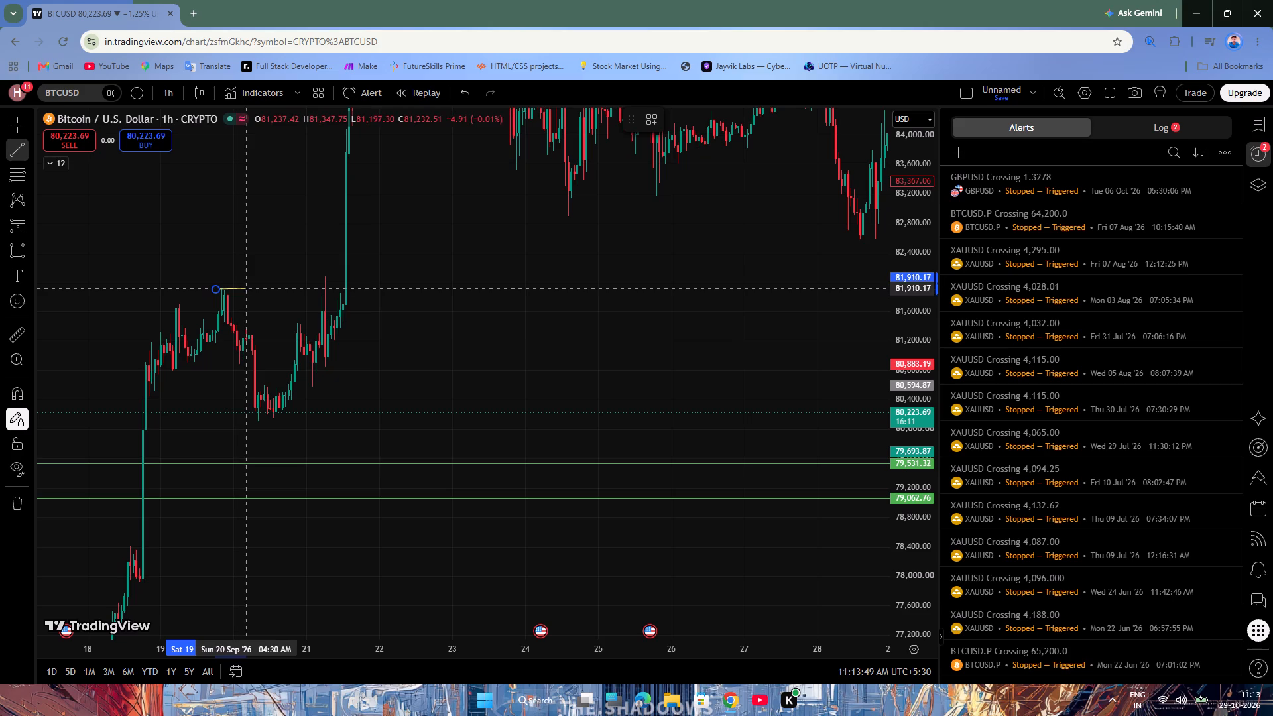
{"action": "left_click", "coordinate": [249, 288]}
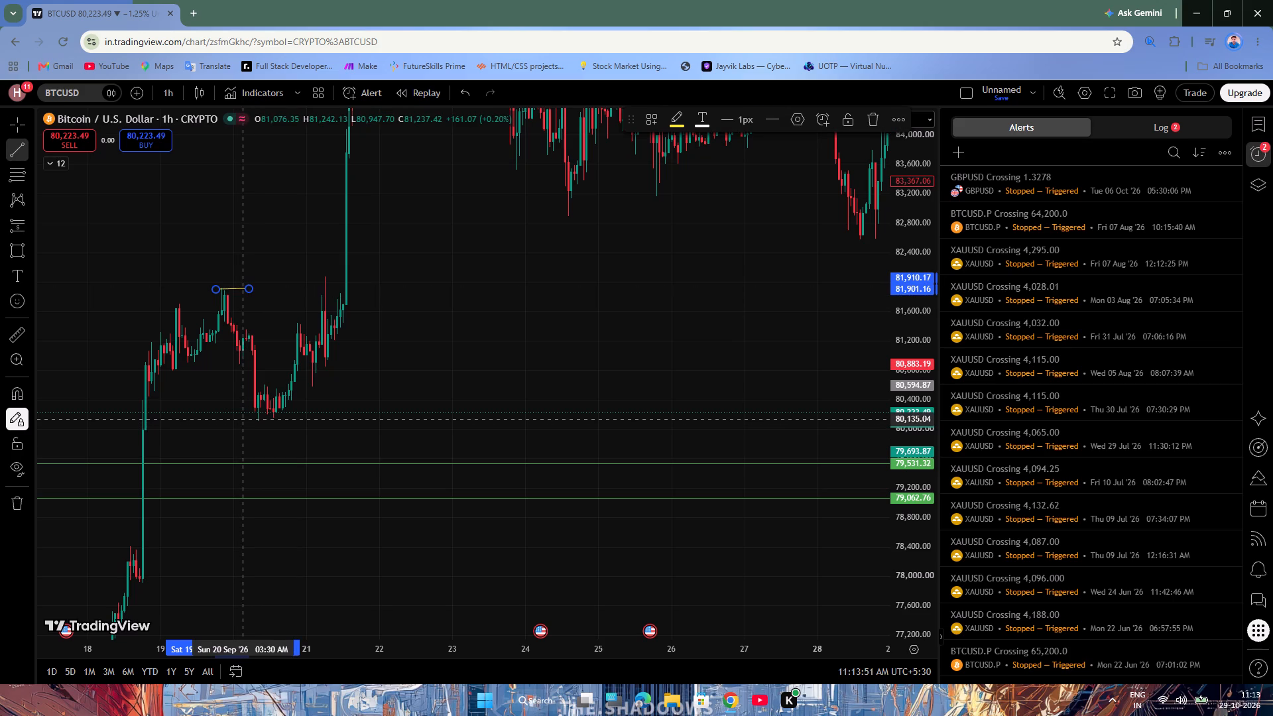
Draw a yellow trendline under the 20 September lows at about 80,126, ending late on 20 September.
{"action": "left_click", "coordinate": [243, 420]}
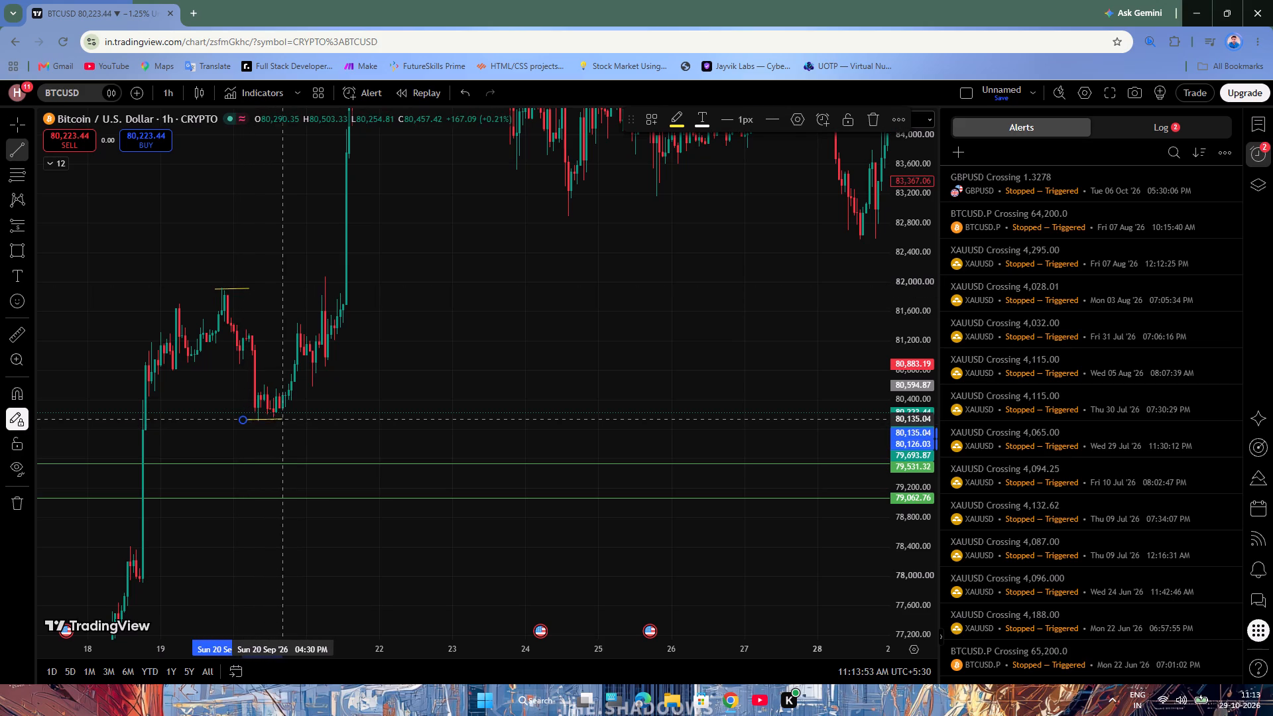
{"action": "left_click", "coordinate": [296, 421]}
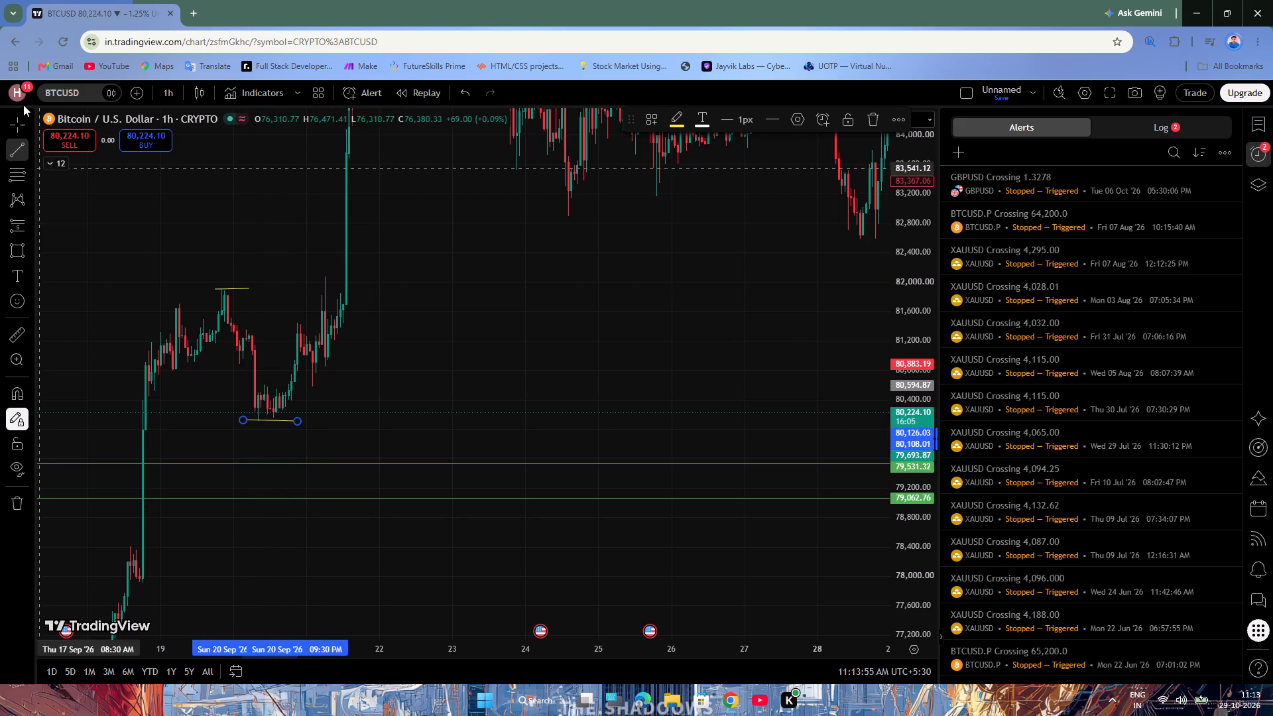
{"action": "left_click", "coordinate": [21, 127]}
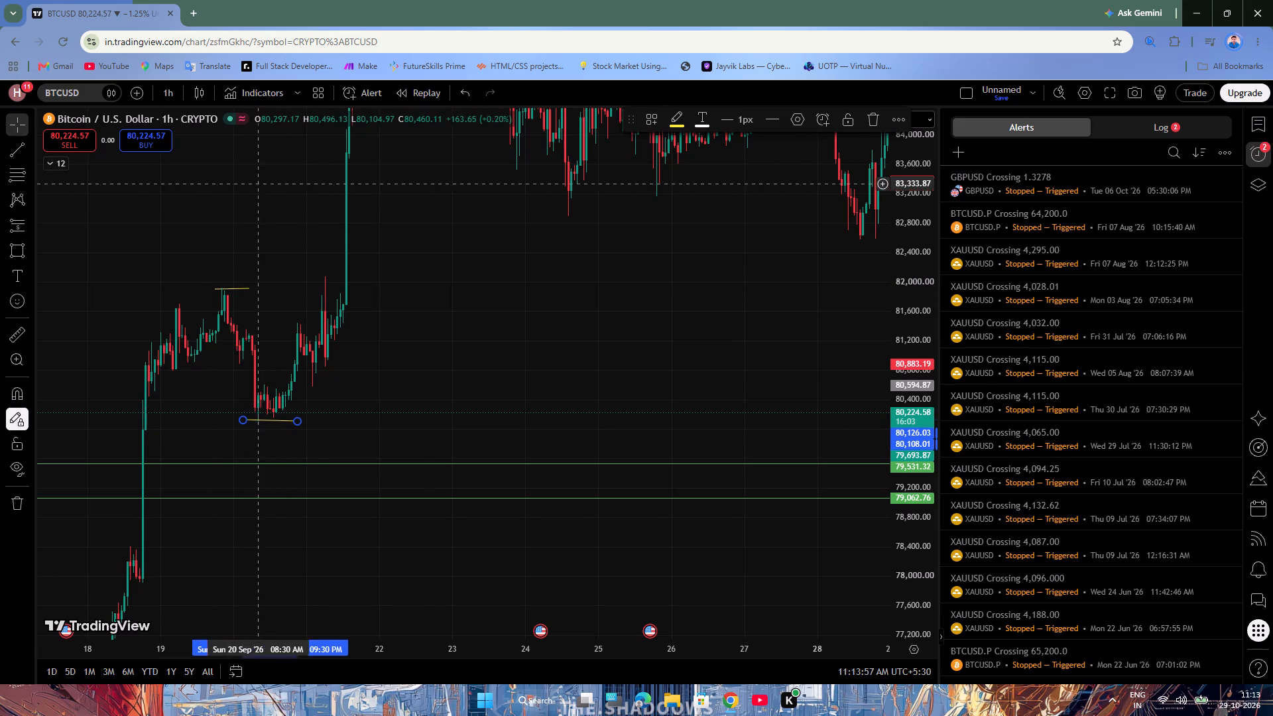
Draw a yellow trendline across the 22 September high at about 87,350, spanning 21 to 22 September.
{"action": "left_click_drag", "start_coordinate": [423, 223], "coordinate": [379, 416]}
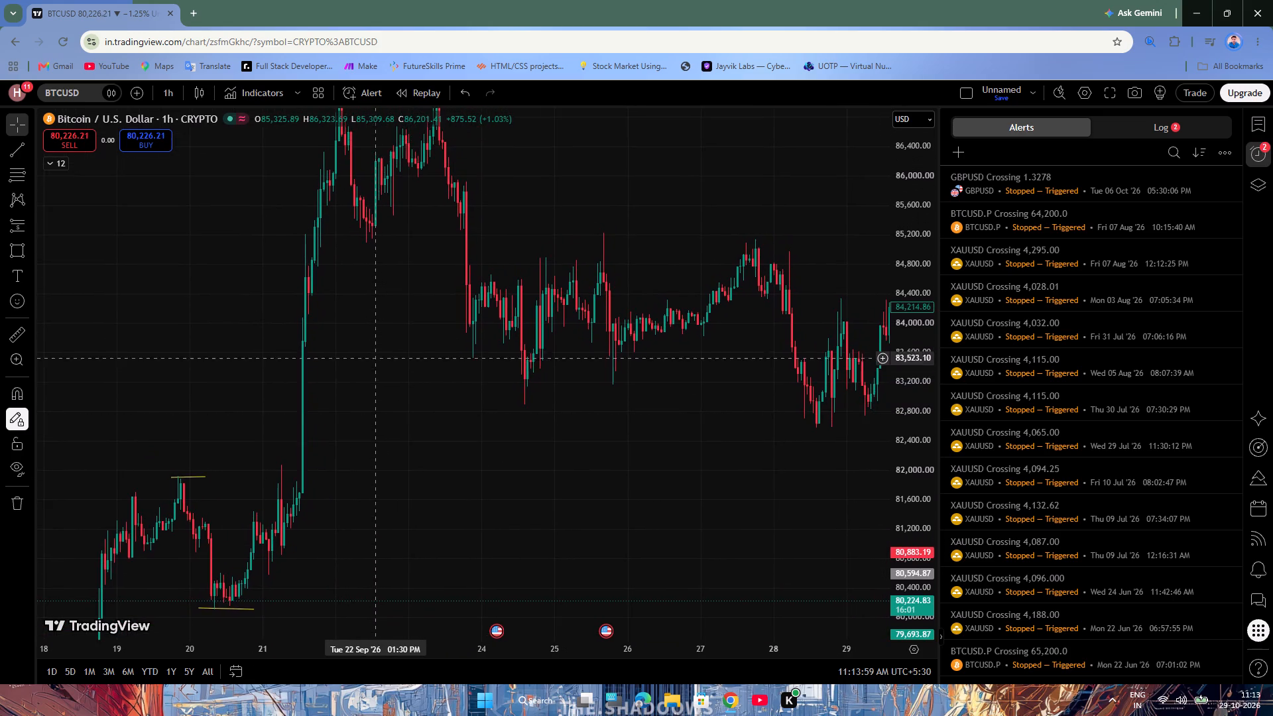
{"action": "left_click_drag", "start_coordinate": [374, 351], "coordinate": [349, 505]}
{"action": "left_click", "coordinate": [21, 150]}
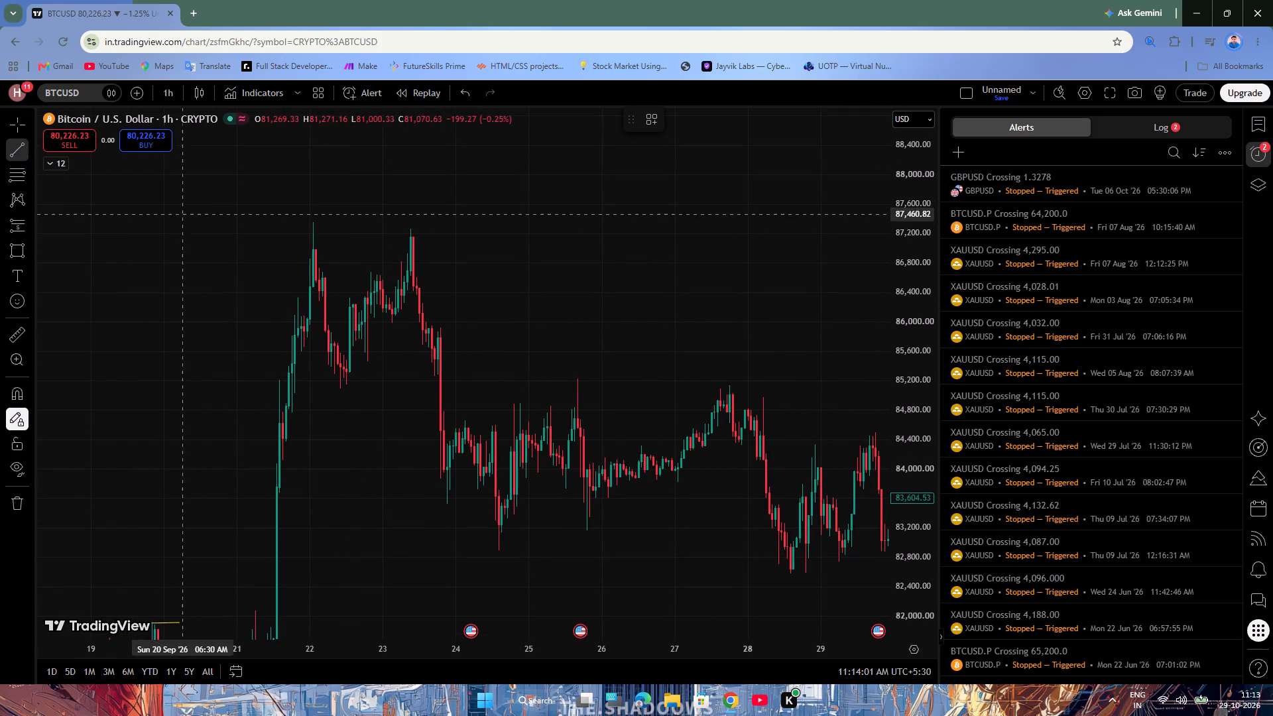
{"action": "left_click", "coordinate": [257, 222]}
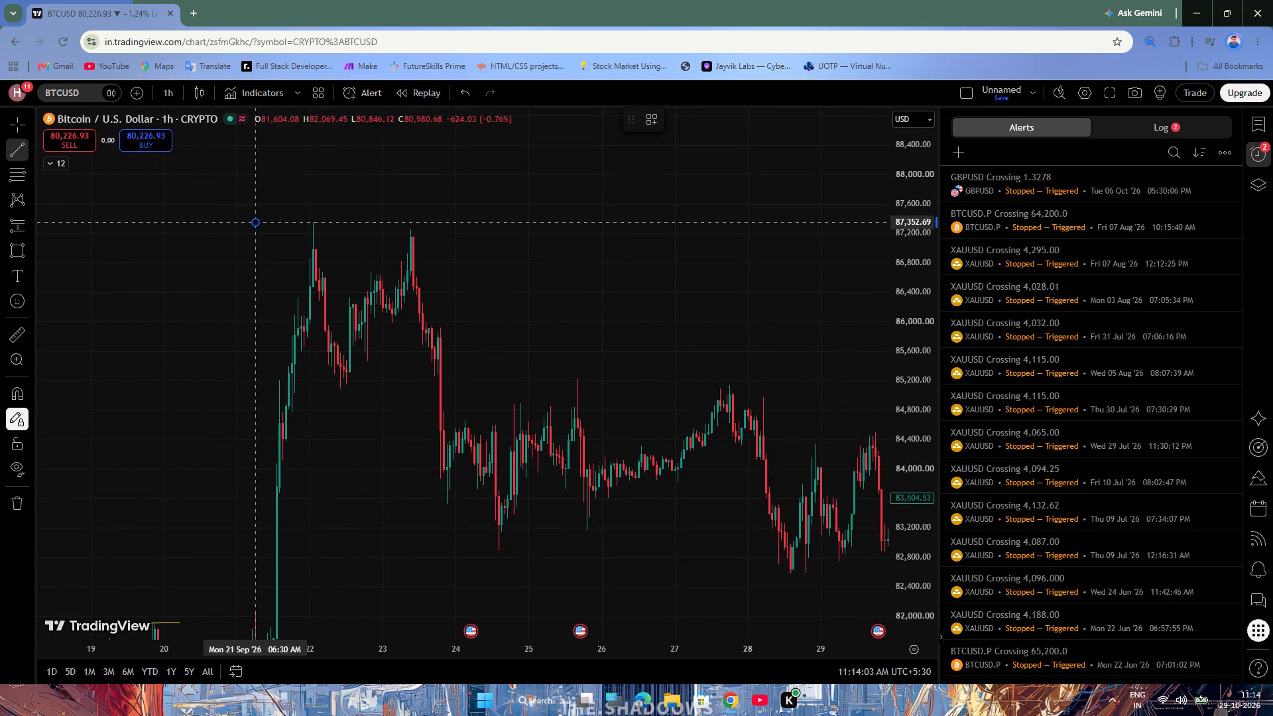
{"action": "left_click", "coordinate": [364, 223]}
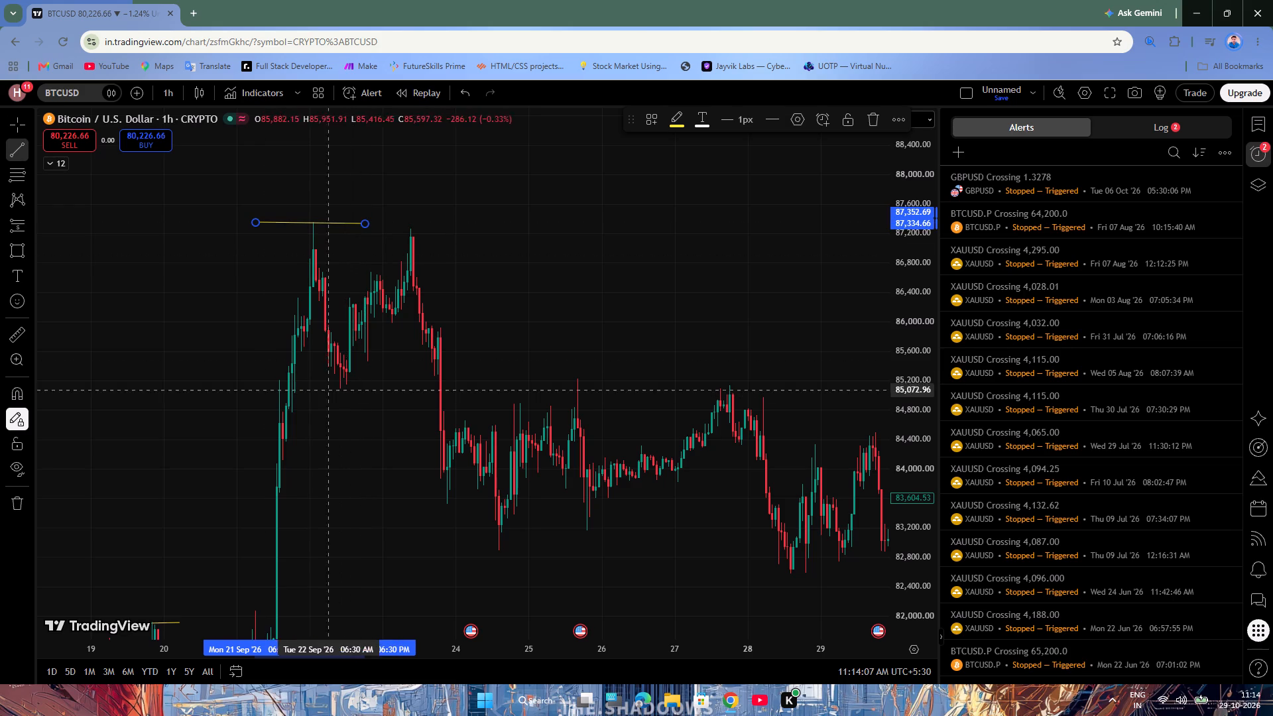
Draw a trendline under the 22 September low at about 85,120, spanning 22 to 23 September, and colour it white.
{"action": "left_click", "coordinate": [315, 387]}
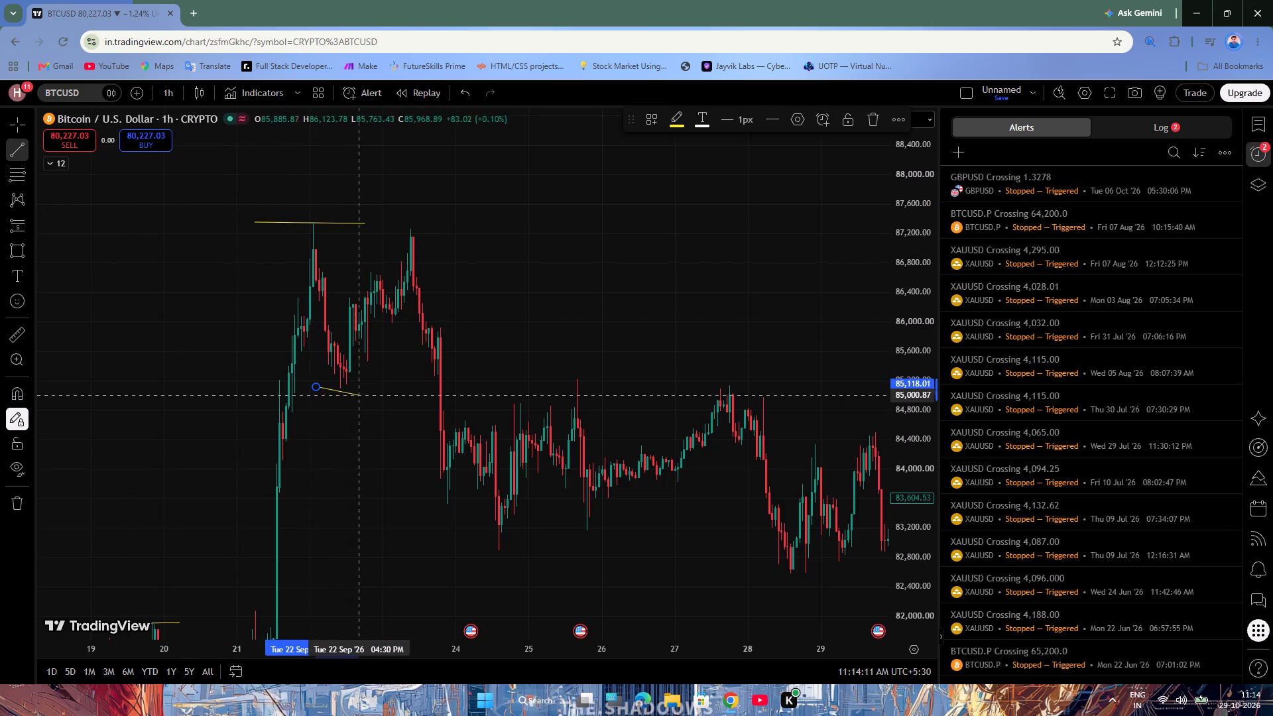
{"action": "left_click", "coordinate": [408, 386]}
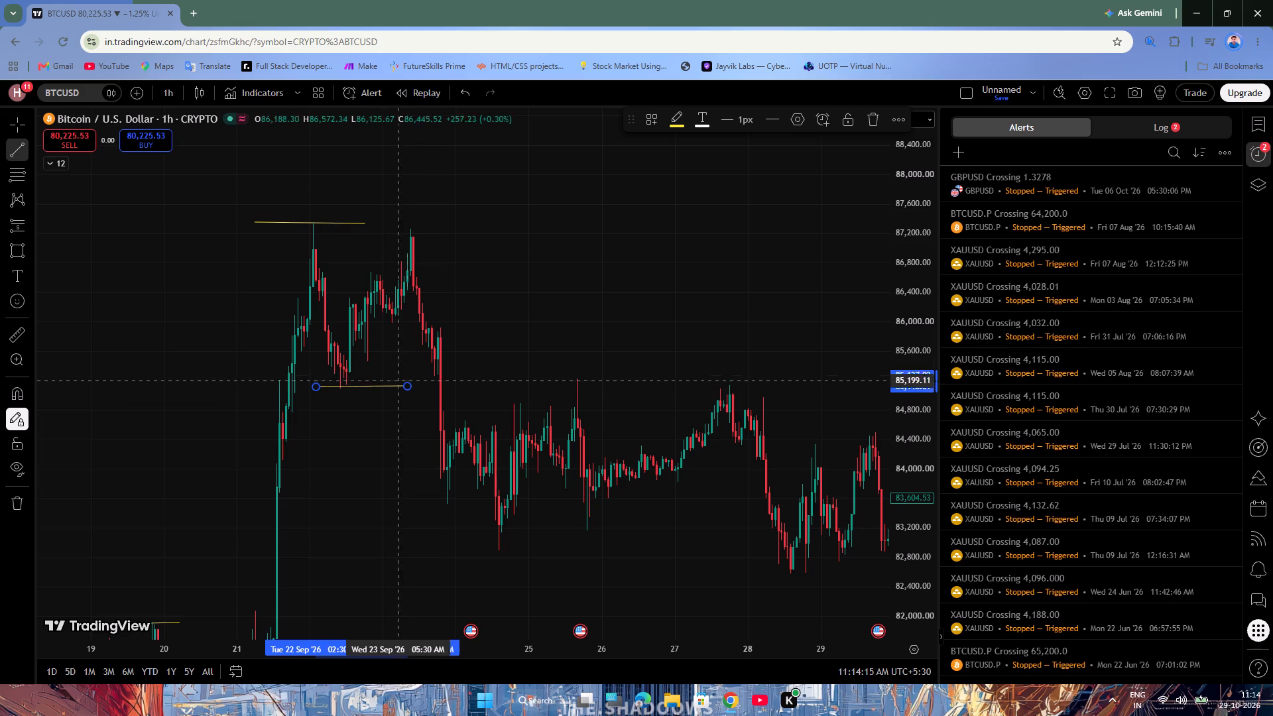
{"action": "left_click", "coordinate": [9, 131]}
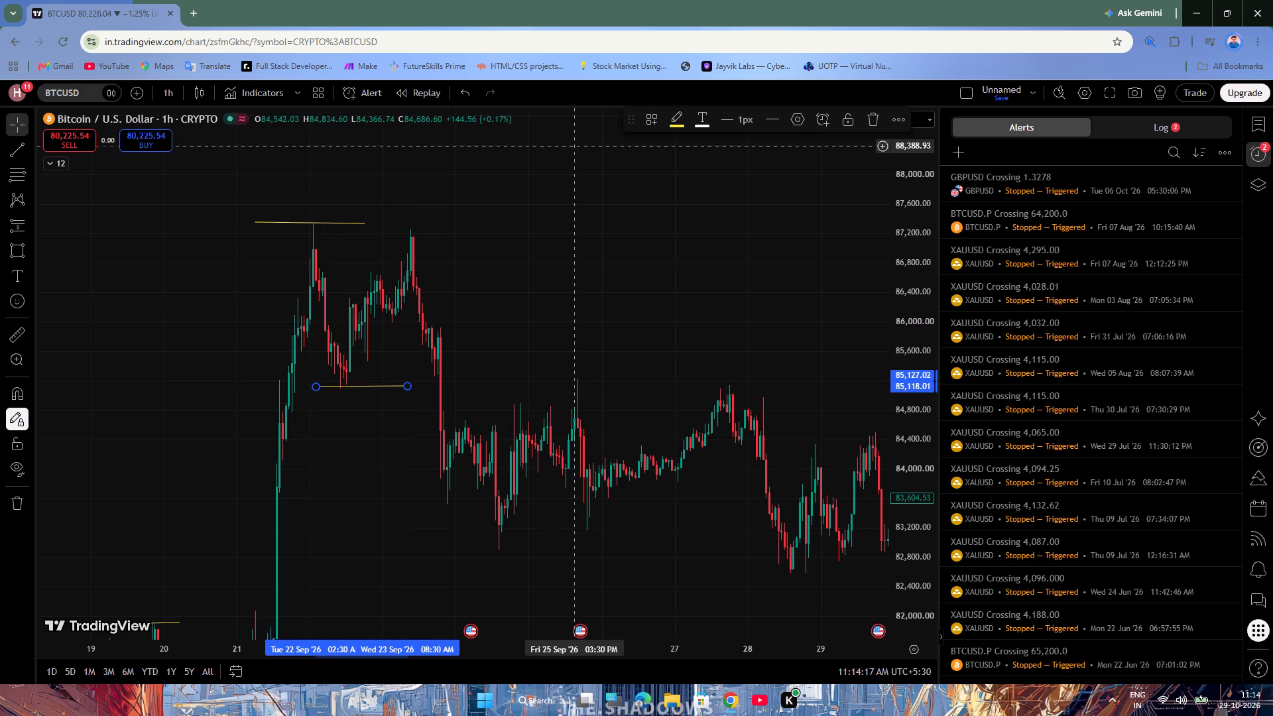
{"action": "left_click", "coordinate": [671, 123]}
{"action": "left_click", "coordinate": [684, 147]}
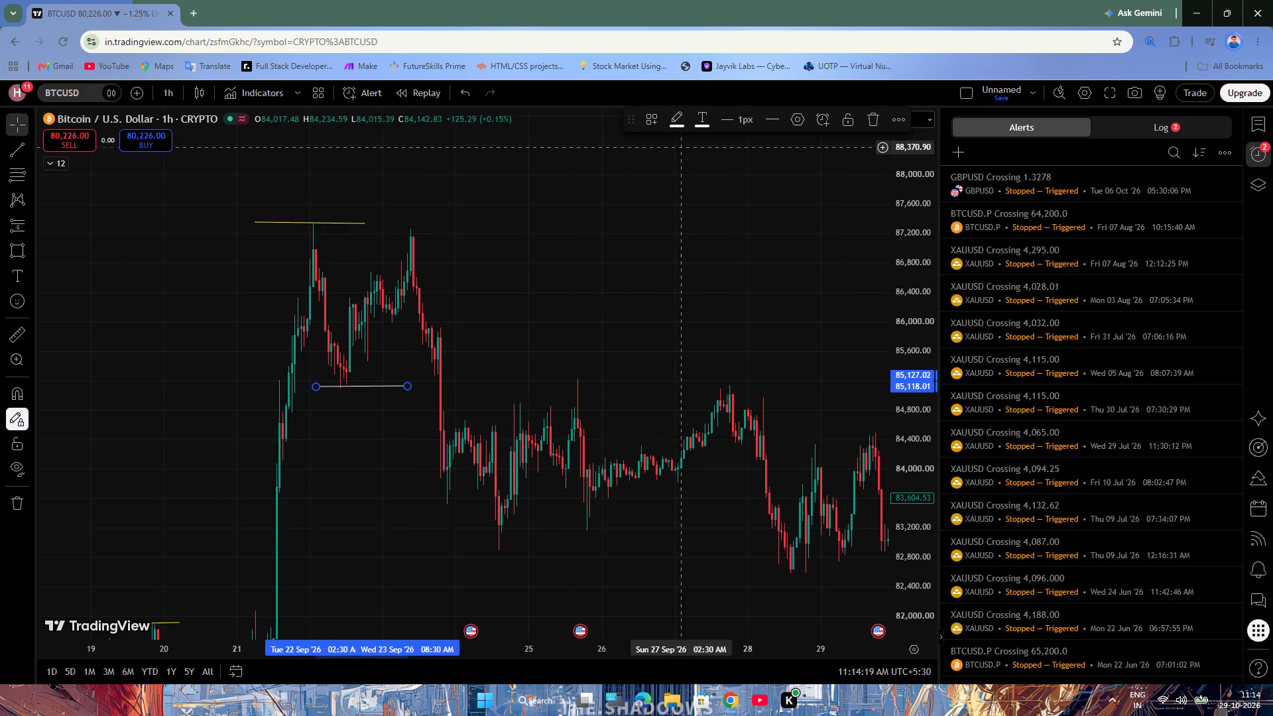
Draw a white trendline across the 23 September high at about 87,260, spanning late 22 to 23 September.
{"action": "left_click", "coordinate": [7, 145]}
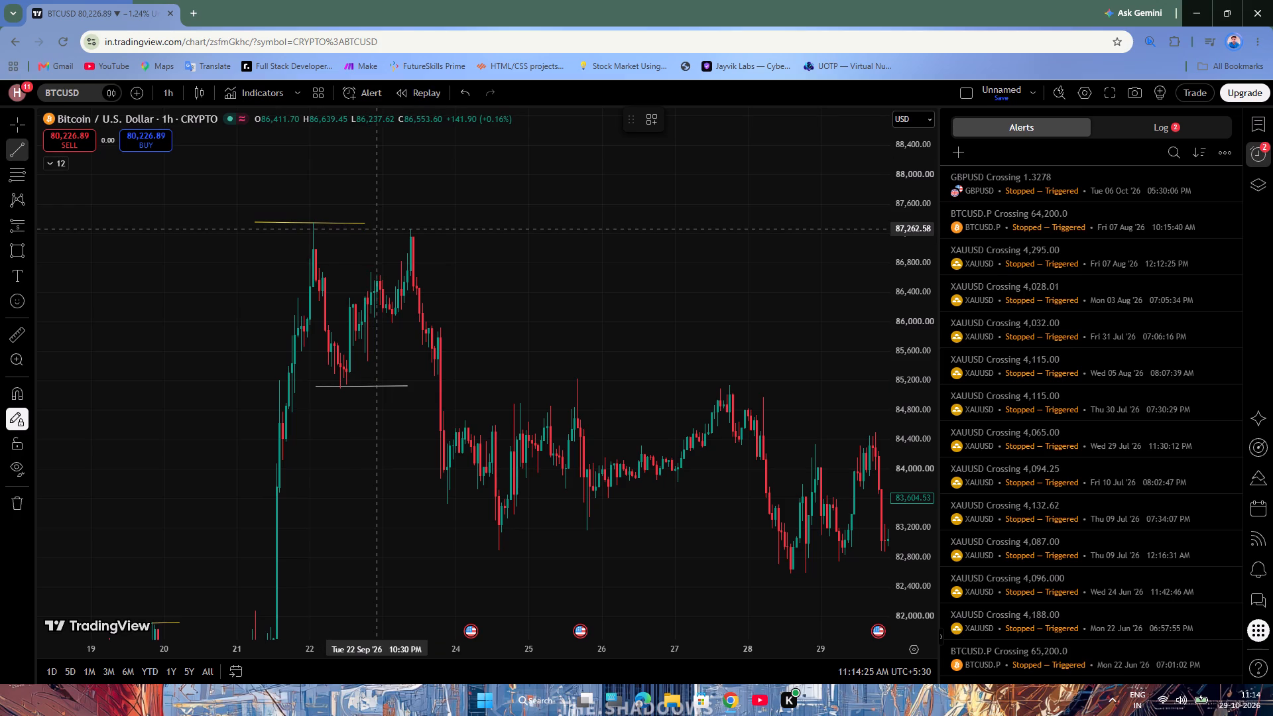
{"action": "left_click", "coordinate": [378, 229]}
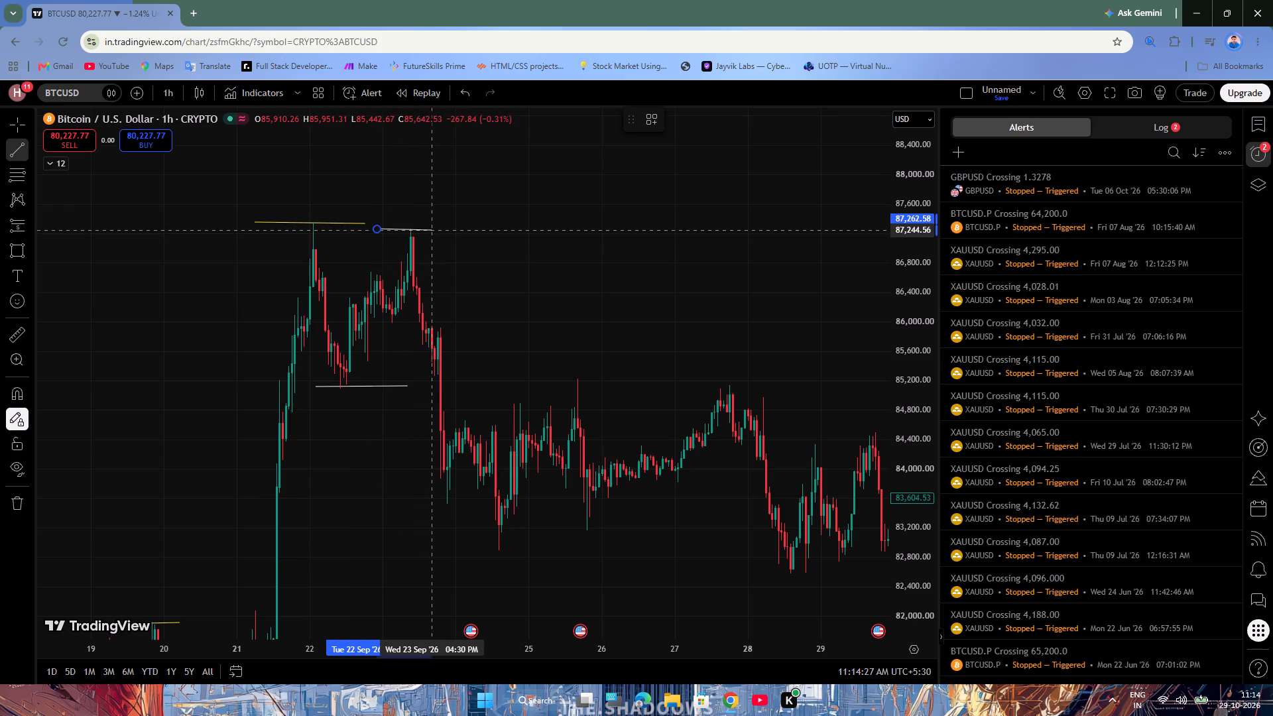
{"action": "left_click", "coordinate": [432, 230]}
{"action": "scroll", "coordinate": [290, 198], "scroll_direction": "down", "scroll_amount": 4}
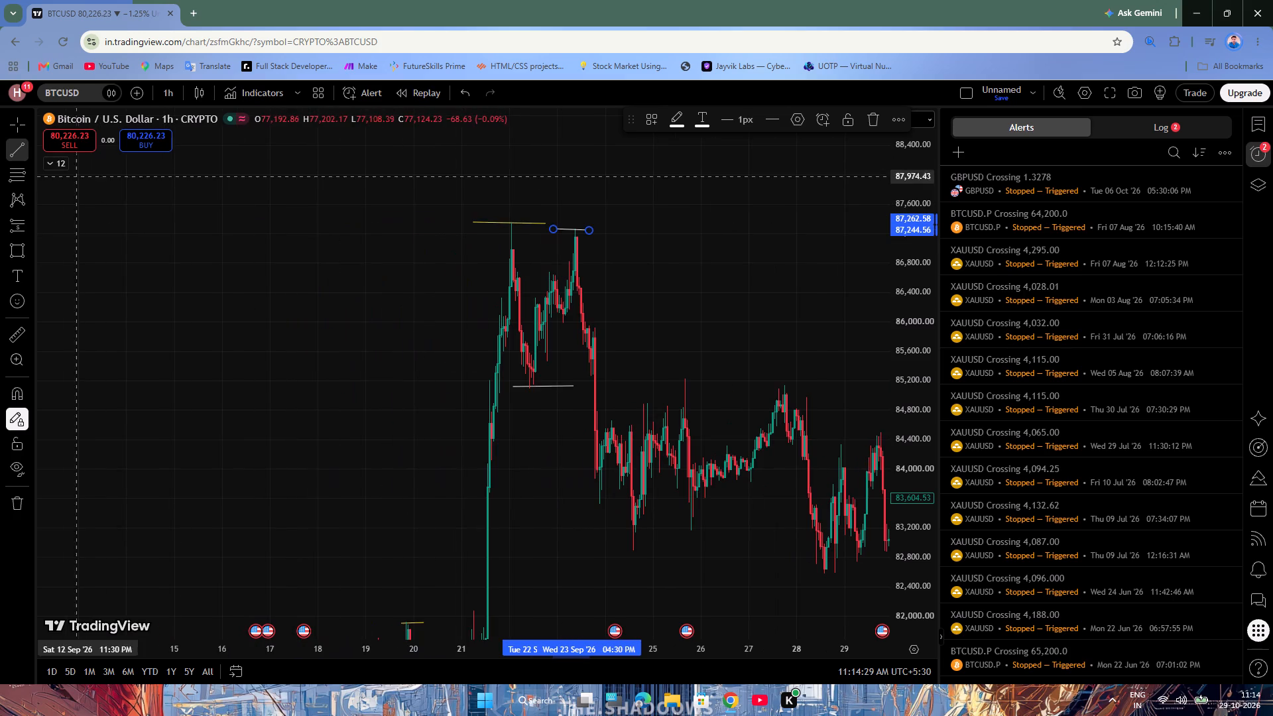
{"action": "left_click", "coordinate": [14, 122]}
Level the white trendline across the 23 September high at about 87,268, ending it in the evening of 23 September.
{"action": "left_click_drag", "start_coordinate": [698, 243], "coordinate": [272, 230]}
{"action": "scroll", "coordinate": [264, 230], "scroll_direction": "down", "scroll_amount": 1}
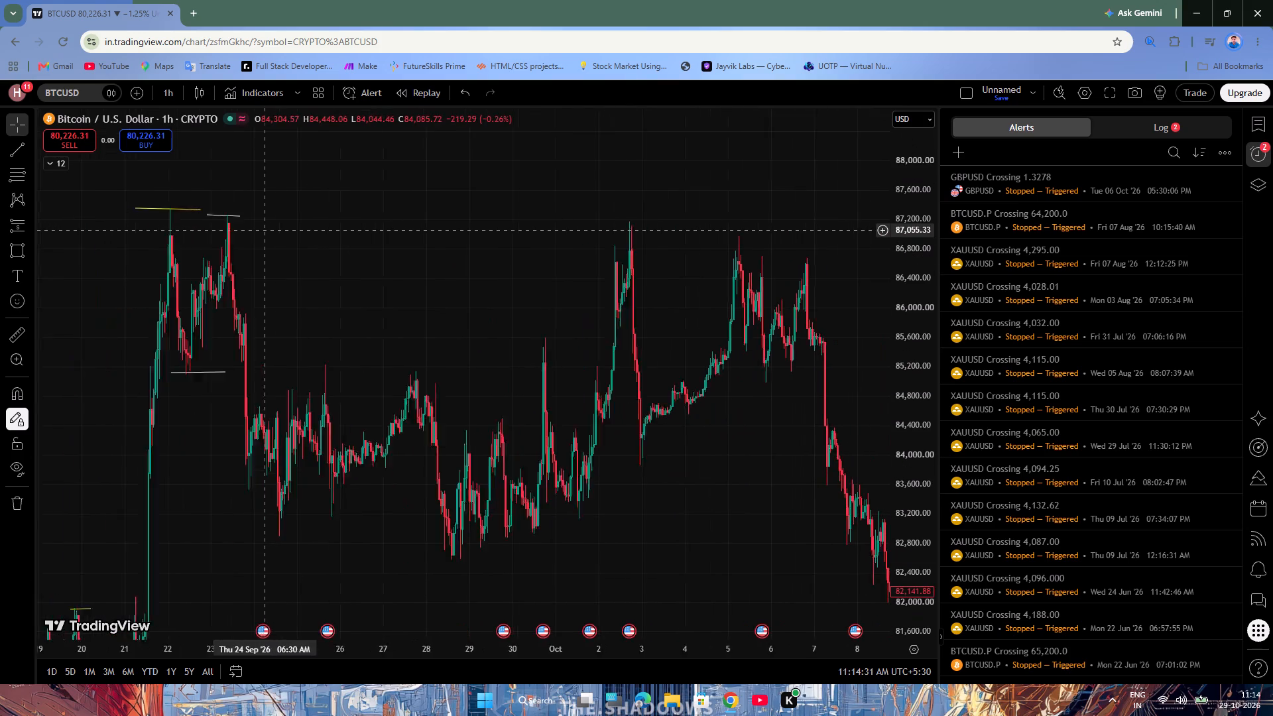
{"action": "scroll", "coordinate": [263, 230], "scroll_direction": "down", "scroll_amount": 2}
{"action": "left_click_drag", "start_coordinate": [911, 496], "coordinate": [912, 454]}
{"action": "scroll", "coordinate": [481, 331], "scroll_direction": "up", "scroll_amount": 2}
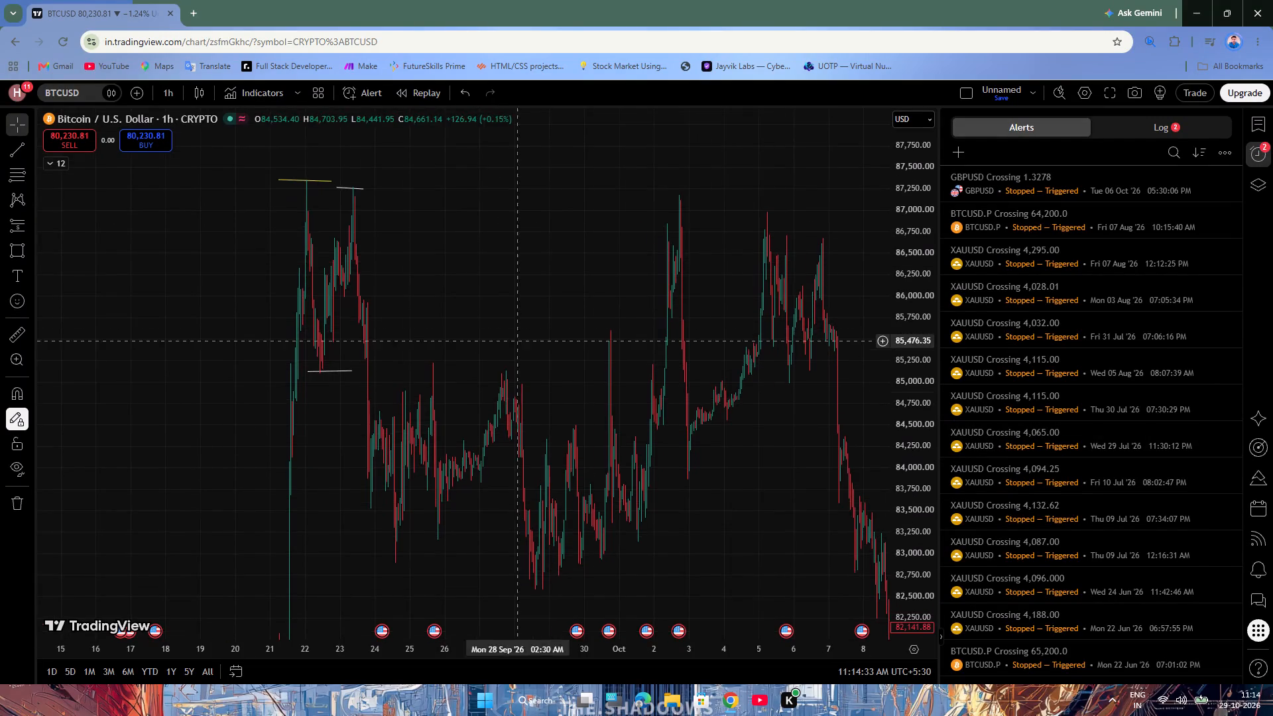
{"action": "scroll", "coordinate": [475, 330], "scroll_direction": "up", "scroll_amount": 4}
{"action": "left_click_drag", "start_coordinate": [359, 246], "coordinate": [871, 389]}
{"action": "left_click_drag", "start_coordinate": [691, 381], "coordinate": [850, 366]}
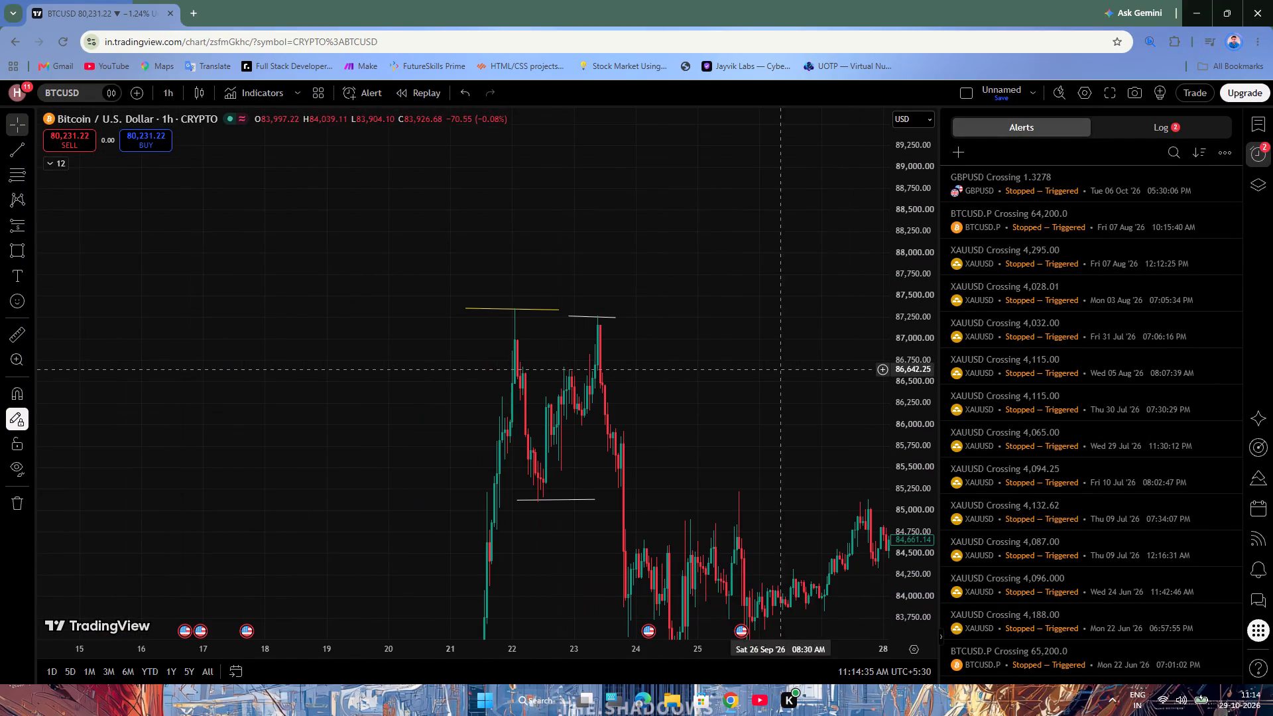
{"action": "left_click", "coordinate": [616, 318]}
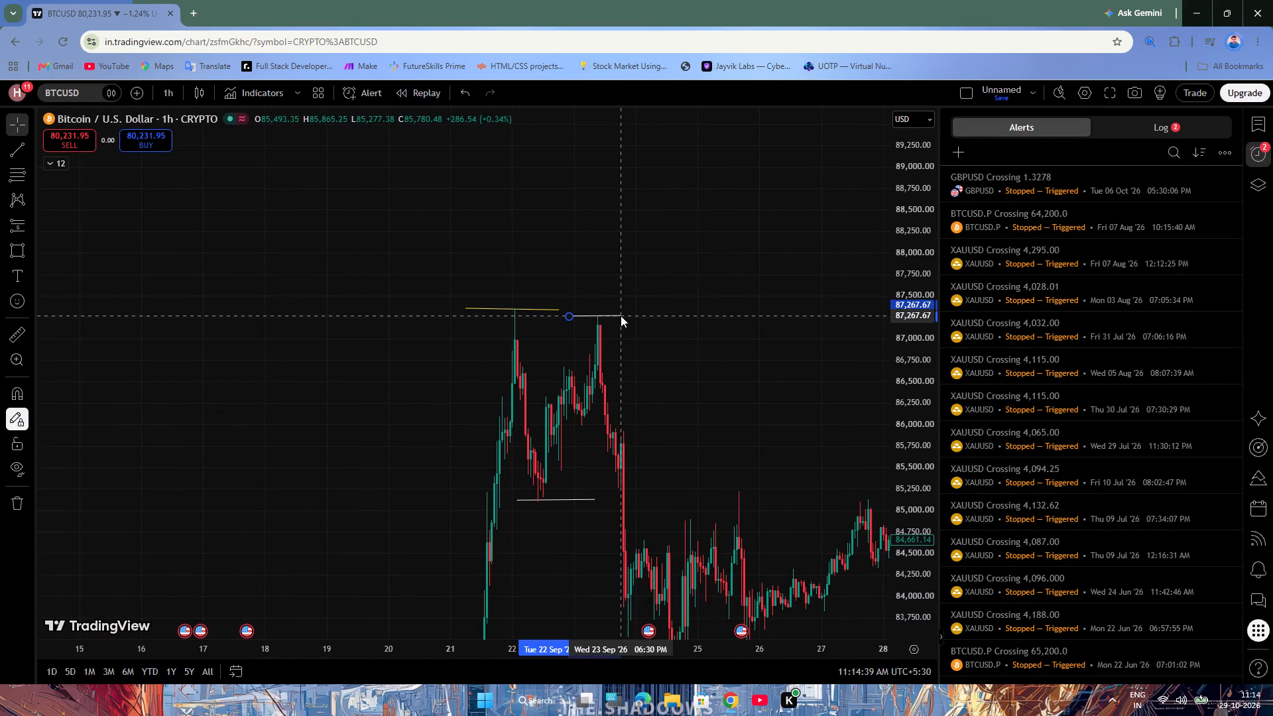
Examine the BTCUSD structure from the 19–20 September swings through the 22–23 September highs and the following decline.
{"action": "left_click_drag", "start_coordinate": [740, 317], "coordinate": [566, 312]}
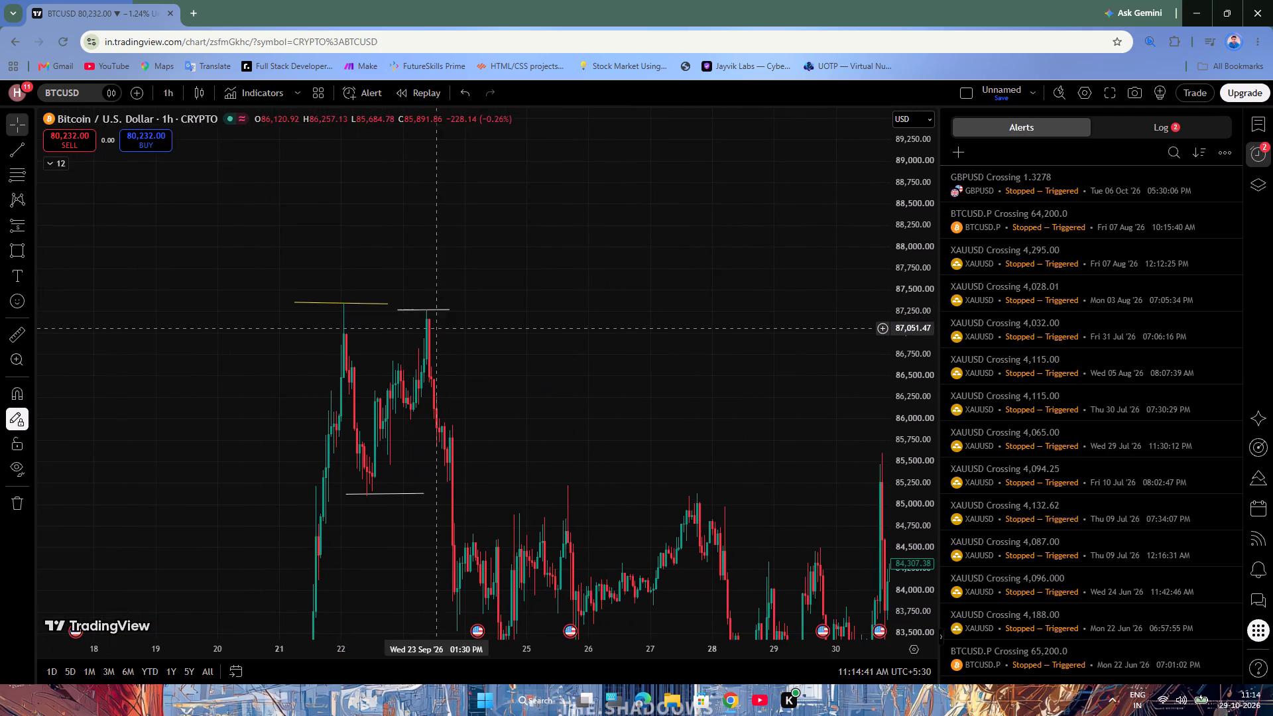
{"action": "scroll", "coordinate": [316, 344], "scroll_direction": "up", "scroll_amount": 1}
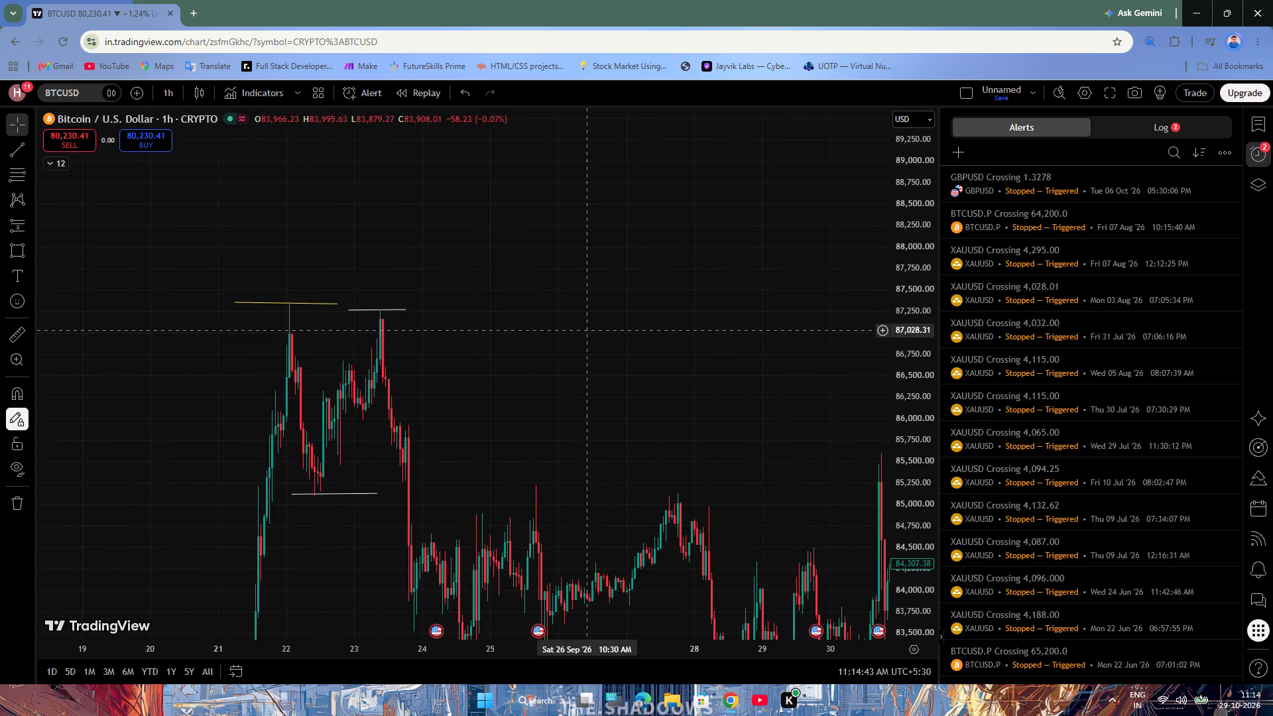
{"action": "left_click_drag", "start_coordinate": [589, 329], "coordinate": [713, 164]}
{"action": "left_click_drag", "start_coordinate": [923, 187], "coordinate": [895, 466]}
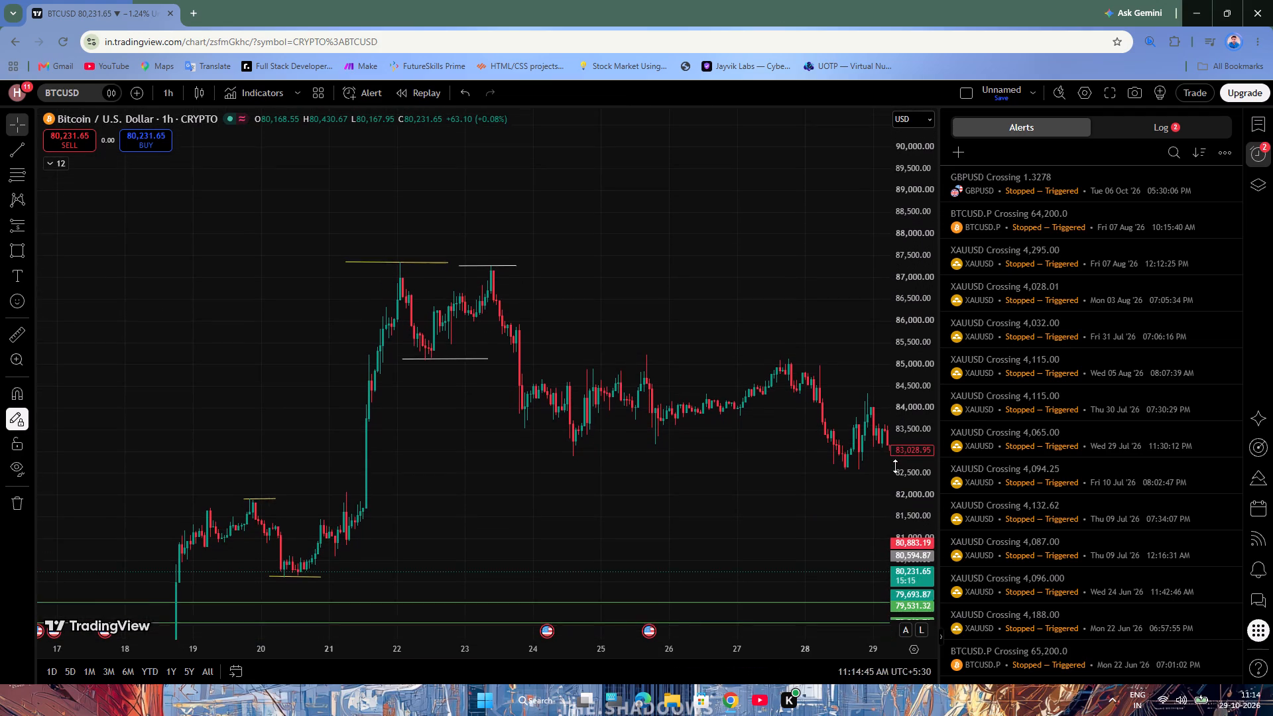
{"action": "left_click_drag", "start_coordinate": [895, 466], "coordinate": [895, 473]}
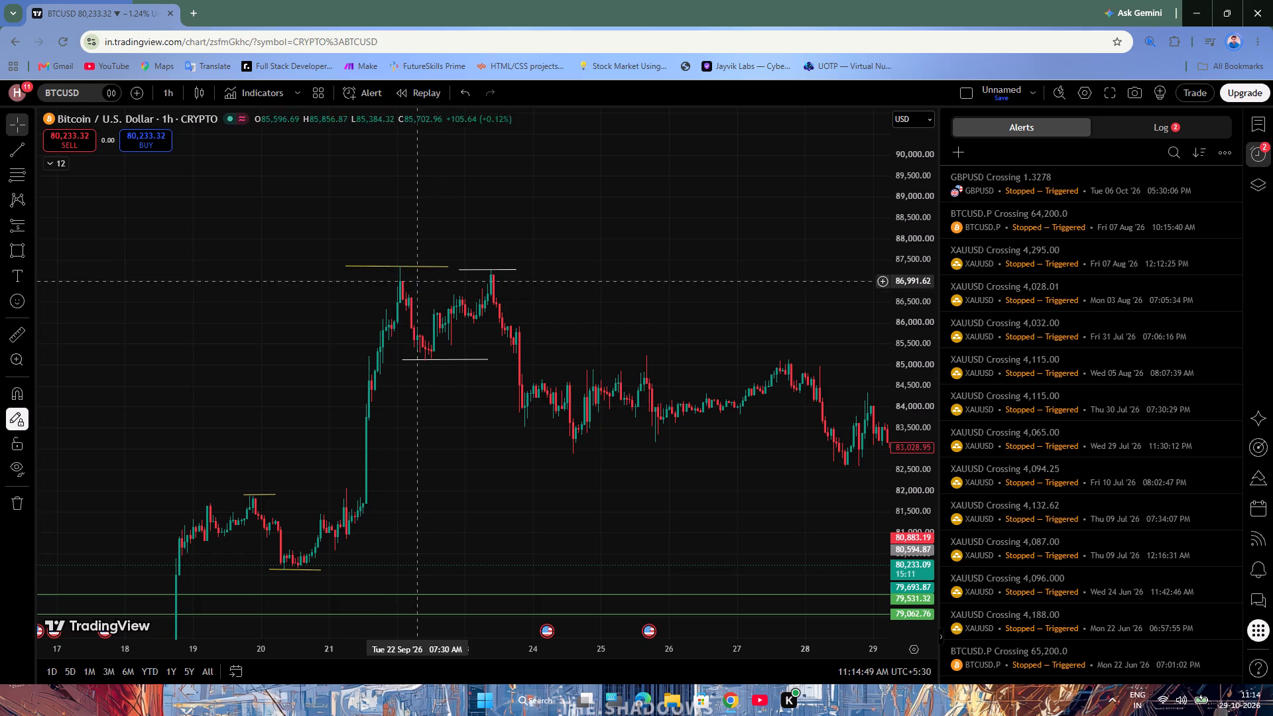
{"action": "left_click_drag", "start_coordinate": [454, 441], "coordinate": [446, 495]}
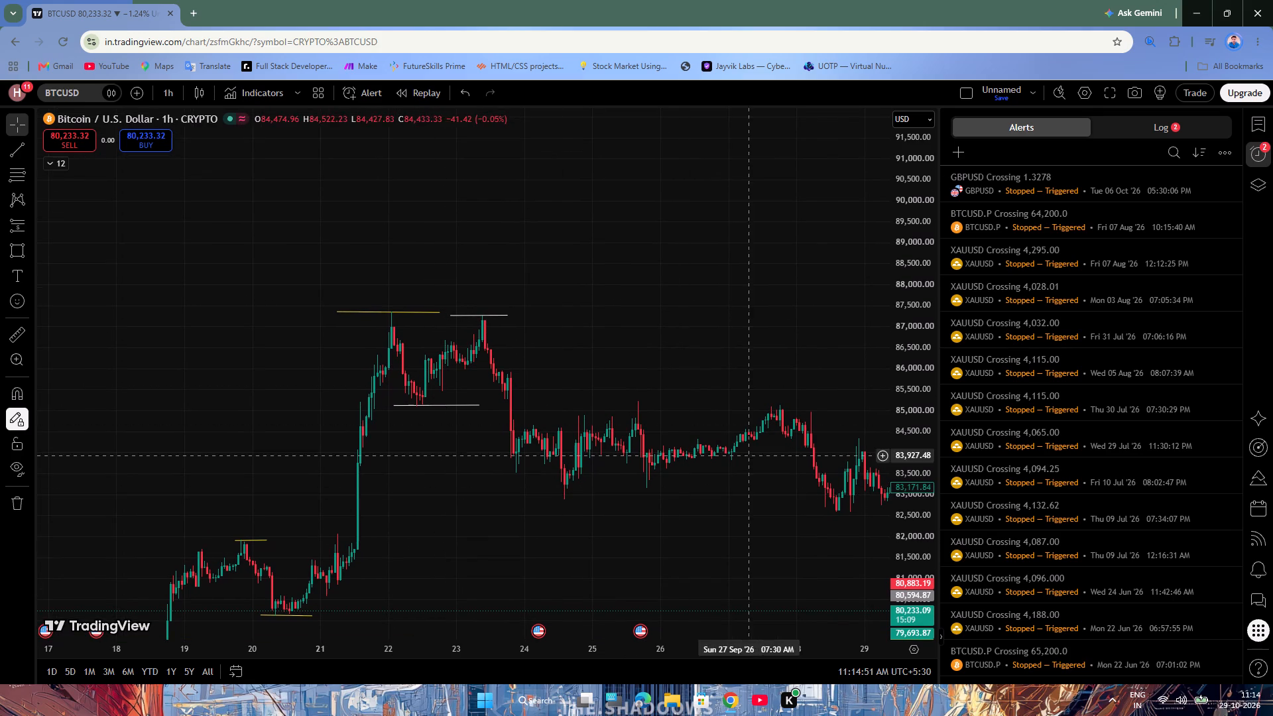
{"action": "left_click_drag", "start_coordinate": [910, 566], "coordinate": [916, 427]}
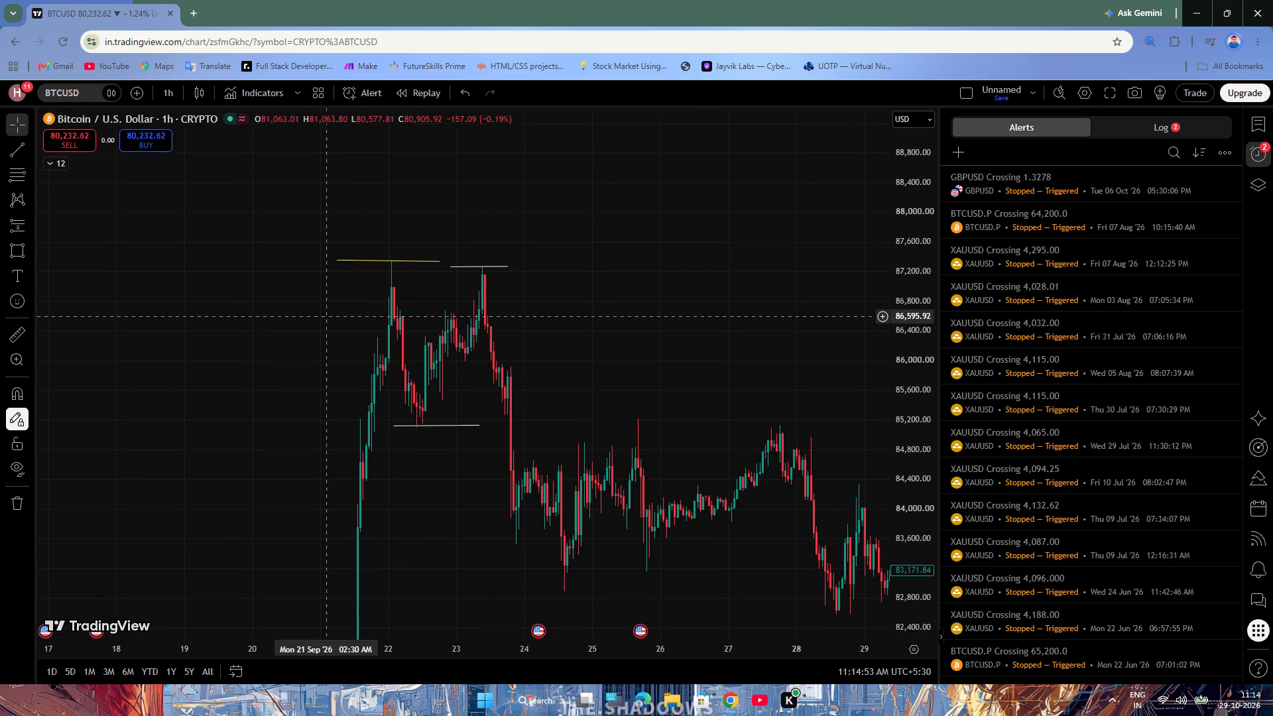
Draw a rectangle zone at the 23 September high from about 87,266 to 87,105, spanning 23 to 25 September, with a red fill.
{"action": "scroll", "coordinate": [503, 342], "scroll_direction": "up", "scroll_amount": 3}
{"action": "left_click_drag", "start_coordinate": [604, 335], "coordinate": [407, 413]}
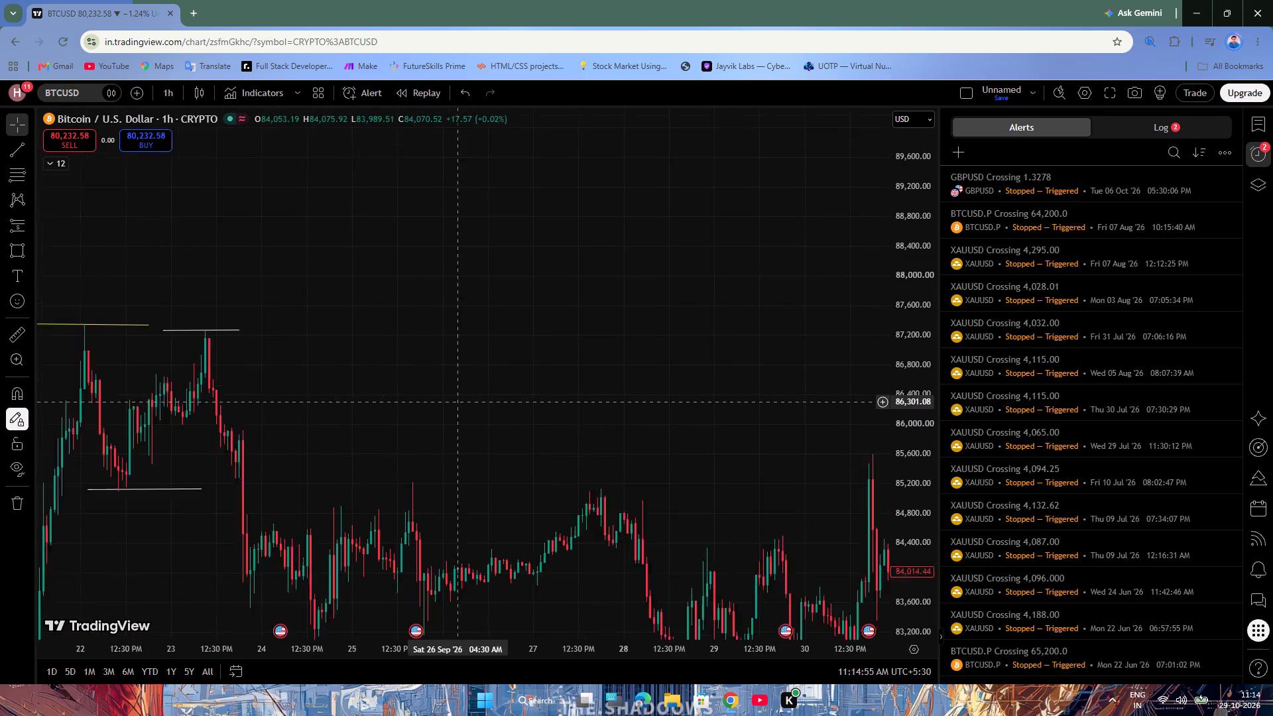
{"action": "left_click_drag", "start_coordinate": [407, 413], "coordinate": [399, 413]}
{"action": "left_click", "coordinate": [13, 242]}
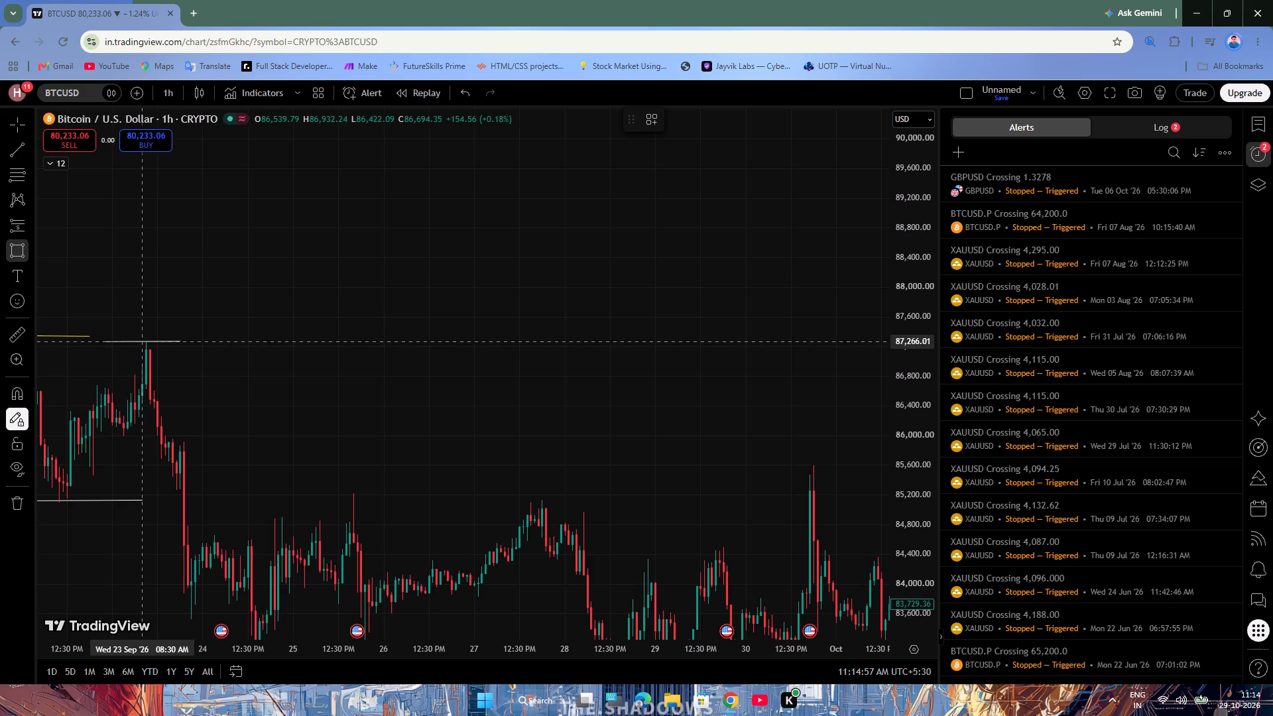
{"action": "left_click", "coordinate": [141, 341]}
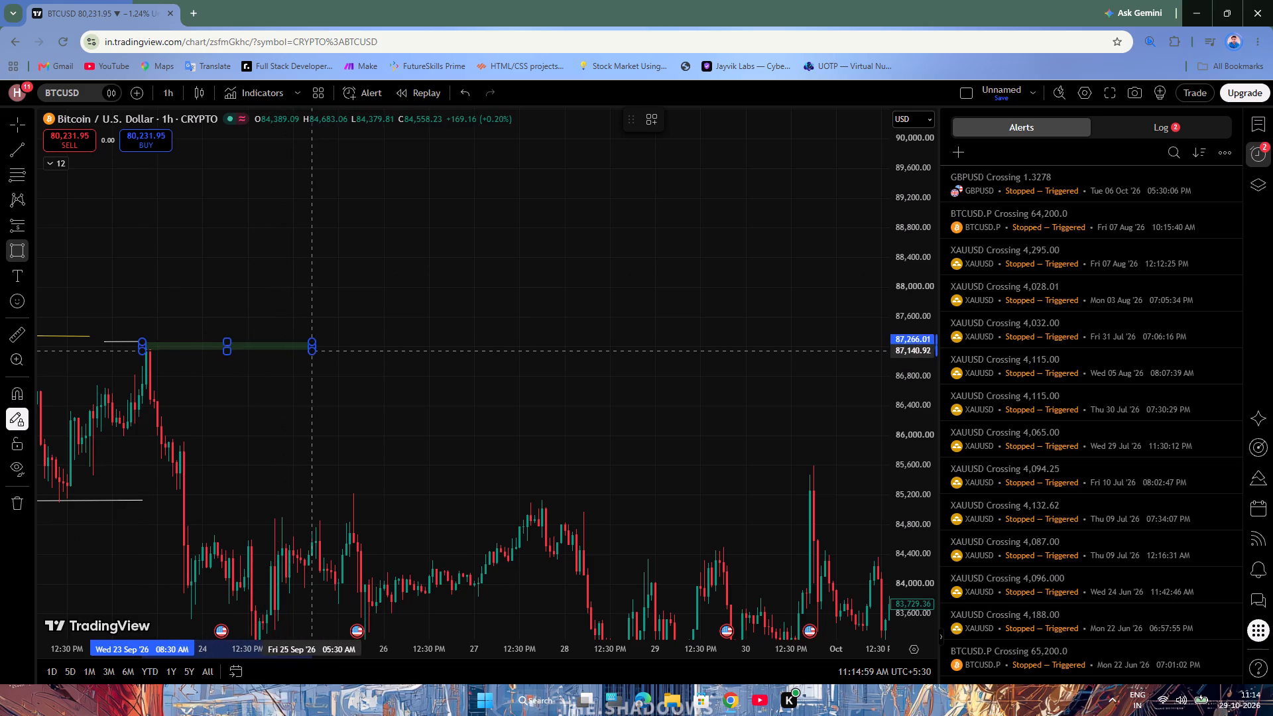
{"action": "left_click", "coordinate": [314, 353]}
{"action": "left_click", "coordinate": [697, 131]}
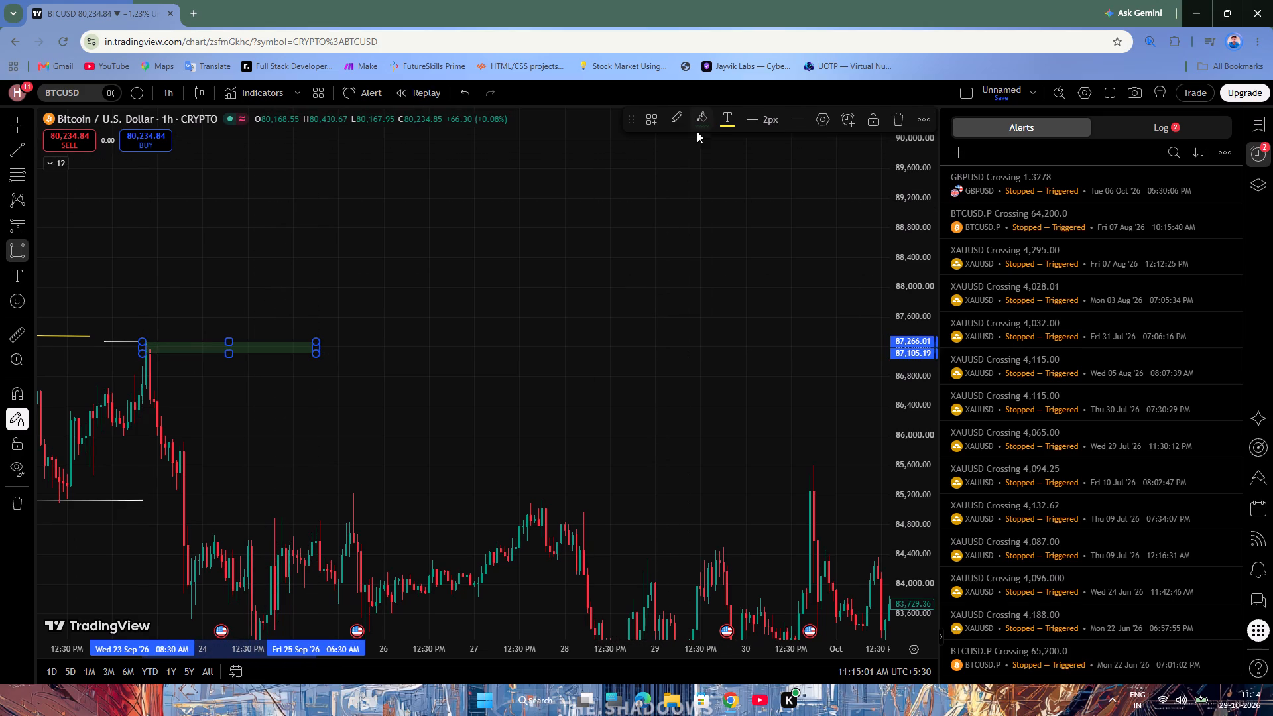
{"action": "left_click", "coordinate": [709, 167]}
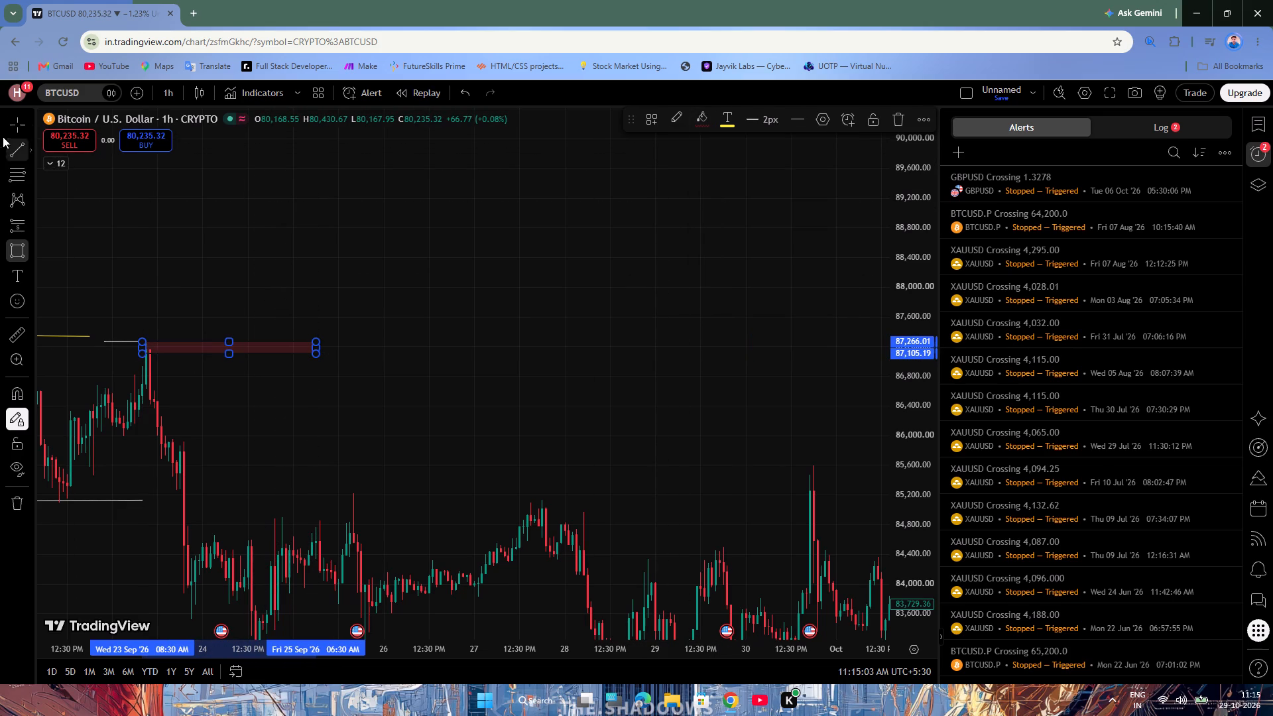
{"action": "left_click", "coordinate": [9, 126]}
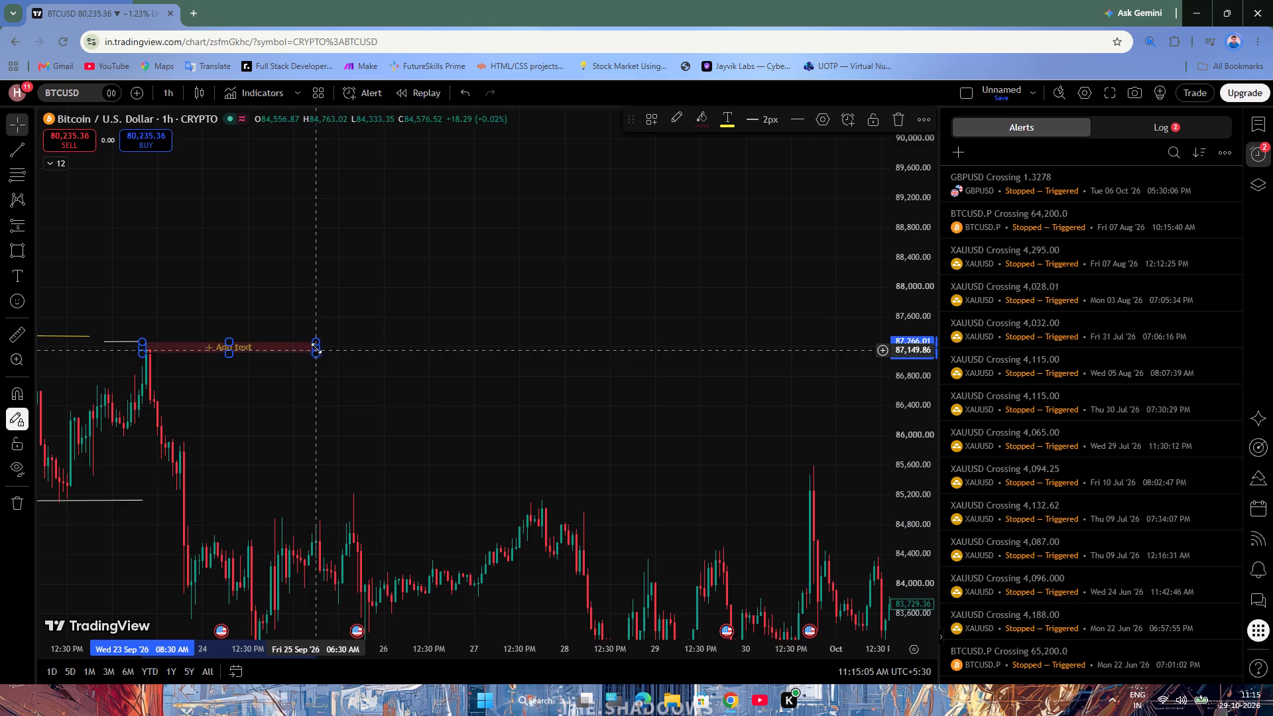
Extend the red zone at the 23 September high forward in time to 13 October.
{"action": "left_click_drag", "start_coordinate": [318, 347], "coordinate": [548, 368]}
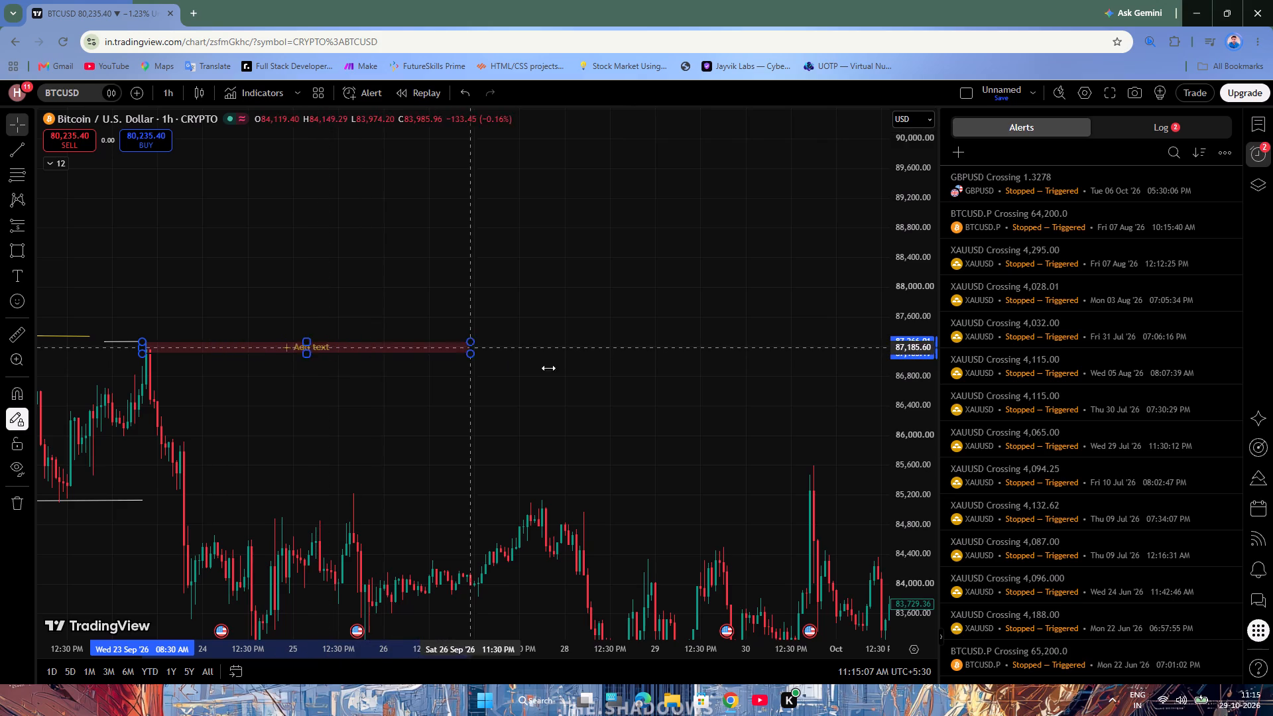
{"action": "left_click_drag", "start_coordinate": [548, 368], "coordinate": [829, 375]}
{"action": "scroll", "coordinate": [660, 286], "scroll_direction": "down", "scroll_amount": 6}
{"action": "left_click_drag", "start_coordinate": [771, 269], "coordinate": [68, 318]}
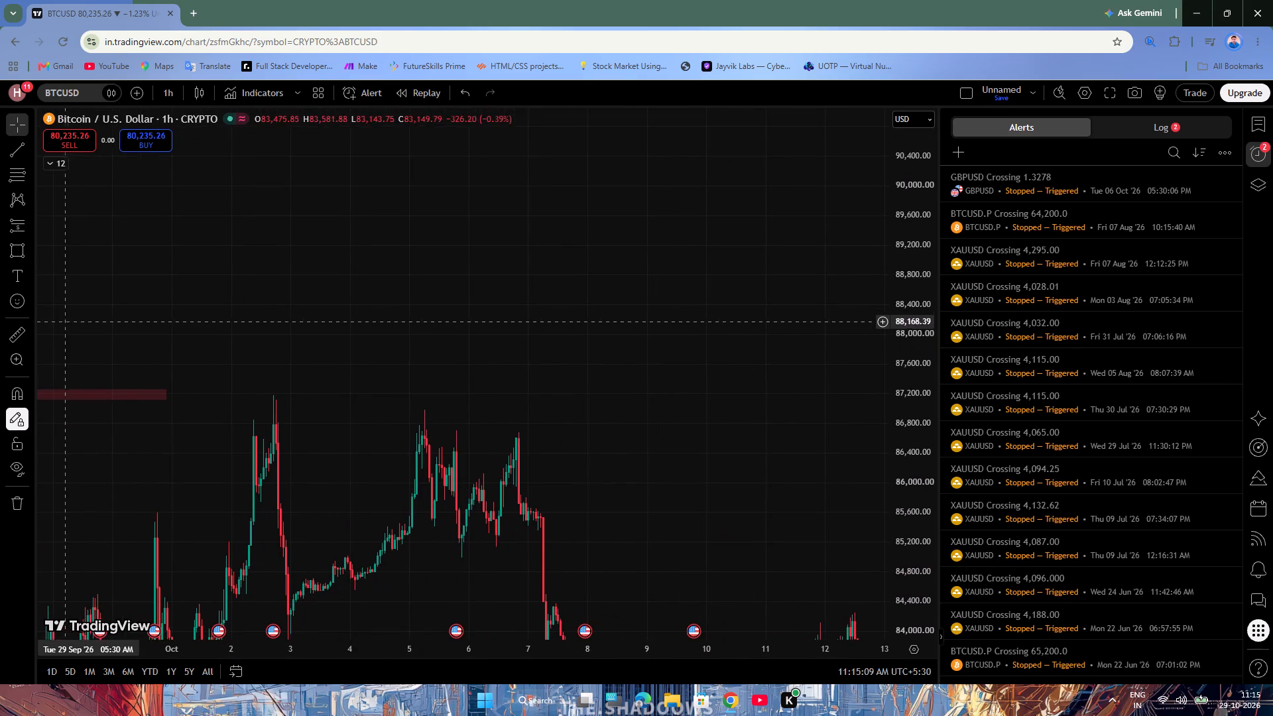
{"action": "left_click_drag", "start_coordinate": [167, 394], "coordinate": [323, 412]}
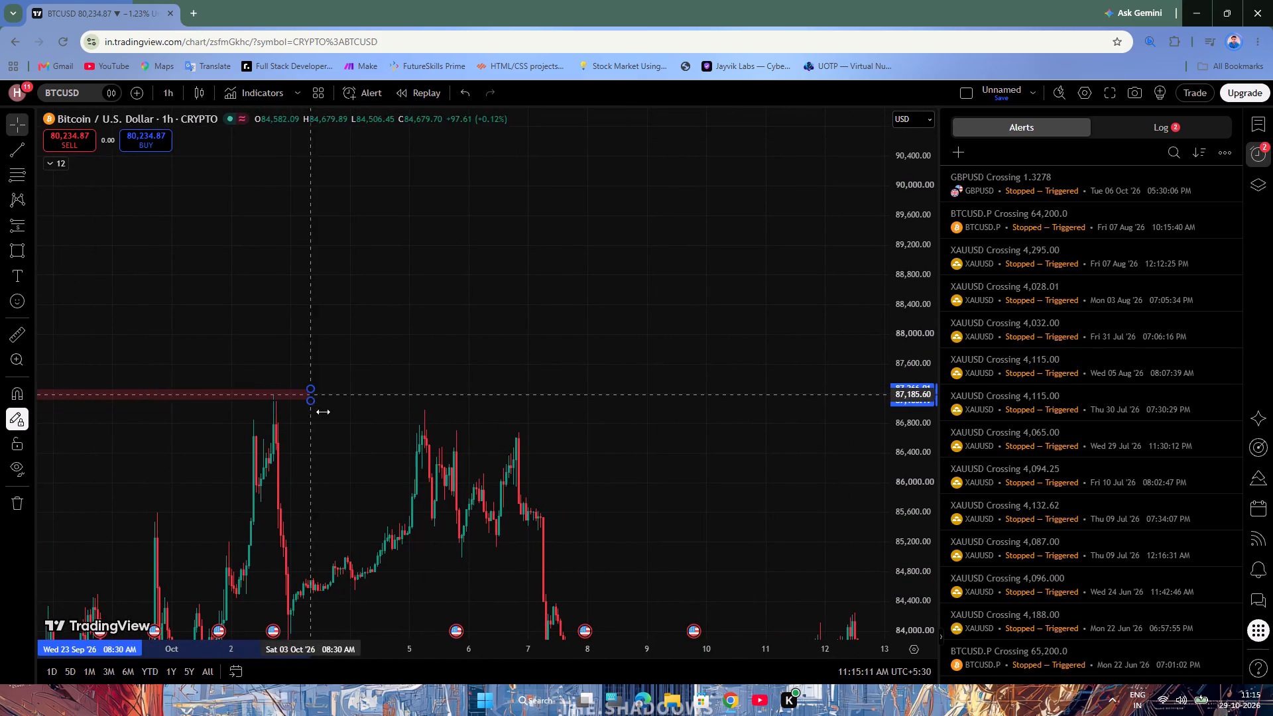
{"action": "left_click_drag", "start_coordinate": [323, 412], "coordinate": [891, 501]}
Draw a white trendline under the first low after the 23 September drop, at about 83,531, spanning 23 to 24 September.
{"action": "scroll", "coordinate": [295, 162], "scroll_direction": "down", "scroll_amount": 5}
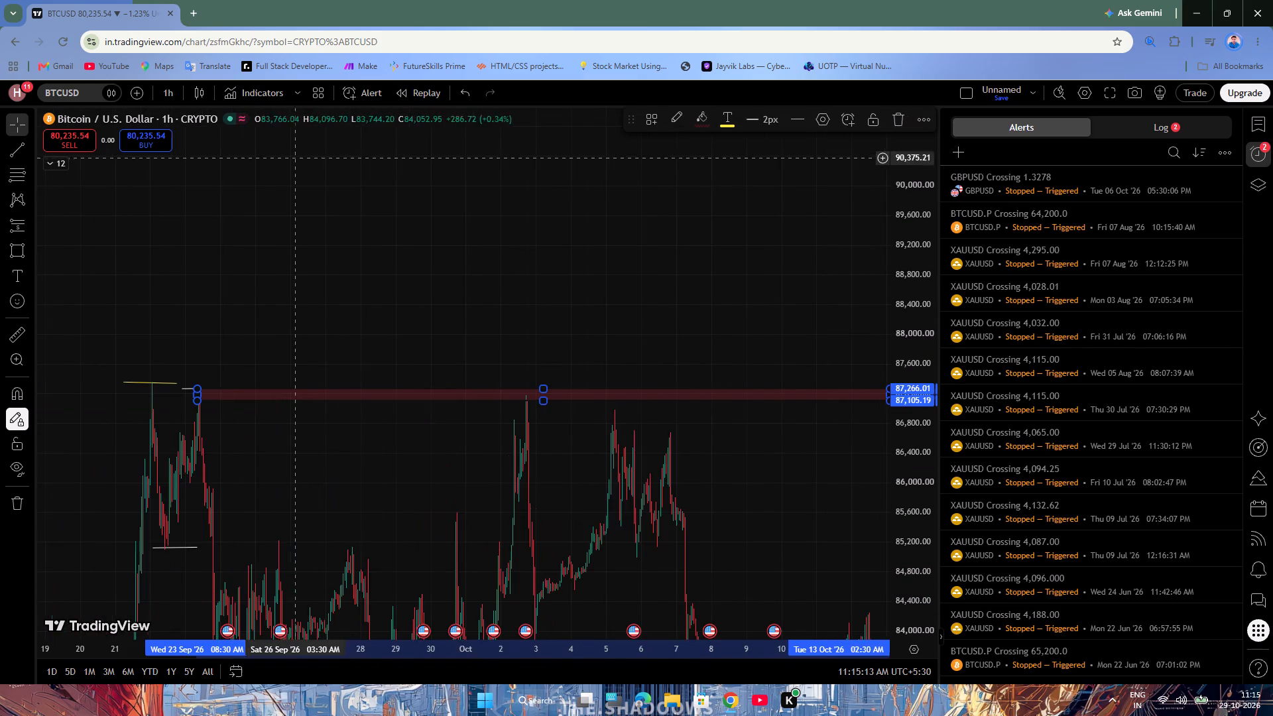
{"action": "left_click_drag", "start_coordinate": [454, 284], "coordinate": [857, 170]}
{"action": "scroll", "coordinate": [475, 451], "scroll_direction": "up", "scroll_amount": 7}
{"action": "left_click_drag", "start_coordinate": [479, 382], "coordinate": [705, 380]}
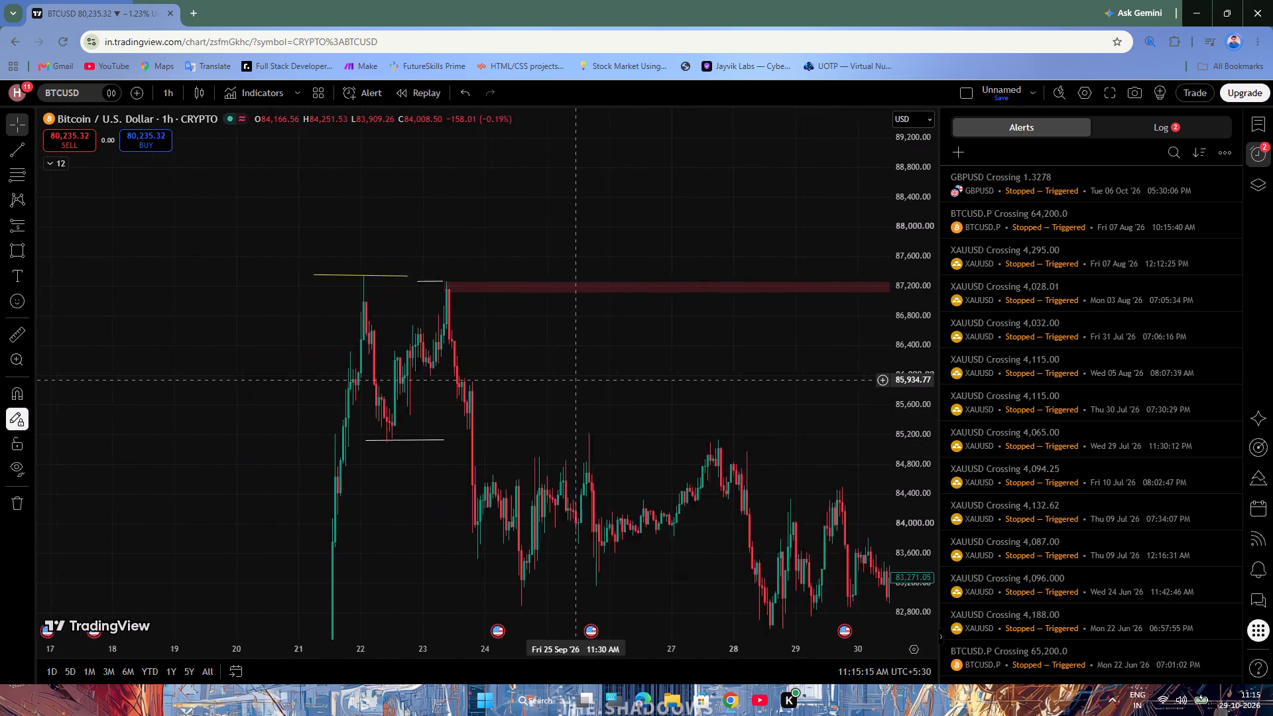
{"action": "left_click_drag", "start_coordinate": [705, 380], "coordinate": [755, 385]}
{"action": "scroll", "coordinate": [653, 390], "scroll_direction": "up", "scroll_amount": 3}
{"action": "left_click_drag", "start_coordinate": [711, 385], "coordinate": [341, 330]}
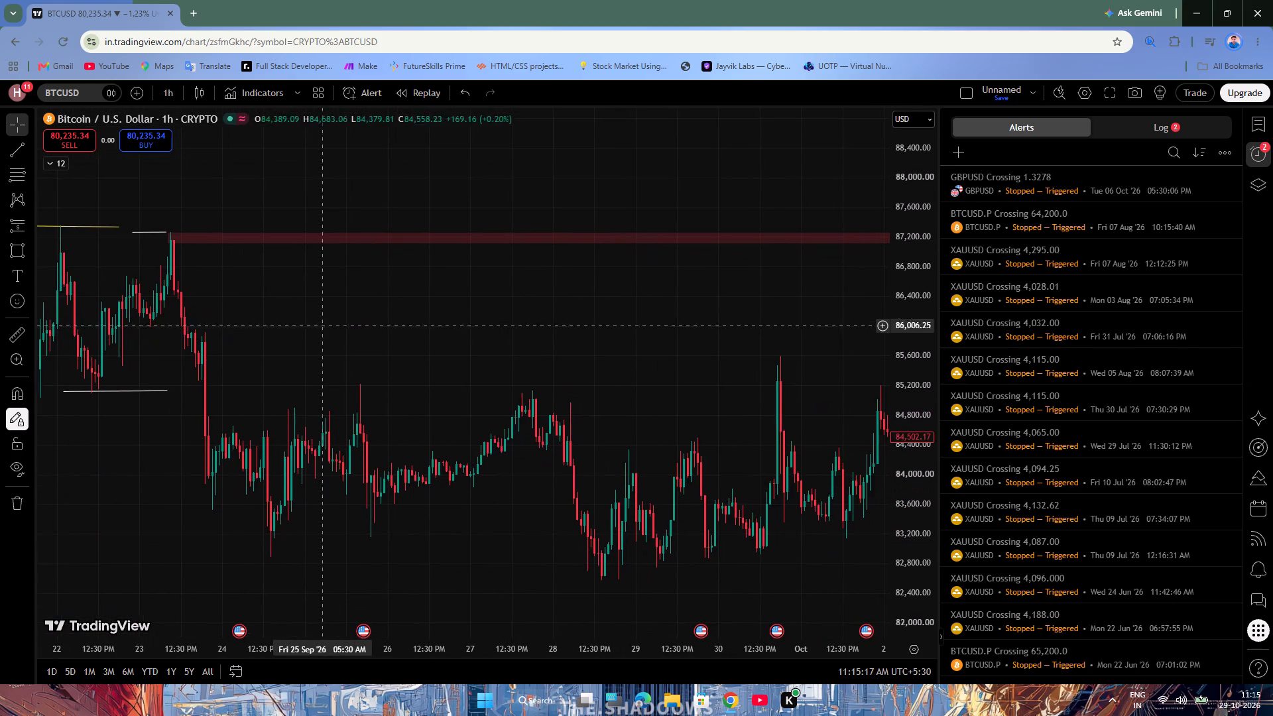
{"action": "left_click", "coordinate": [15, 147]}
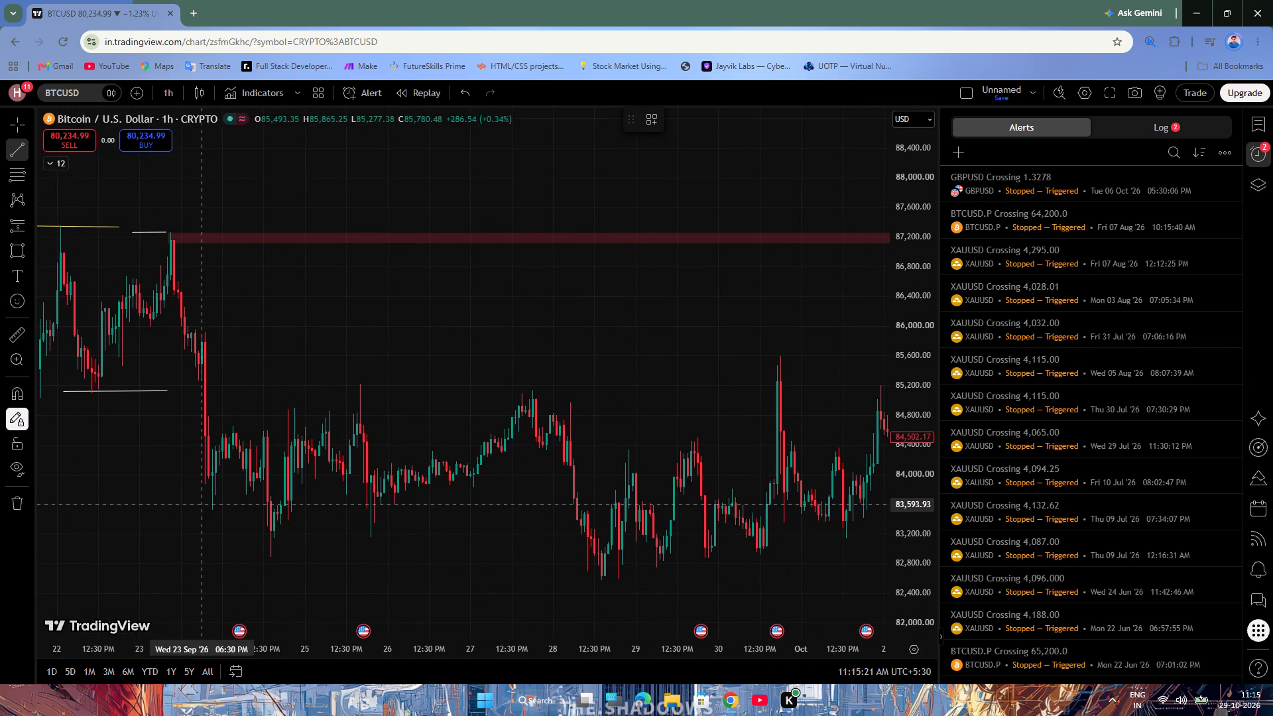
{"action": "left_click", "coordinate": [199, 509]}
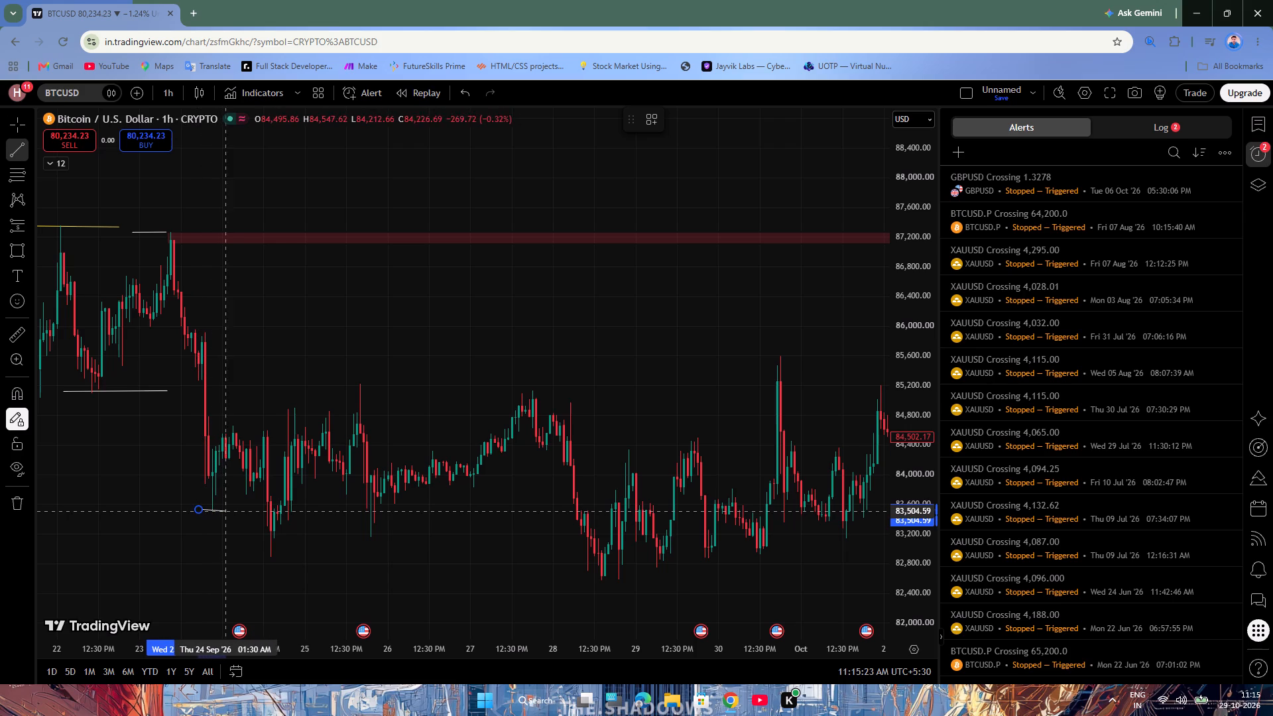
{"action": "left_click", "coordinate": [242, 509]}
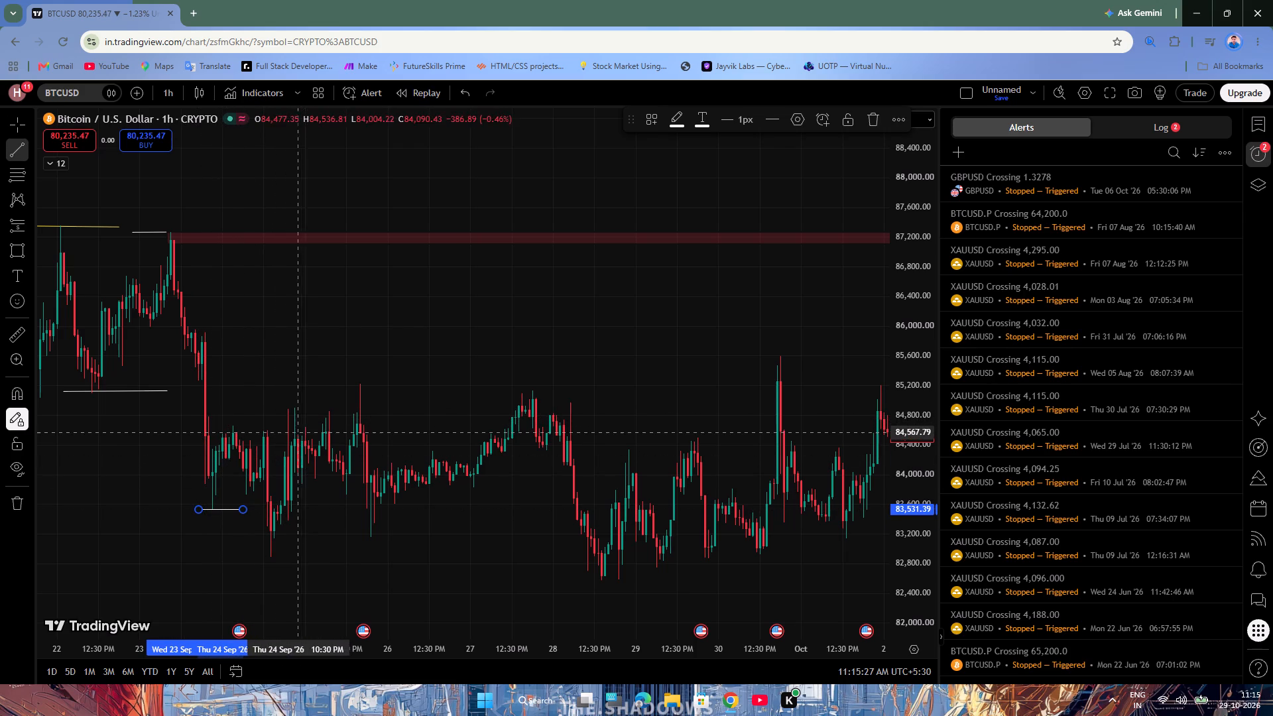
Draw a white trendline across the 24 September rebound high at about 84,648, starting late on 23 September.
{"action": "left_click", "coordinate": [218, 426]}
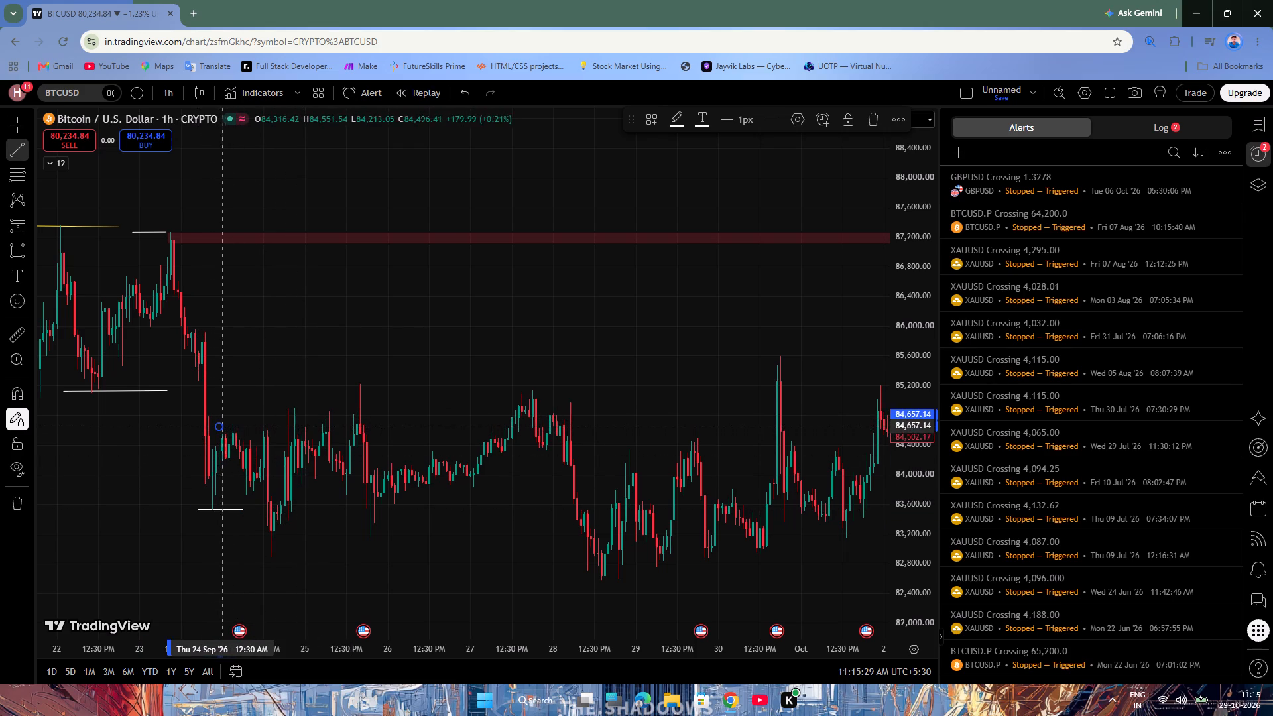
{"action": "left_click", "coordinate": [251, 427]}
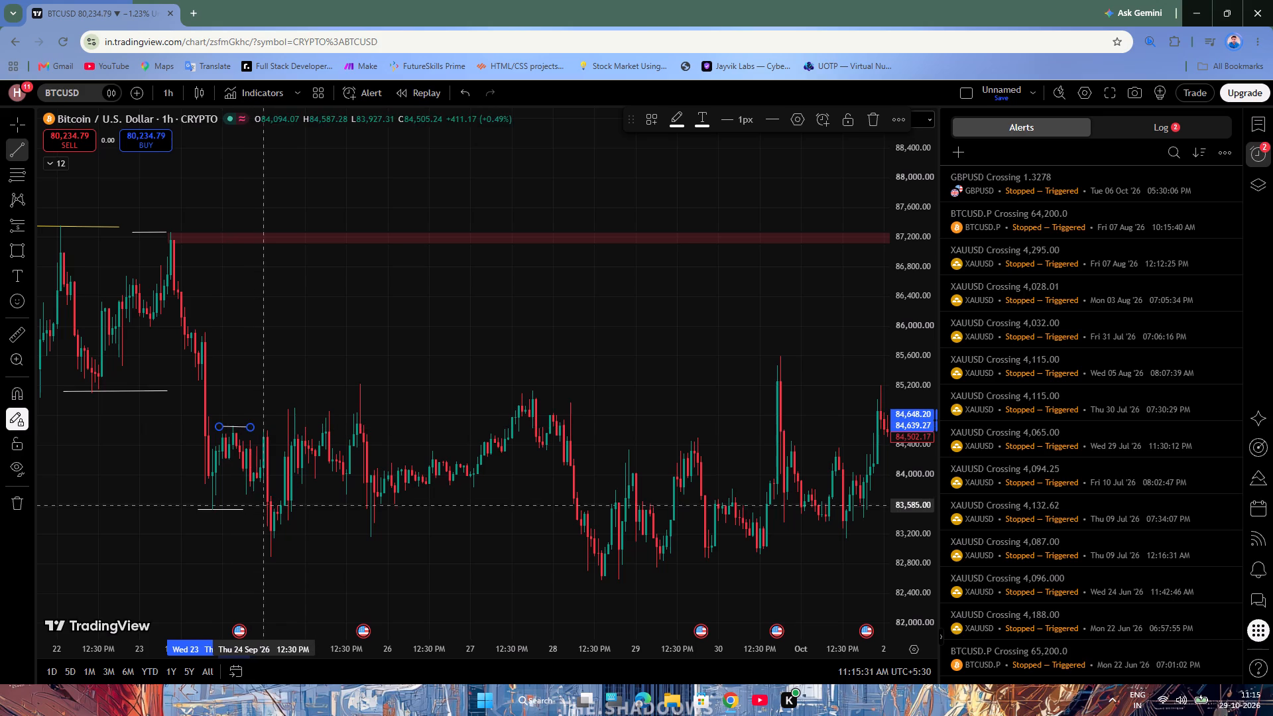
Draw a white trendline under the 24 September low at about 82,888, ending early on 25 September.
{"action": "left_click", "coordinate": [258, 557]}
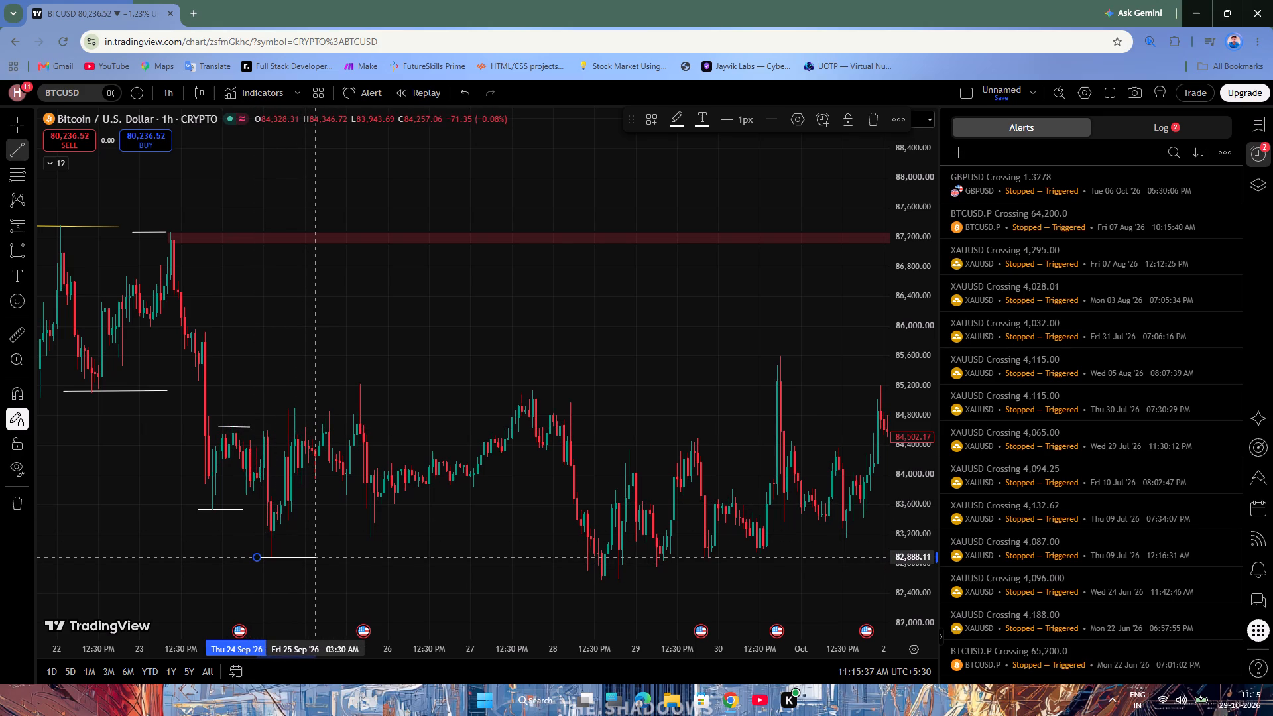
{"action": "left_click", "coordinate": [316, 557]}
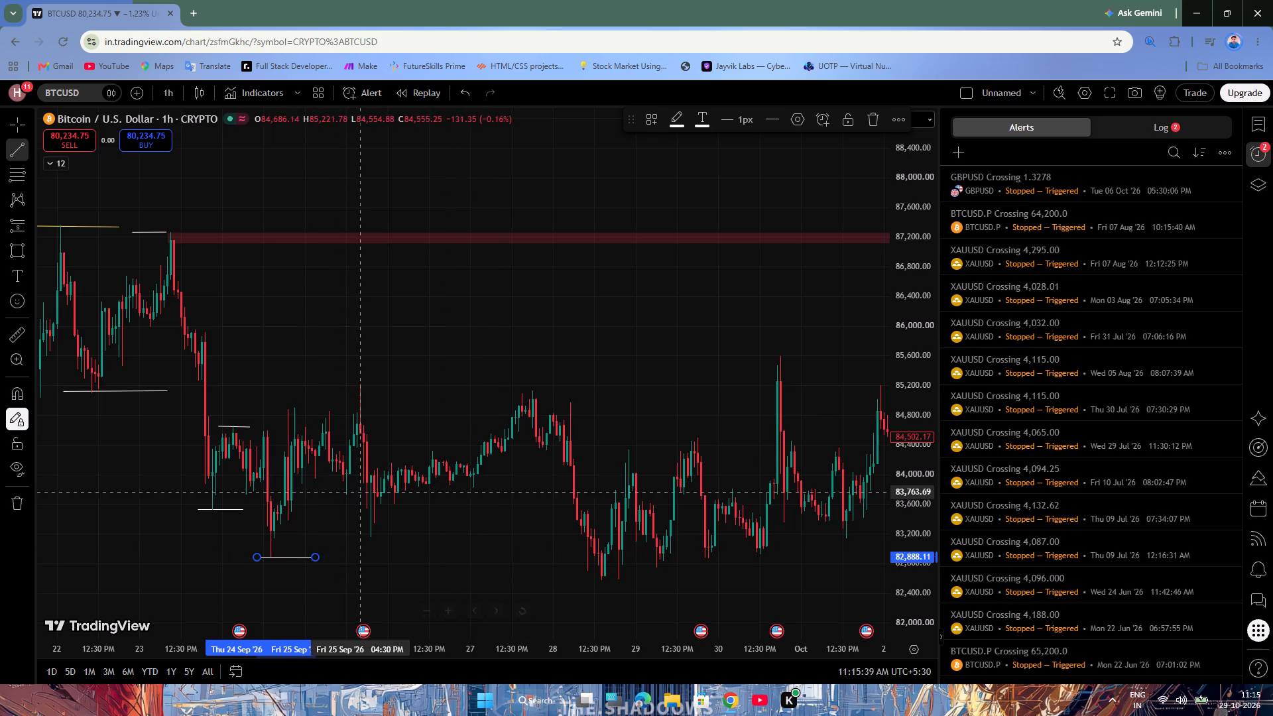
Draw a white trendline under the 28 September lows at about 82,590, spanning late 27 to 29 September.
{"action": "left_click", "coordinate": [549, 579]}
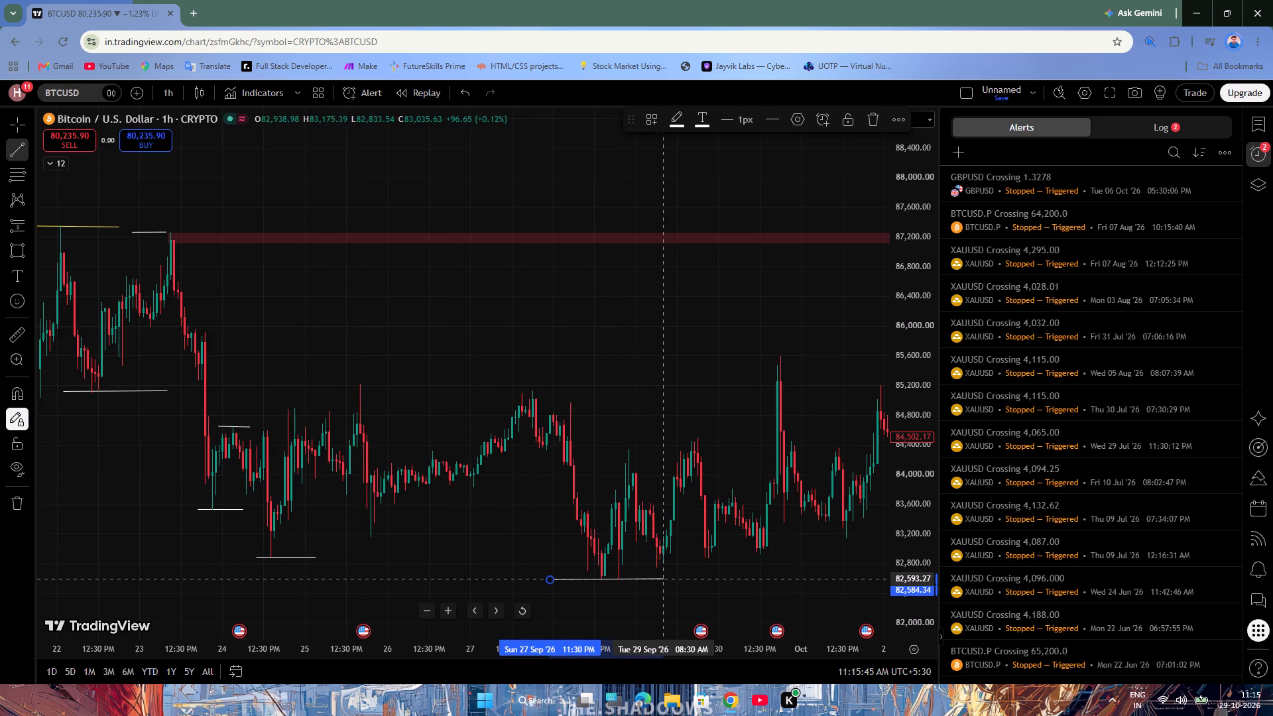
{"action": "left_click", "coordinate": [662, 579]}
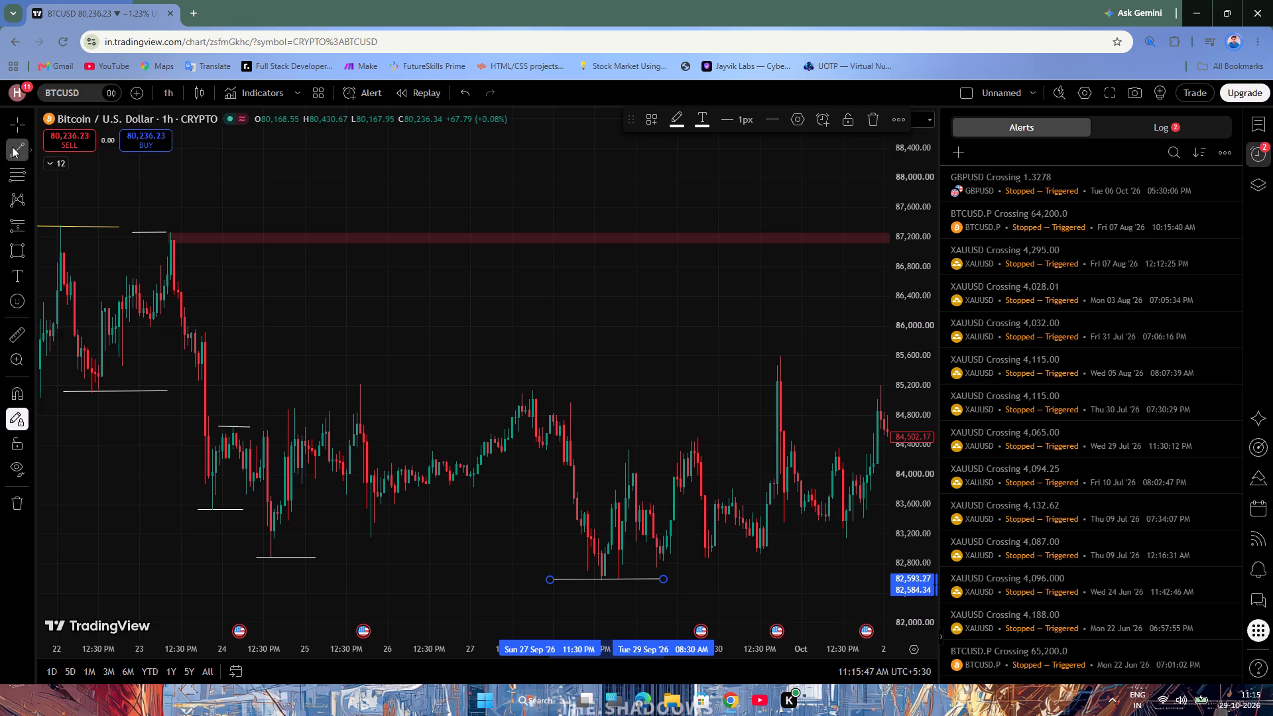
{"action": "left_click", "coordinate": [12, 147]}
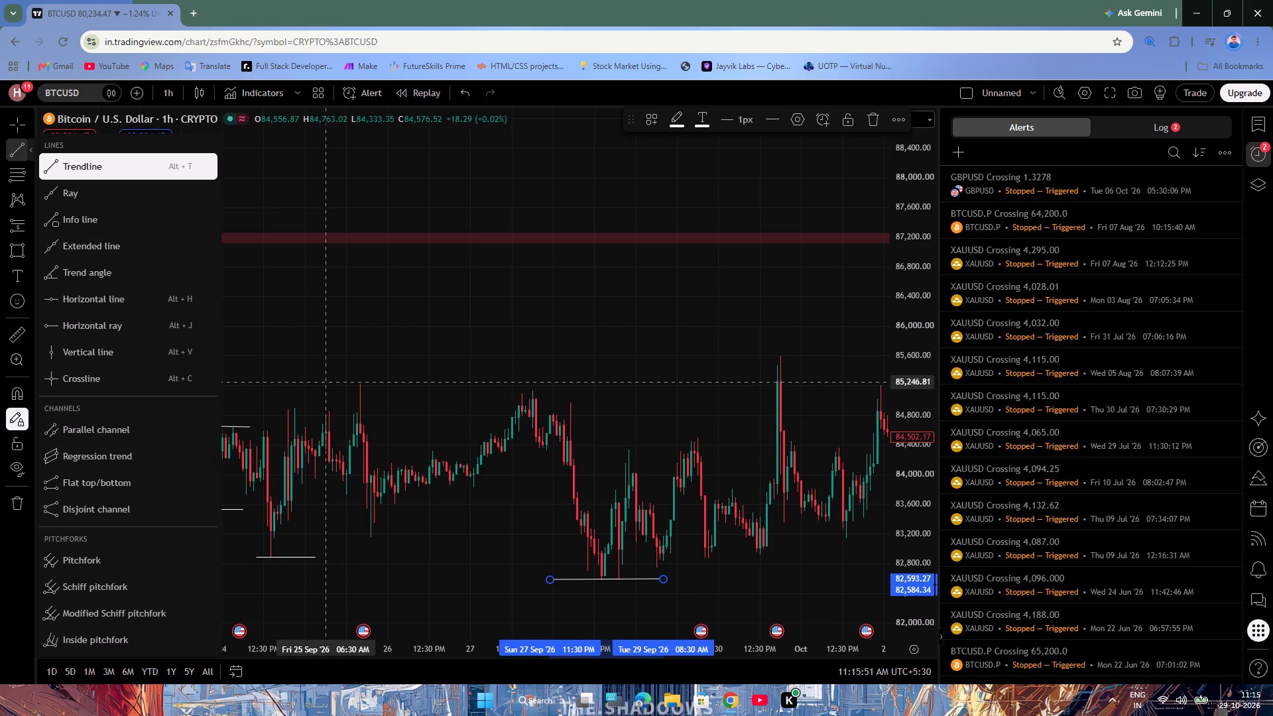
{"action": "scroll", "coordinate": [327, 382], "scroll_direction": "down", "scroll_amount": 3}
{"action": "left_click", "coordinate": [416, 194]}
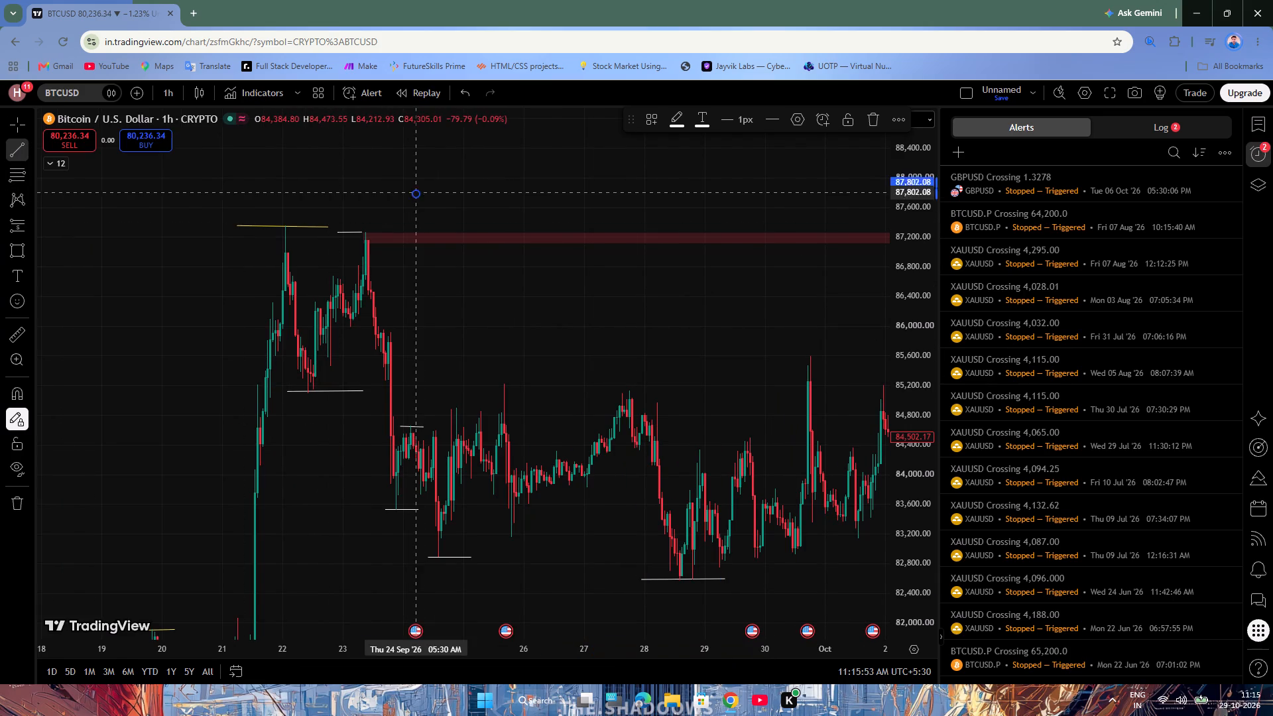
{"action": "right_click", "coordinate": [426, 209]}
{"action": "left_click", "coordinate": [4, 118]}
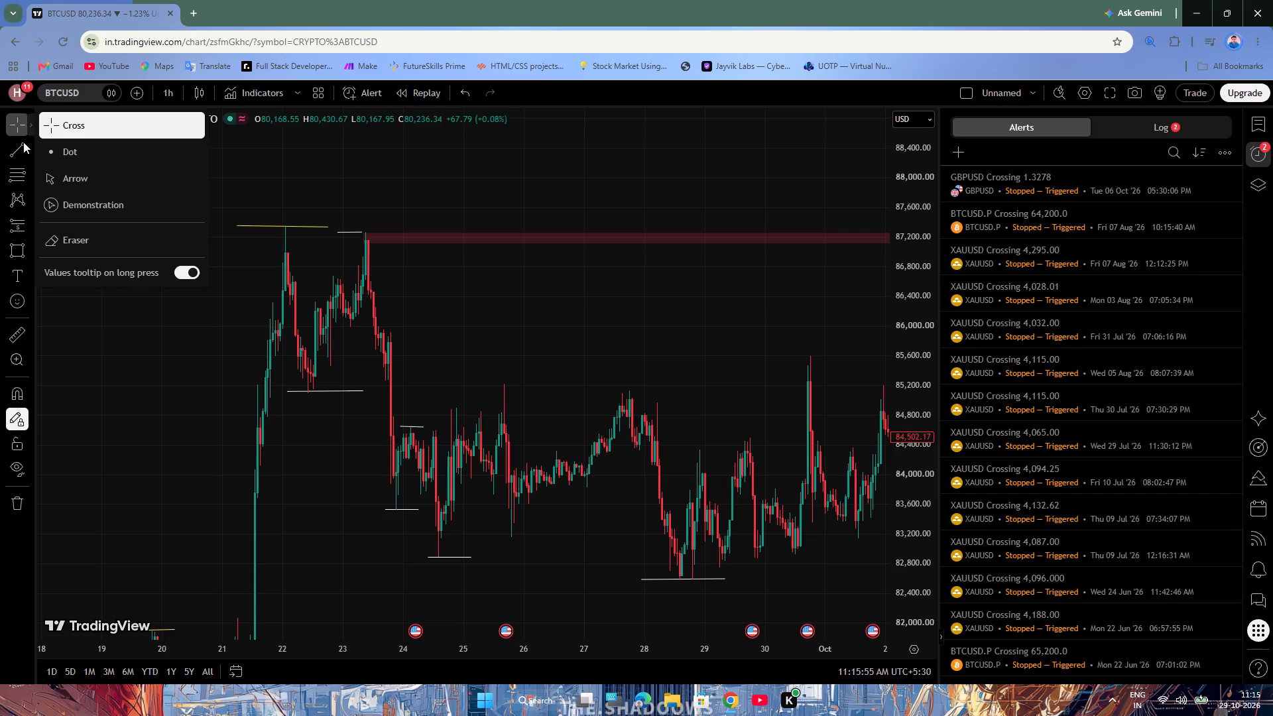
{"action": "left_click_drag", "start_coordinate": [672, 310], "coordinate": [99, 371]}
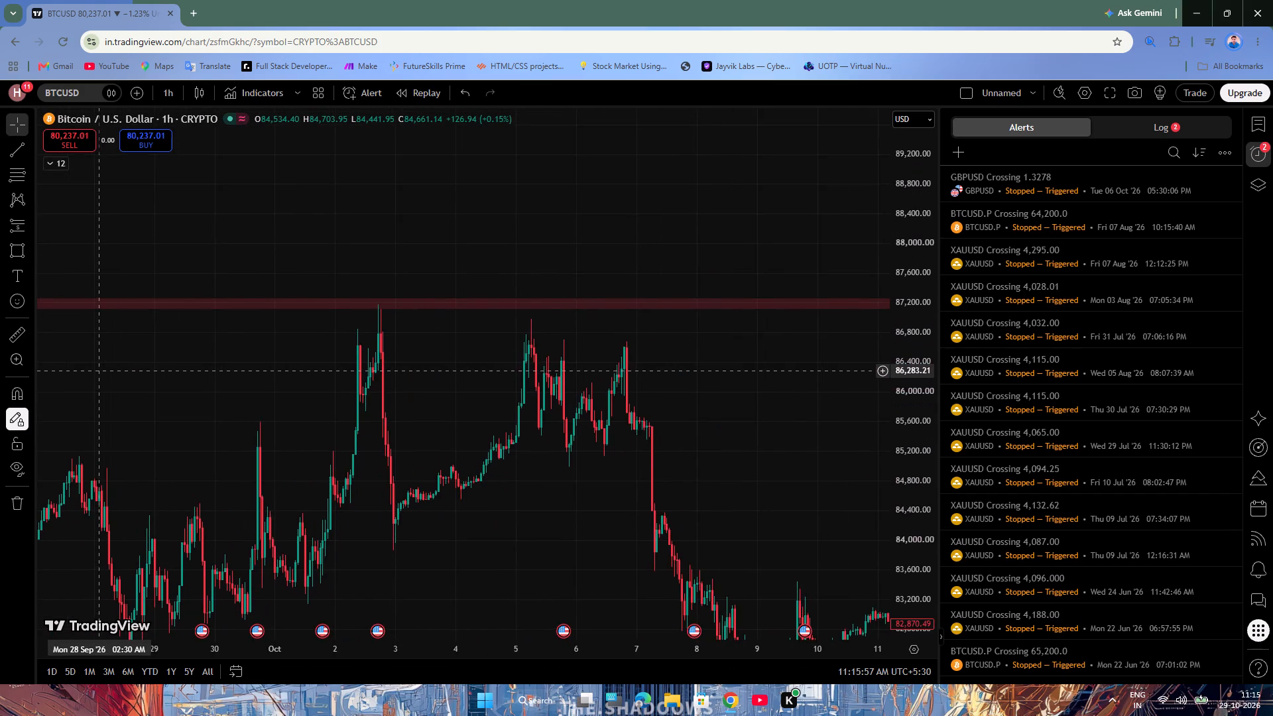
Draw a white trendline across the 25 September high at about 85,229, ending early on 26 September.
{"action": "left_click_drag", "start_coordinate": [99, 371], "coordinate": [361, 312]}
{"action": "left_click", "coordinate": [5, 152]}
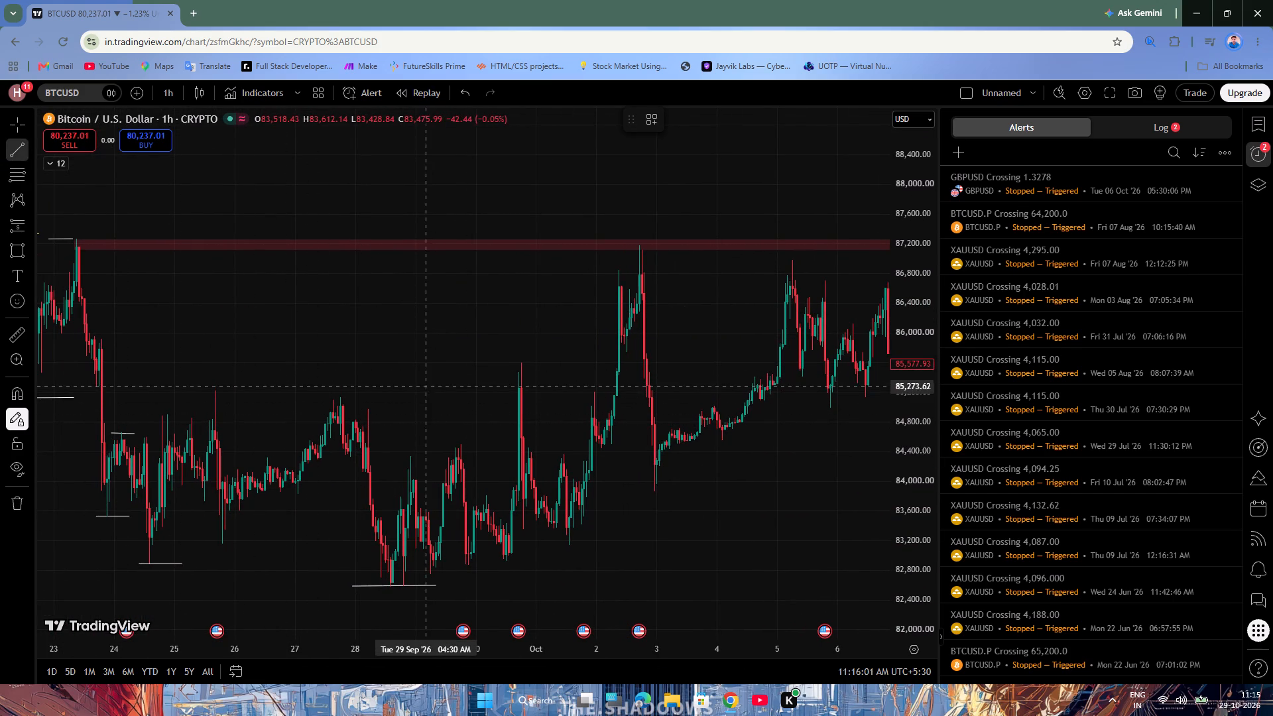
{"action": "left_click", "coordinate": [208, 390]}
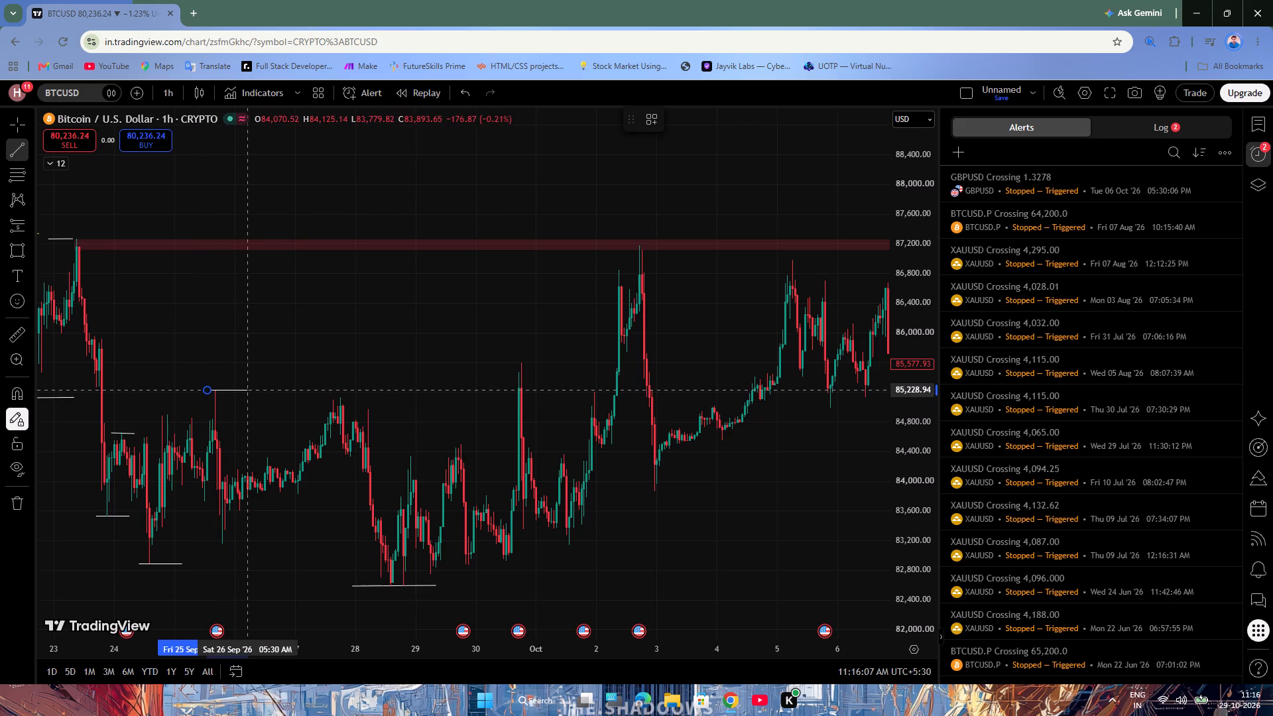
{"action": "left_click", "coordinate": [248, 390]}
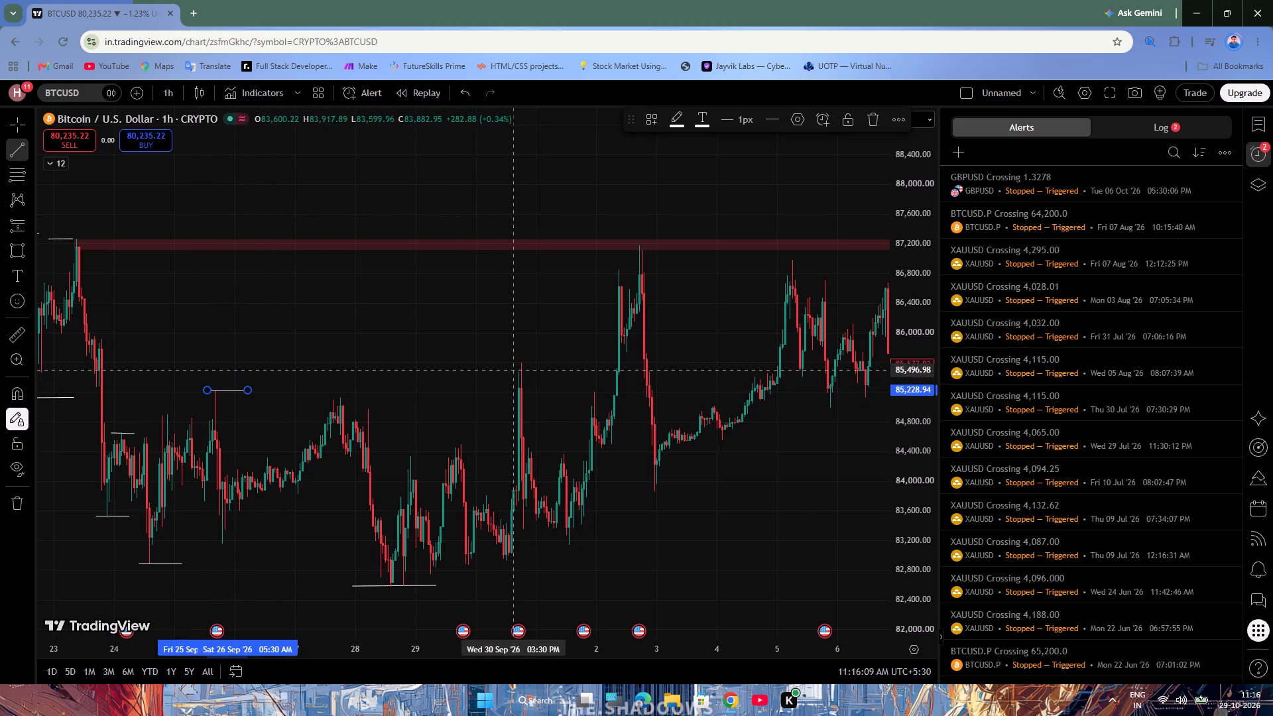
{"action": "left_click", "coordinate": [11, 123]}
{"action": "left_click", "coordinate": [415, 349]}
Examine the price structure between the 25 September high and the 8 October drop for further swing points.
{"action": "left_click_drag", "start_coordinate": [415, 349], "coordinate": [428, 315]}
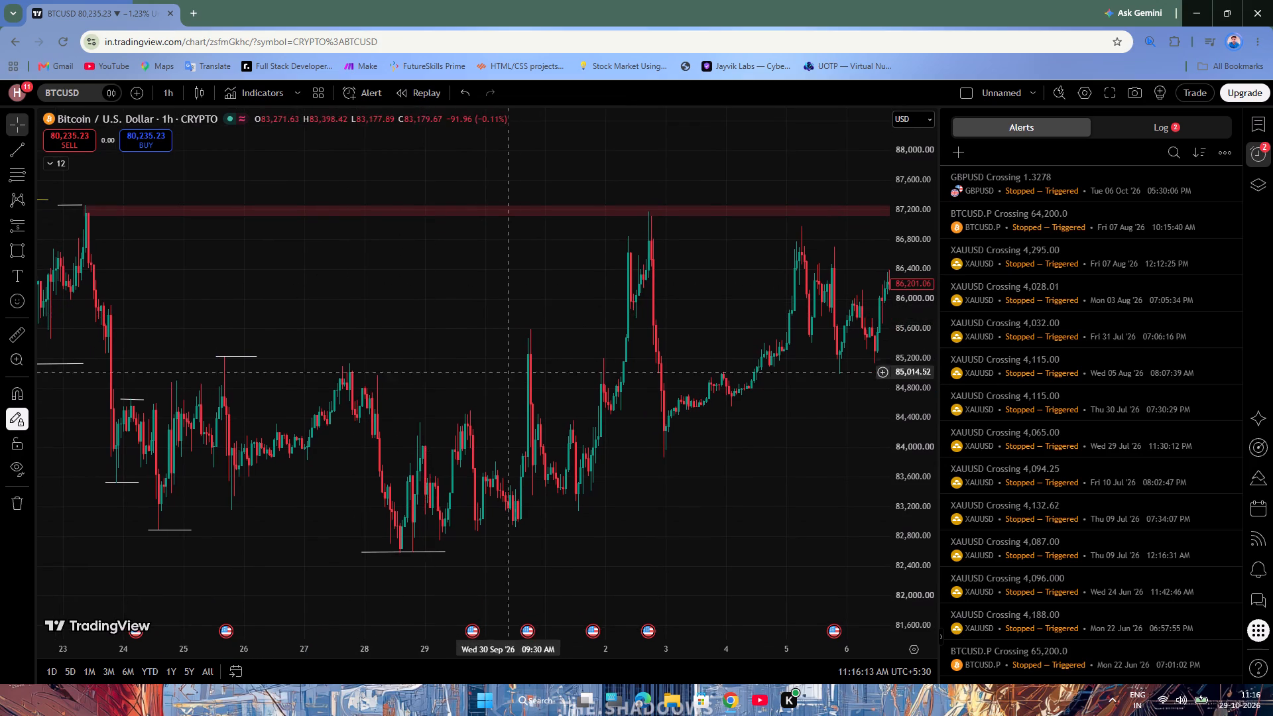
{"action": "scroll", "coordinate": [337, 418], "scroll_direction": "up", "scroll_amount": 2}
{"action": "left_click_drag", "start_coordinate": [912, 567], "coordinate": [896, 517]}
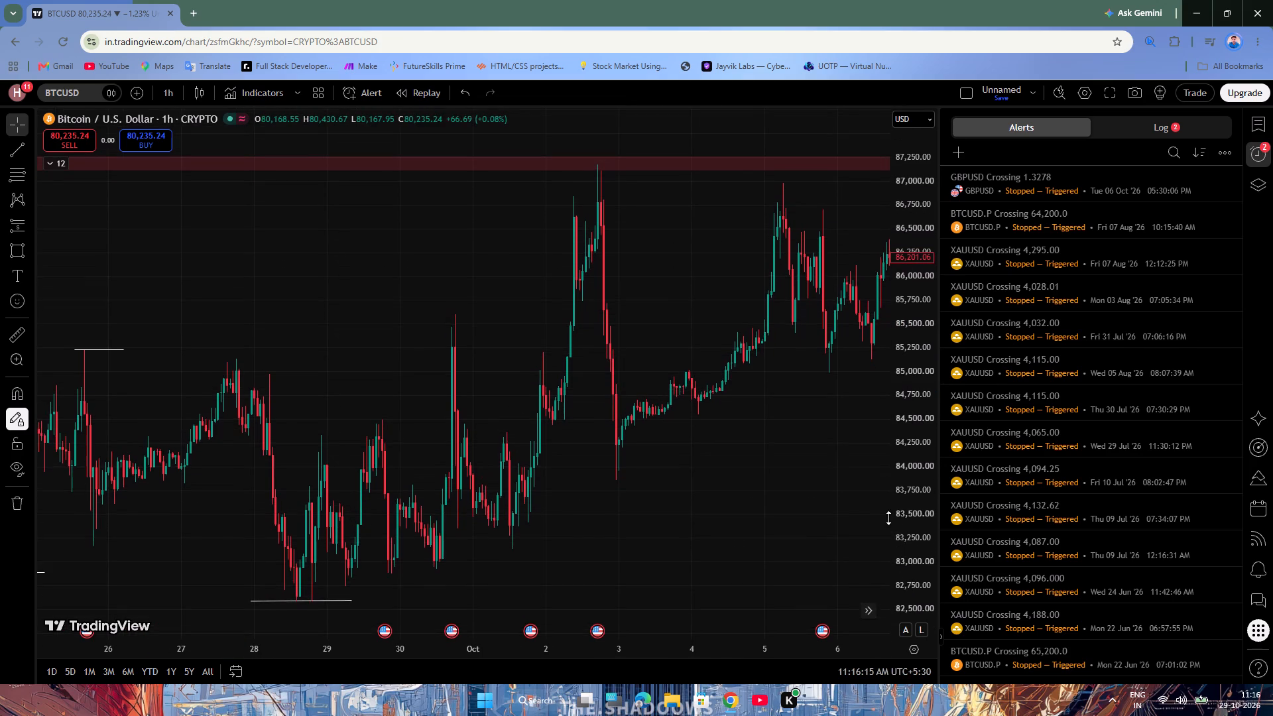
{"action": "left_click_drag", "start_coordinate": [760, 552], "coordinate": [730, 435]}
{"action": "left_click_drag", "start_coordinate": [729, 434], "coordinate": [642, 544]}
{"action": "scroll", "coordinate": [677, 526], "scroll_direction": "down", "scroll_amount": 2}
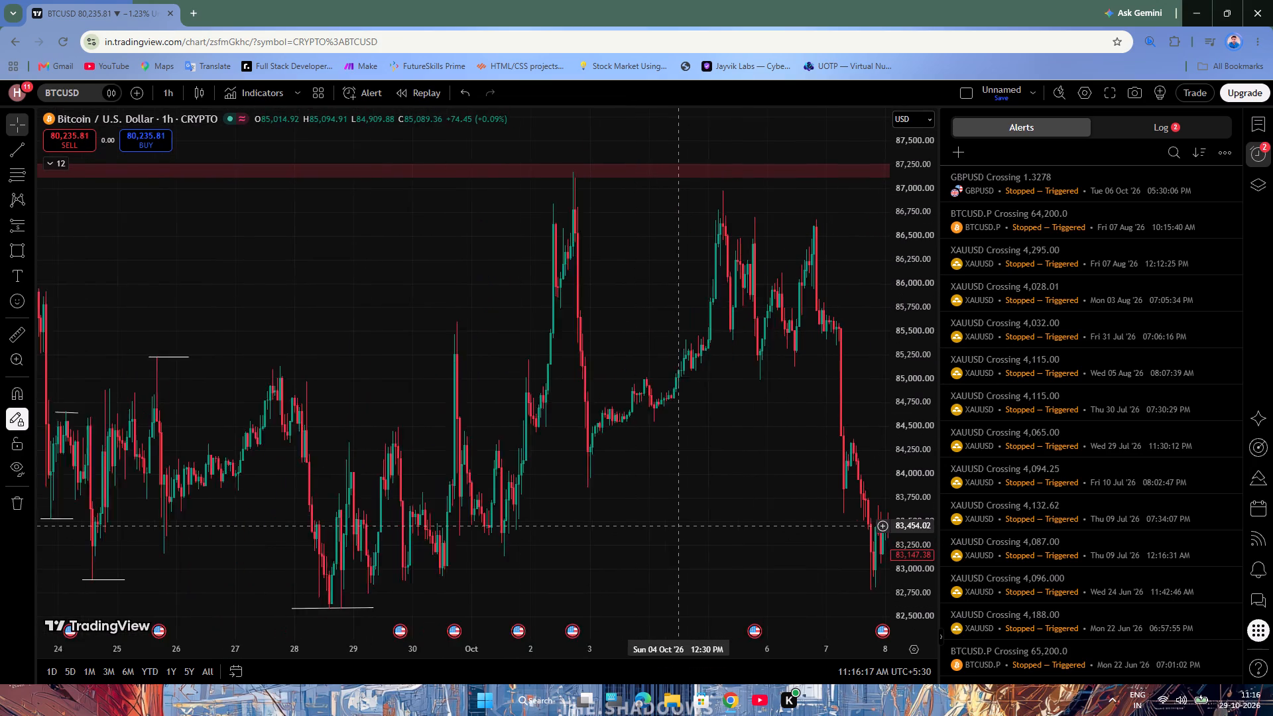
{"action": "scroll", "coordinate": [678, 526], "scroll_direction": "down", "scroll_amount": 1}
{"action": "left_click_drag", "start_coordinate": [679, 529], "coordinate": [845, 366]}
{"action": "scroll", "coordinate": [523, 493], "scroll_direction": "up", "scroll_amount": 4}
{"action": "left_click_drag", "start_coordinate": [609, 467], "coordinate": [597, 496]}
{"action": "scroll", "coordinate": [360, 290], "scroll_direction": "up", "scroll_amount": 2}
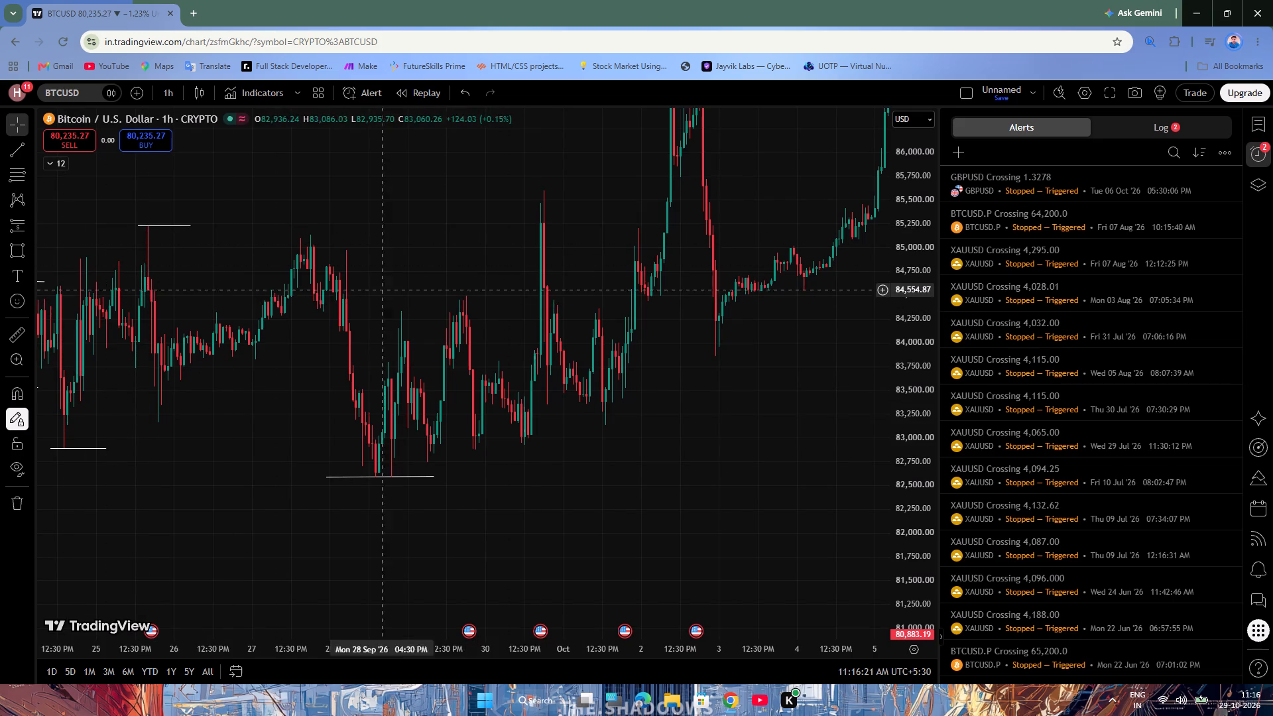
{"action": "scroll", "coordinate": [347, 290], "scroll_direction": "up", "scroll_amount": 2}
{"action": "left_click_drag", "start_coordinate": [301, 241], "coordinate": [519, 298]}
Set the trendline colour to blue using a throwaway line above the 27 September highs, and delete that line.
{"action": "left_click", "coordinate": [1, 148]}
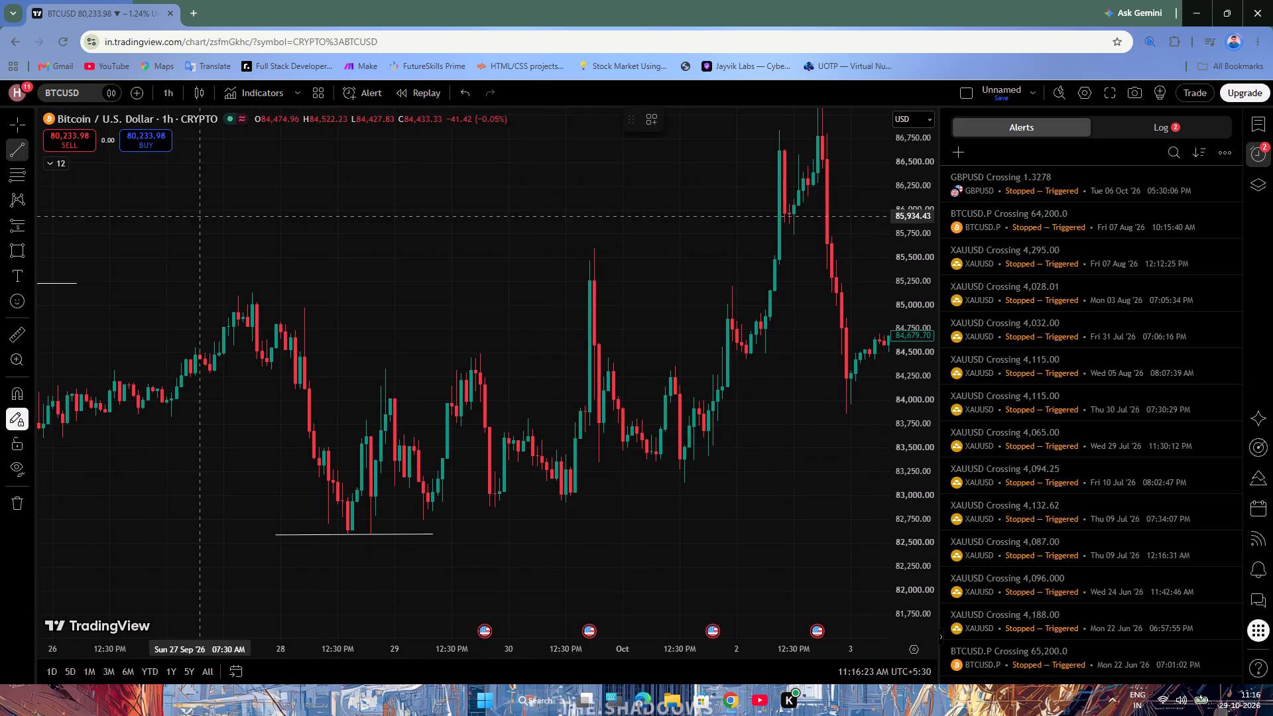
{"action": "left_click", "coordinate": [200, 216]}
{"action": "left_click", "coordinate": [284, 232]}
{"action": "left_click", "coordinate": [678, 118]}
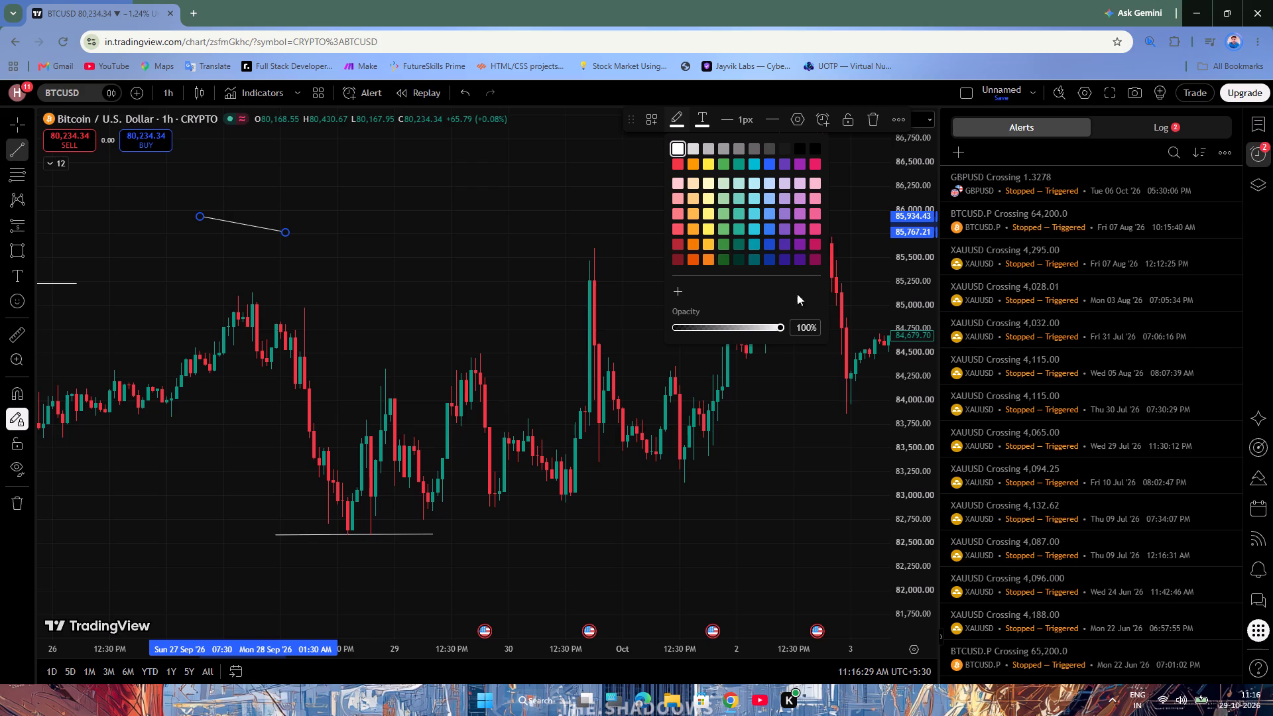
{"action": "left_click", "coordinate": [771, 166]}
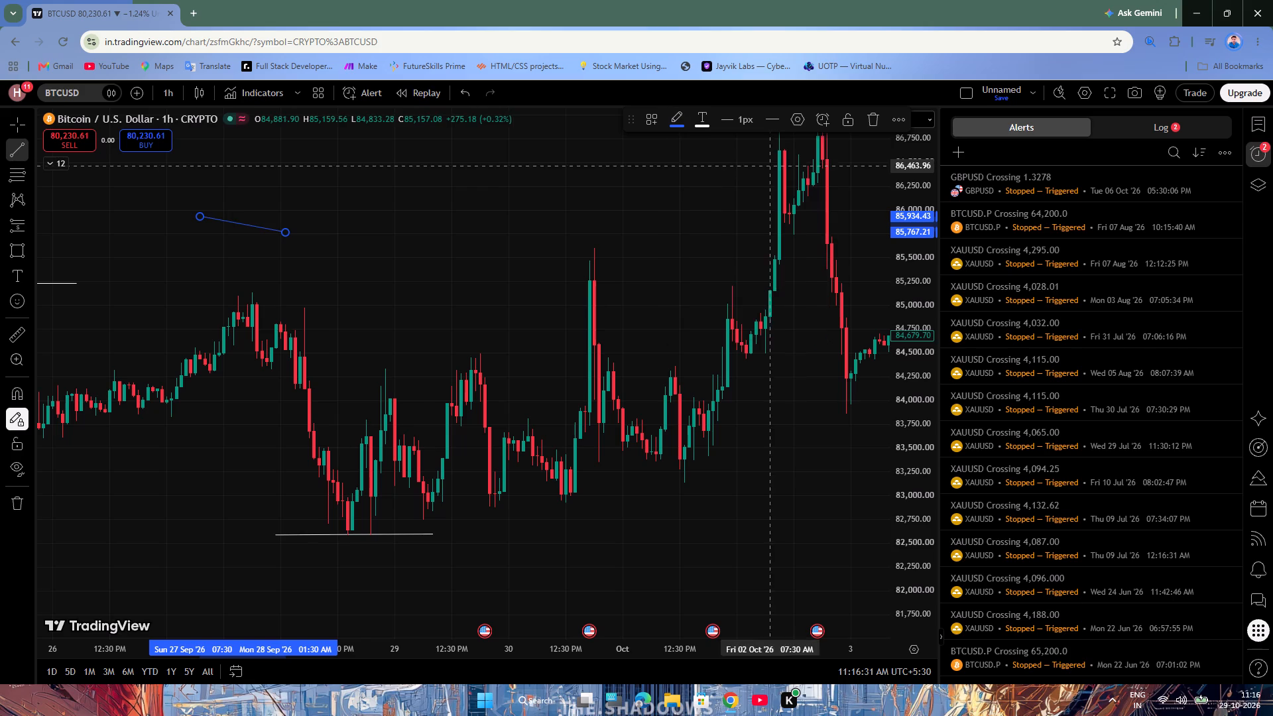
{"action": "left_click", "coordinate": [867, 112]}
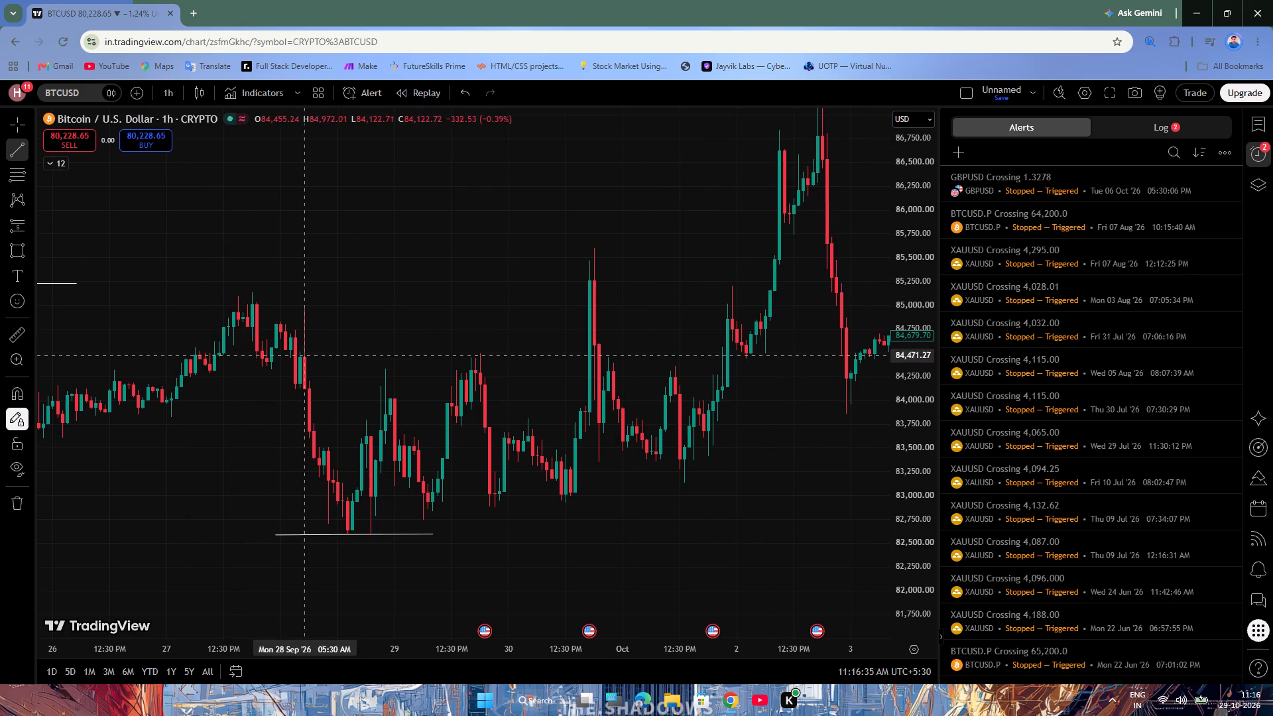
Draw a blue trendline across the 28 September rebound high at about 84,325, ending early on 29 September.
{"action": "left_click", "coordinate": [368, 369]}
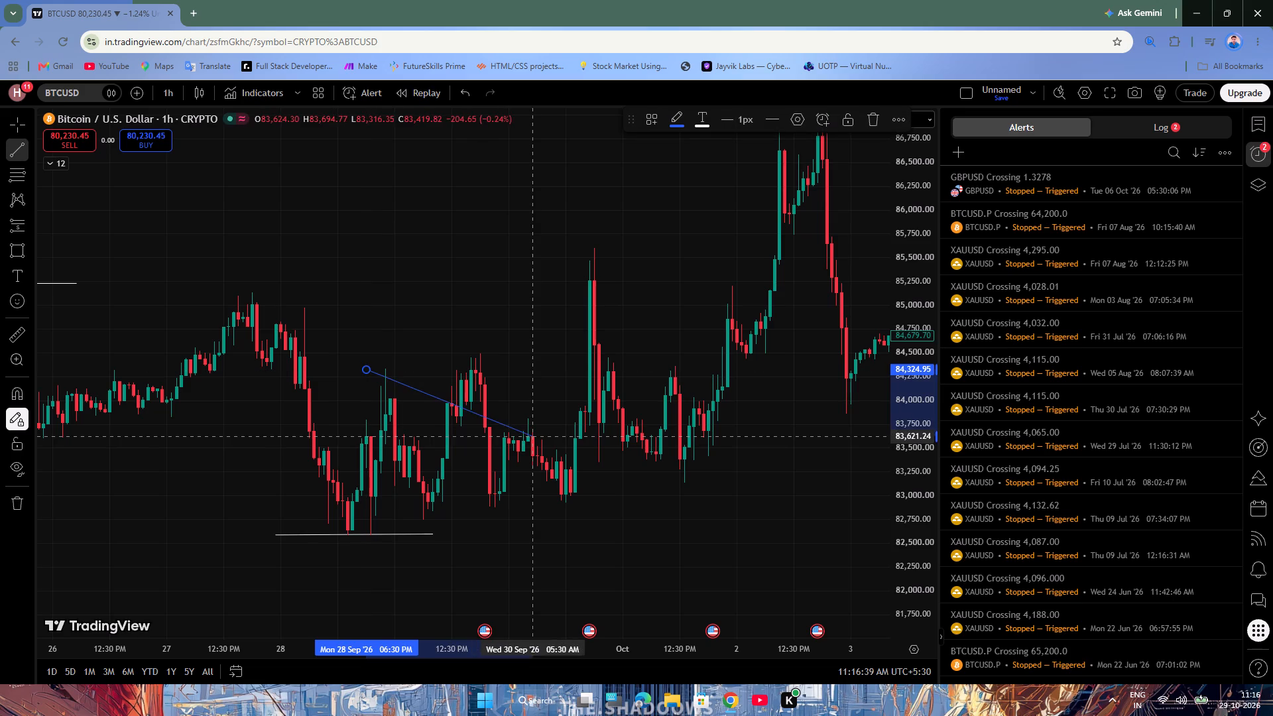
{"action": "left_click", "coordinate": [416, 370]}
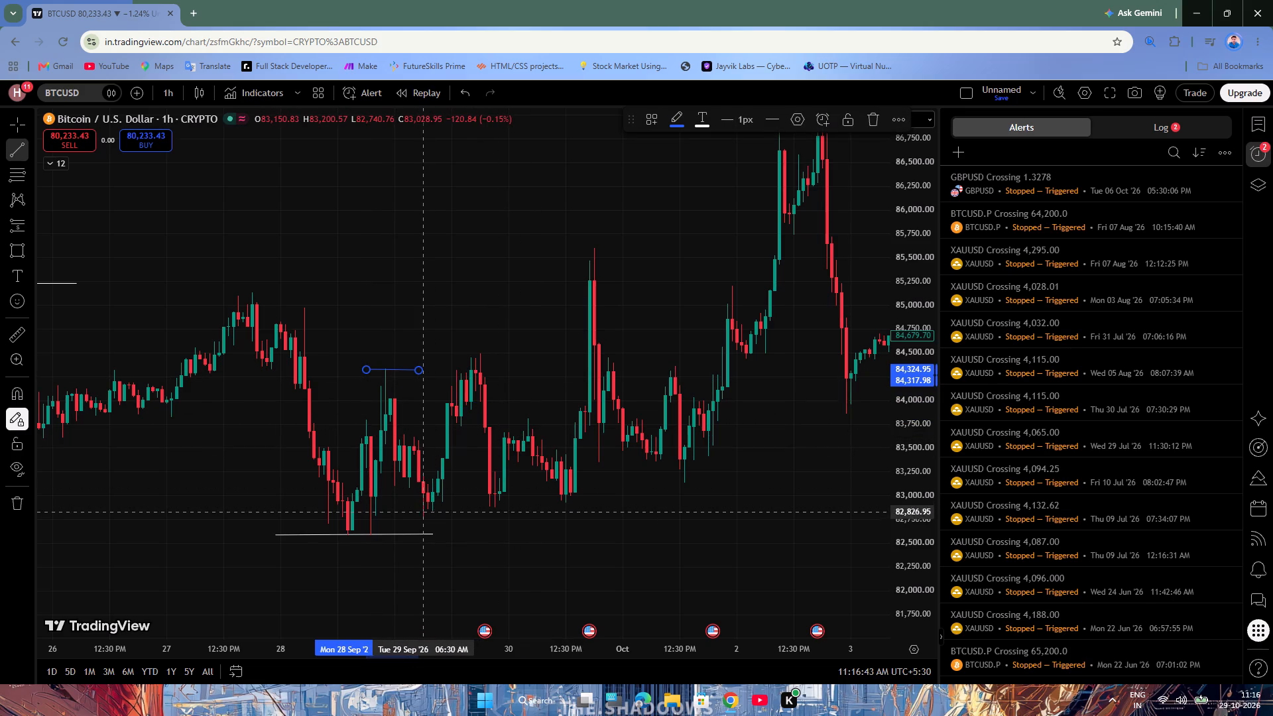
Draw a short blue trendline under the 29 September low at about 82,740.
{"action": "left_click", "coordinate": [422, 520]}
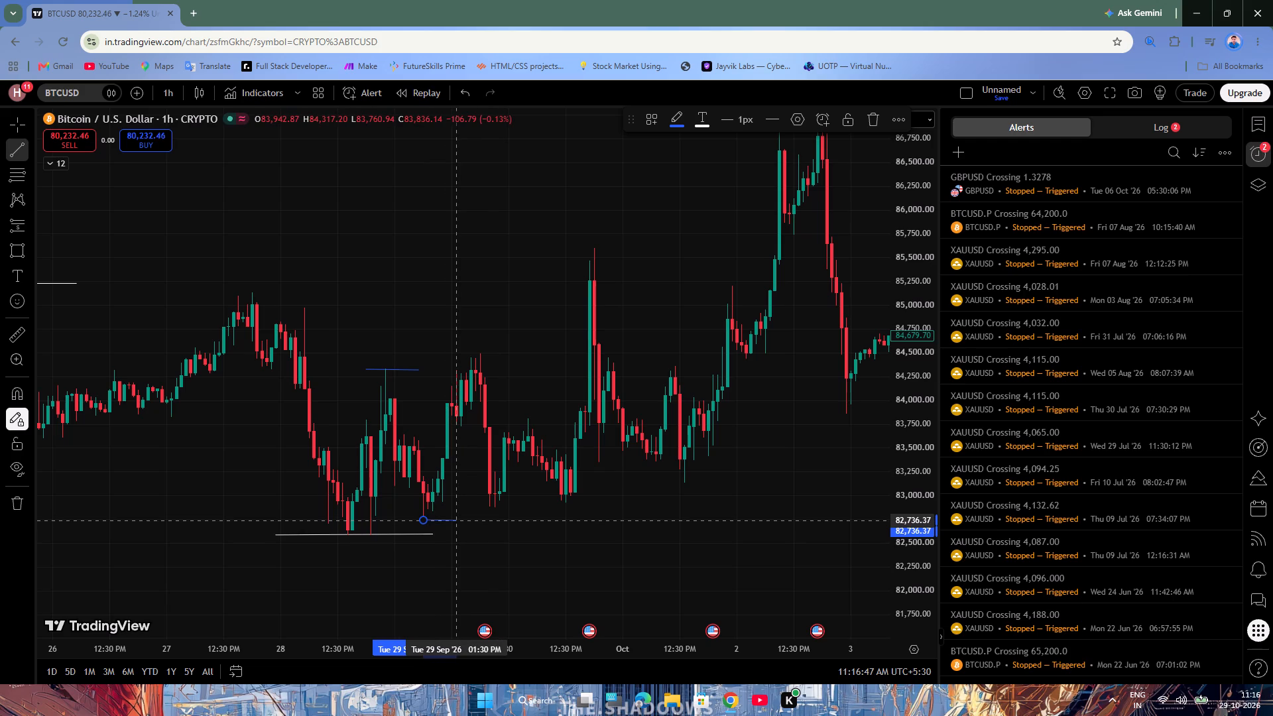
{"action": "left_click", "coordinate": [455, 520]}
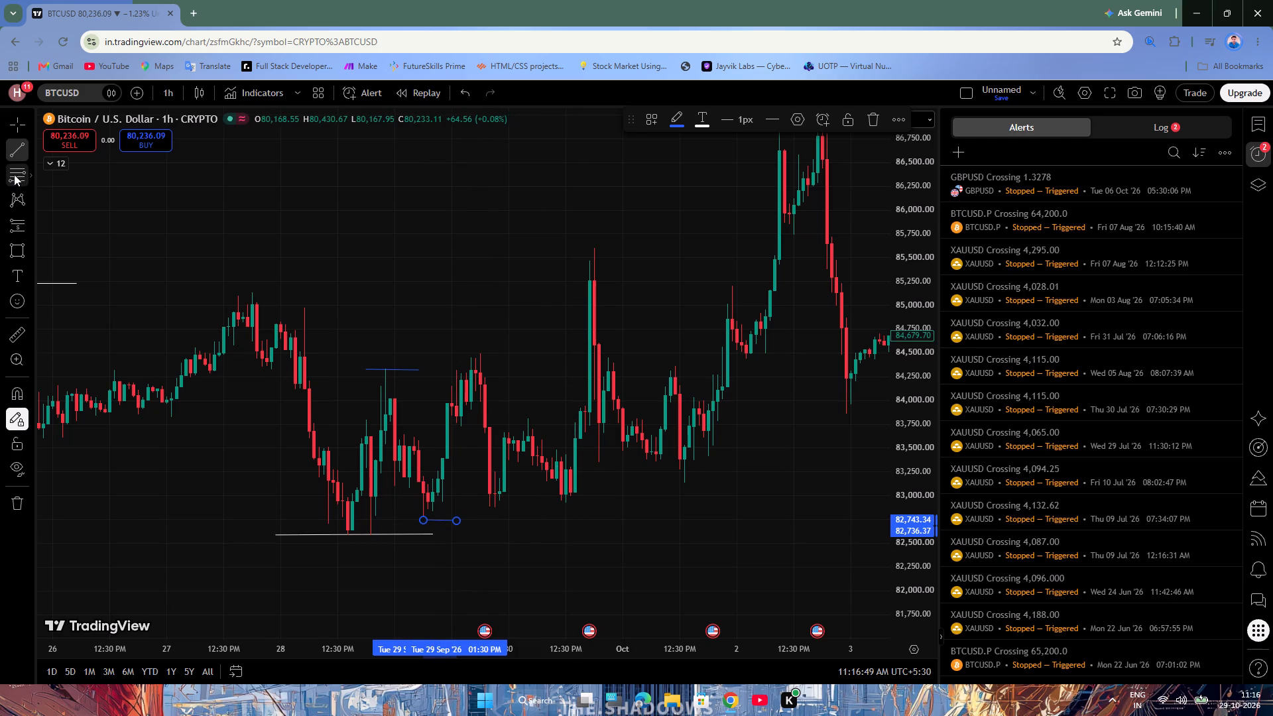
Draw a blue trendline across the 30 September spike high at about 85,600.
{"action": "left_click", "coordinate": [536, 249]}
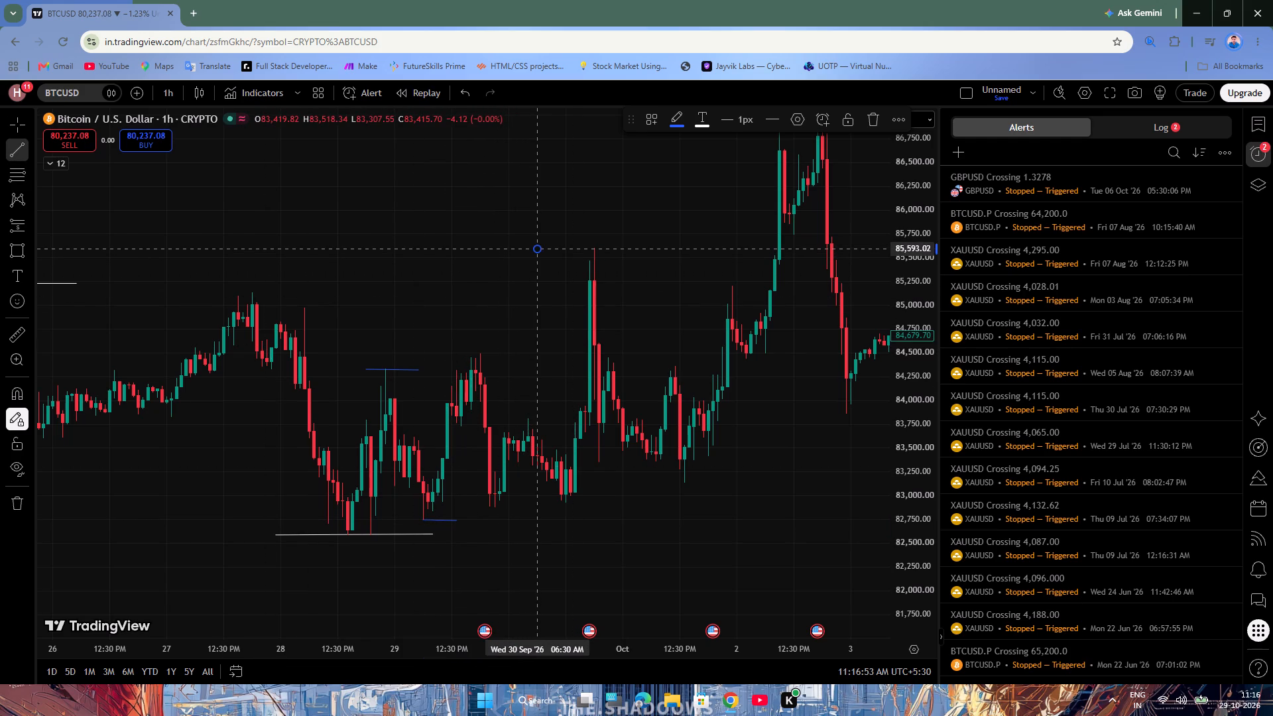
{"action": "left_click", "coordinate": [613, 247]}
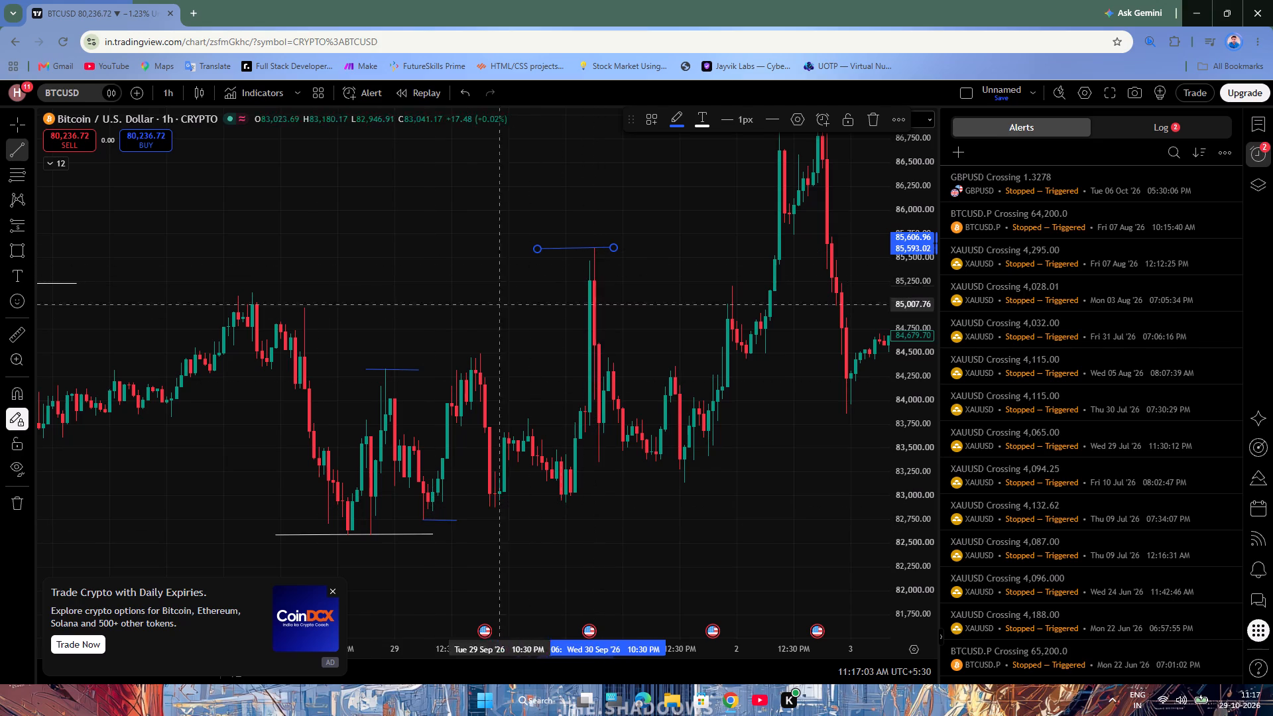
Draw a blue trendline under the 1 October low at about 83,140, ending early on 2 October.
{"action": "left_click", "coordinate": [648, 481]}
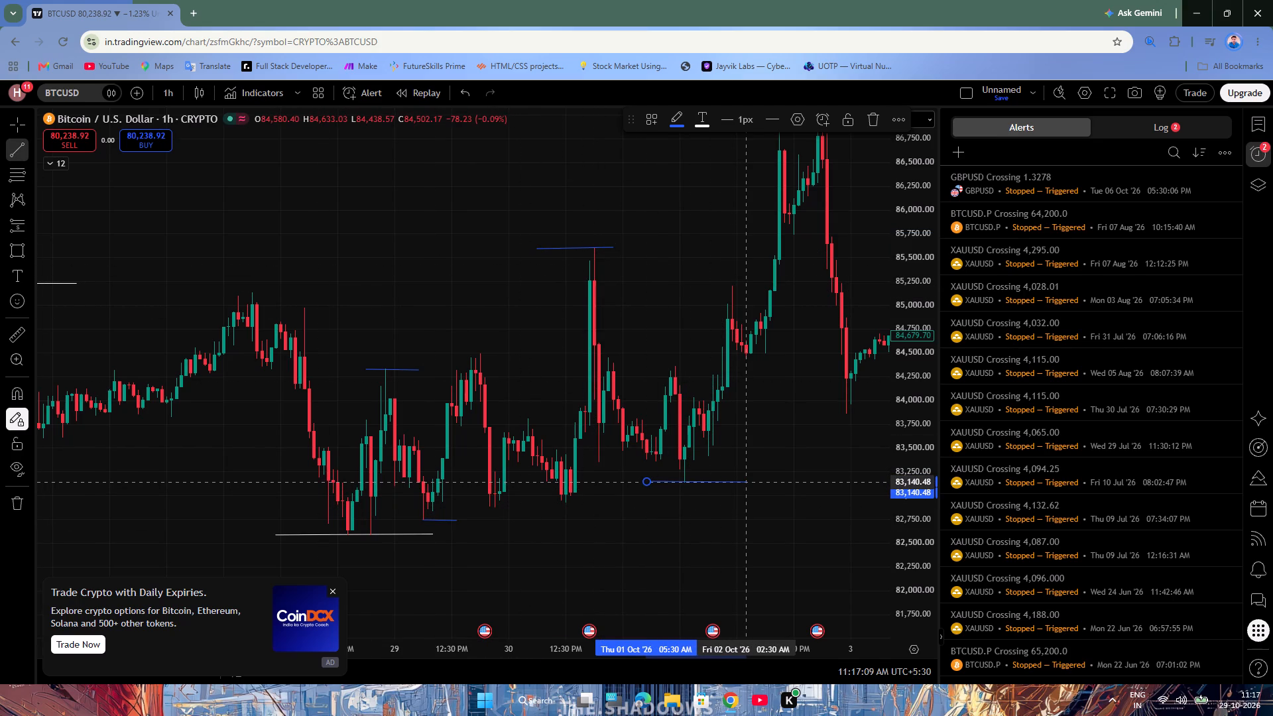
{"action": "left_click", "coordinate": [747, 482]}
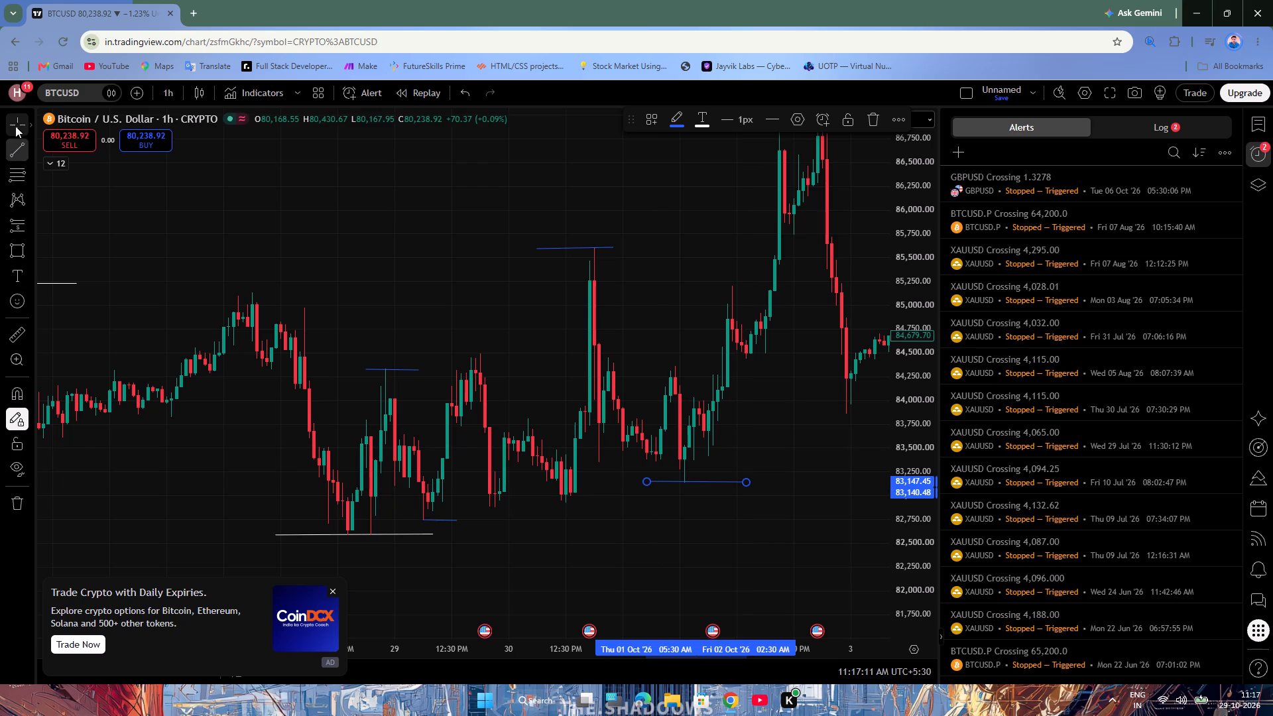
{"action": "left_click", "coordinate": [15, 126]}
Draw a blue trendline across the 2 October high inside the red supply zone, at about 87,175, ending early on 3 October.
{"action": "left_click_drag", "start_coordinate": [478, 246], "coordinate": [249, 299]}
{"action": "left_click", "coordinate": [11, 151]}
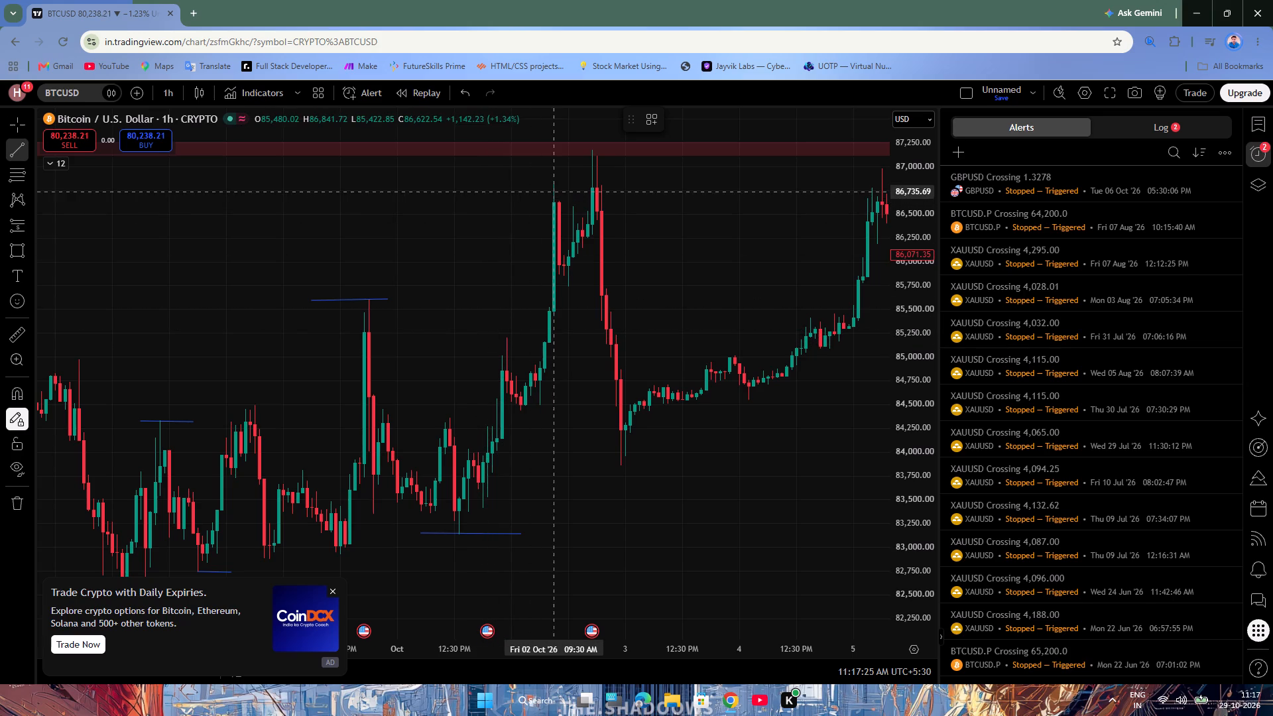
{"action": "left_click", "coordinate": [584, 150]}
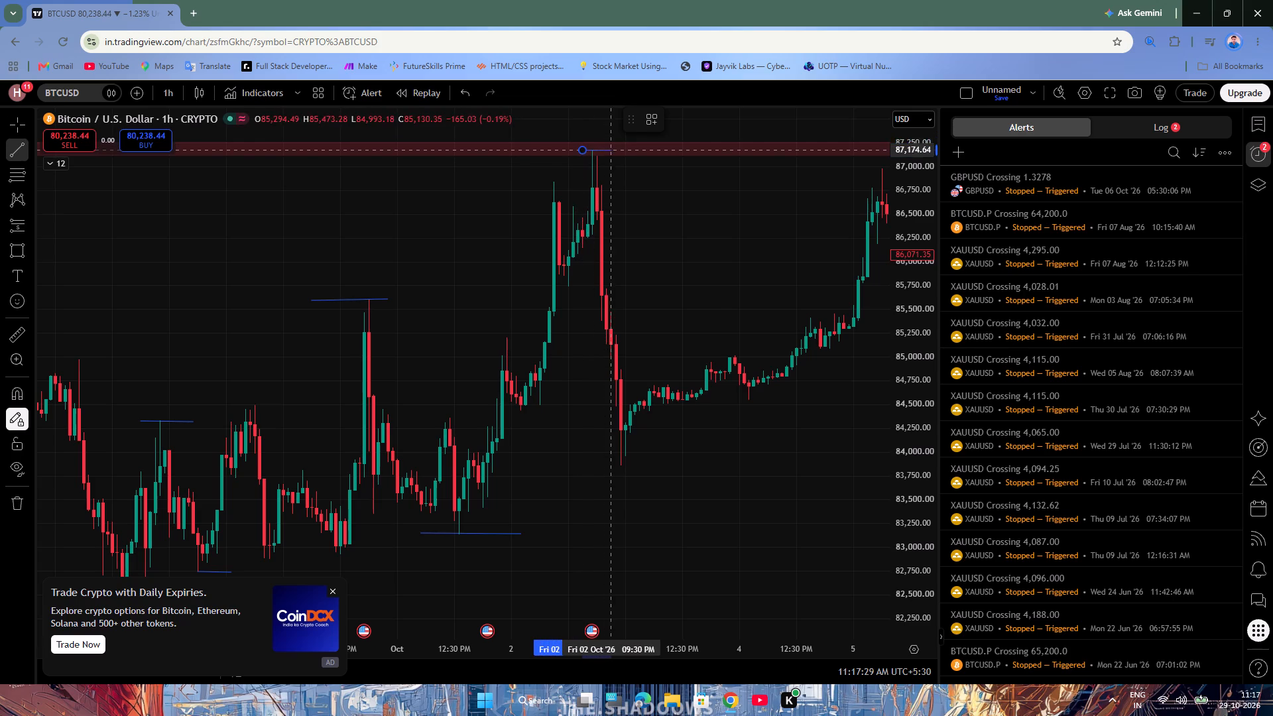
{"action": "left_click", "coordinate": [623, 150]}
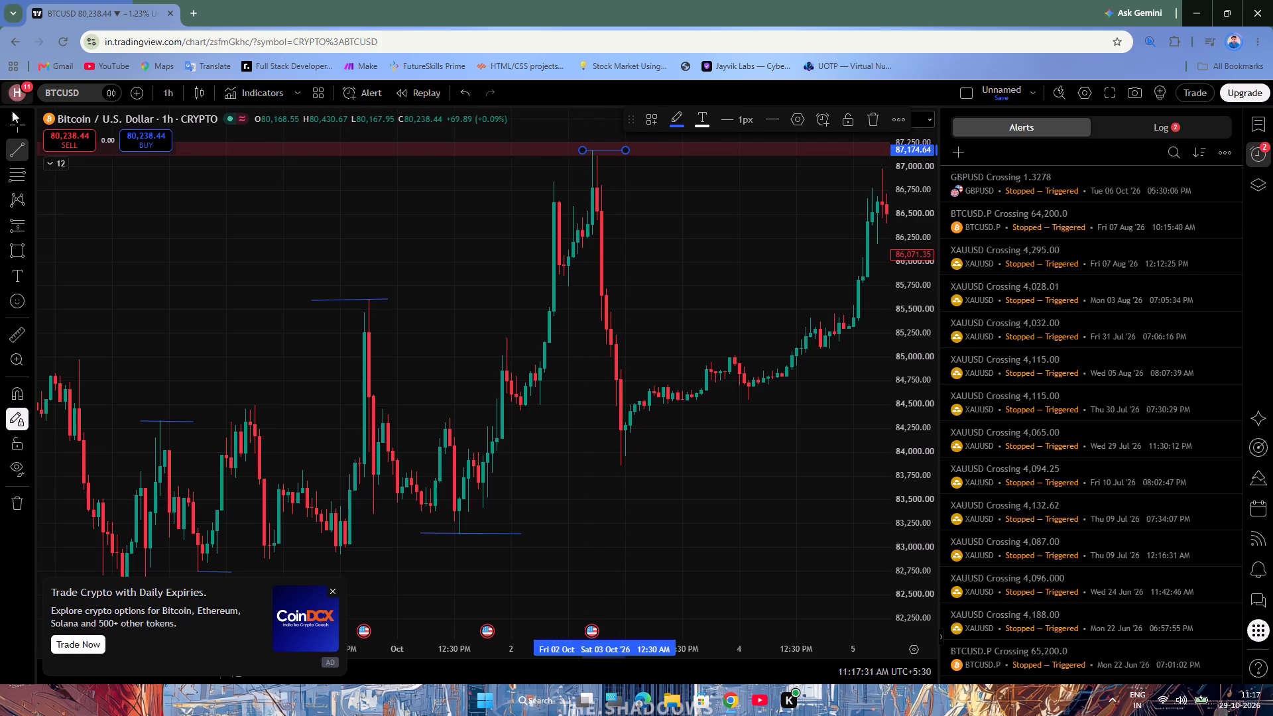
{"action": "left_click", "coordinate": [12, 121]}
Examine the October price action from the 2 October high through the latest candles on 29 October.
{"action": "left_click_drag", "start_coordinate": [452, 215], "coordinate": [35, 261]}
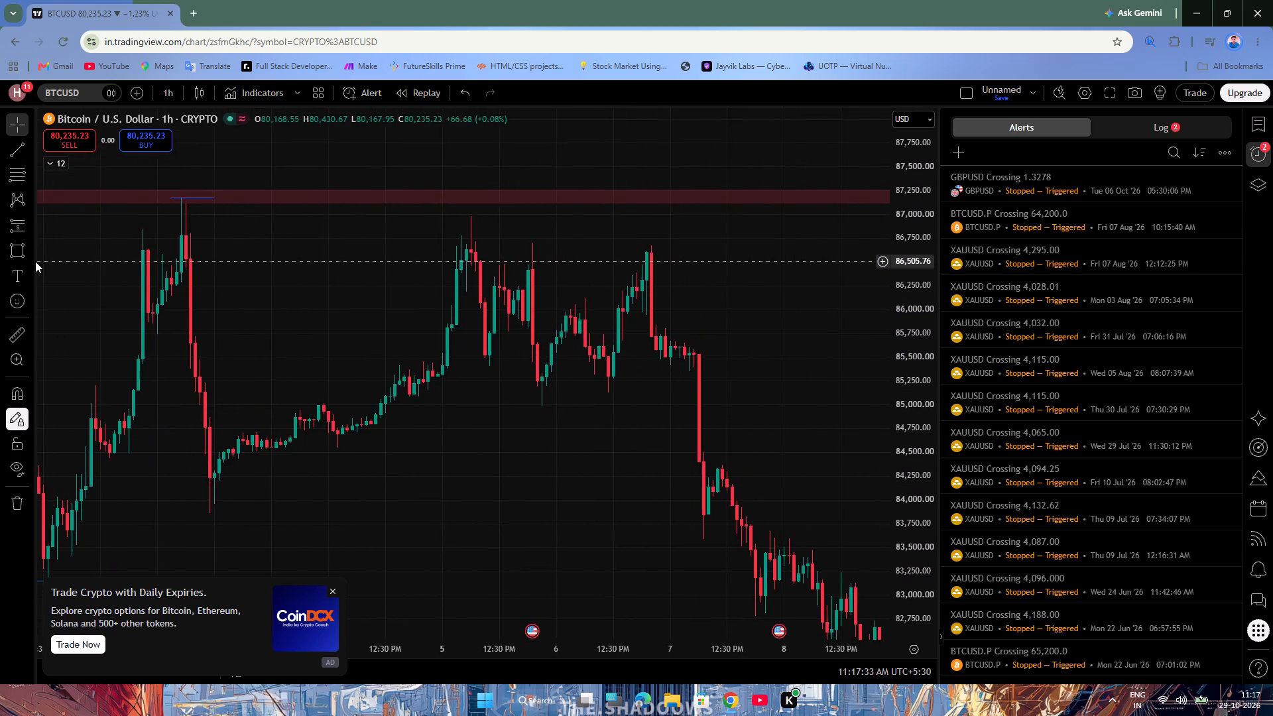
{"action": "left_click_drag", "start_coordinate": [35, 261], "coordinate": [288, 195]}
{"action": "scroll", "coordinate": [470, 256], "scroll_direction": "down", "scroll_amount": 1}
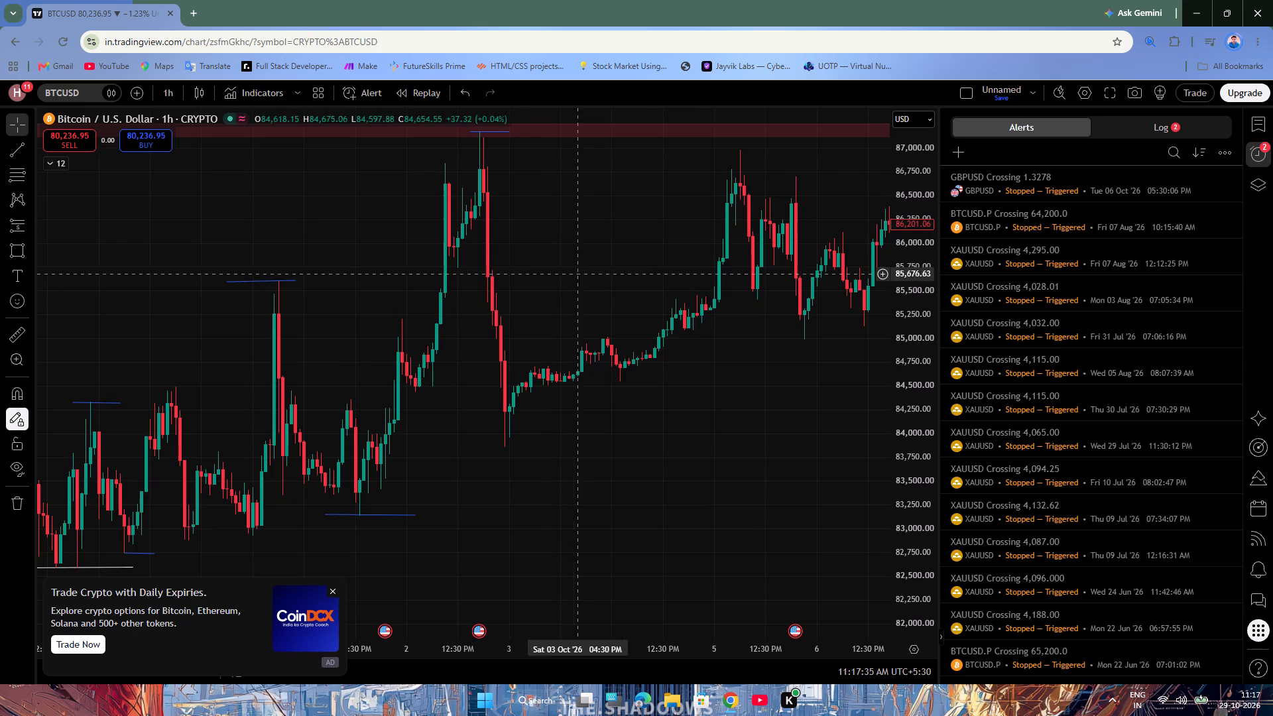
{"action": "left_click_drag", "start_coordinate": [631, 257], "coordinate": [121, 353]}
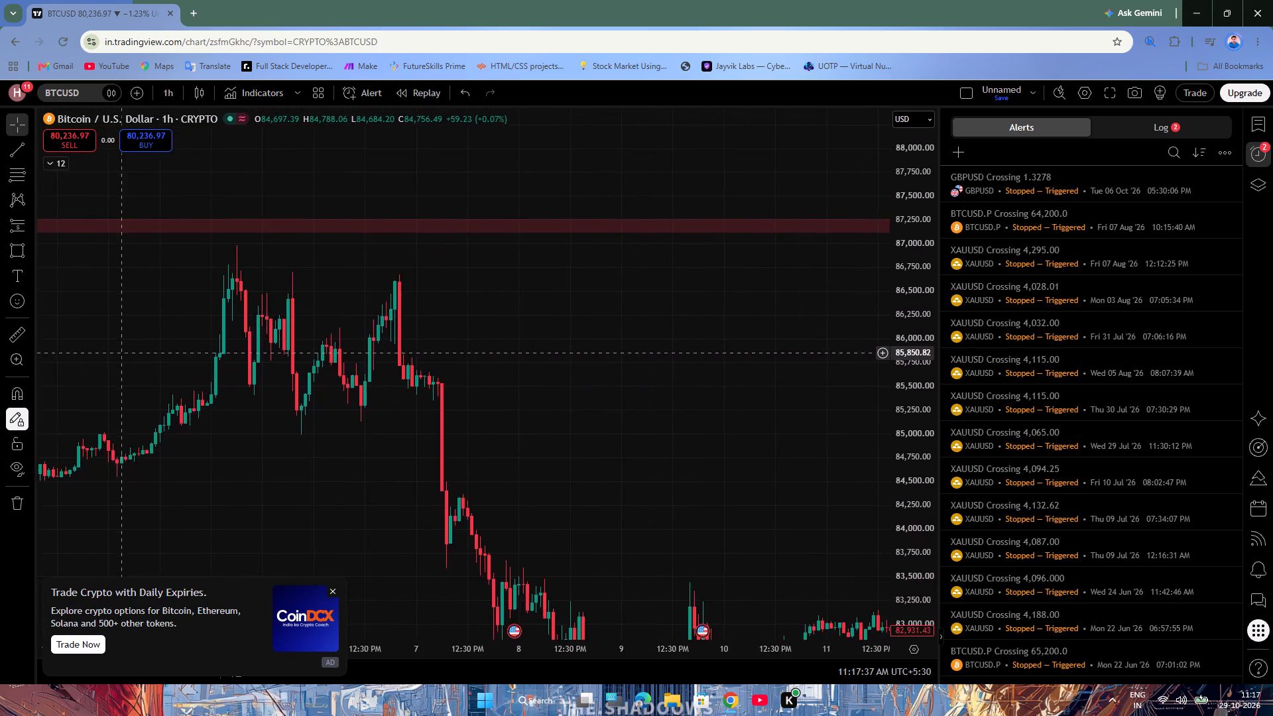
{"action": "left_click_drag", "start_coordinate": [121, 353], "coordinate": [507, 251]}
{"action": "left_click_drag", "start_coordinate": [507, 254], "coordinate": [438, 210]}
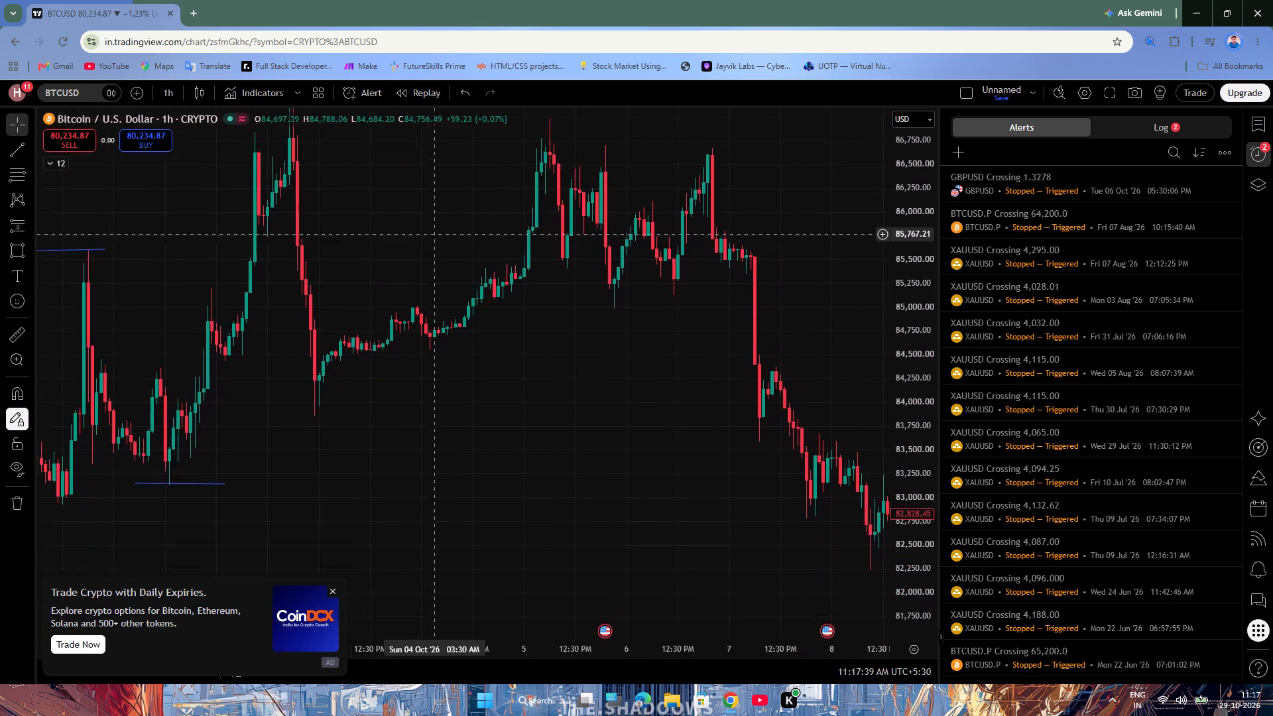
{"action": "left_click_drag", "start_coordinate": [438, 210], "coordinate": [465, 203]}
{"action": "scroll", "coordinate": [502, 218], "scroll_direction": "down", "scroll_amount": 4}
{"action": "left_click_drag", "start_coordinate": [624, 422], "coordinate": [263, 318]}
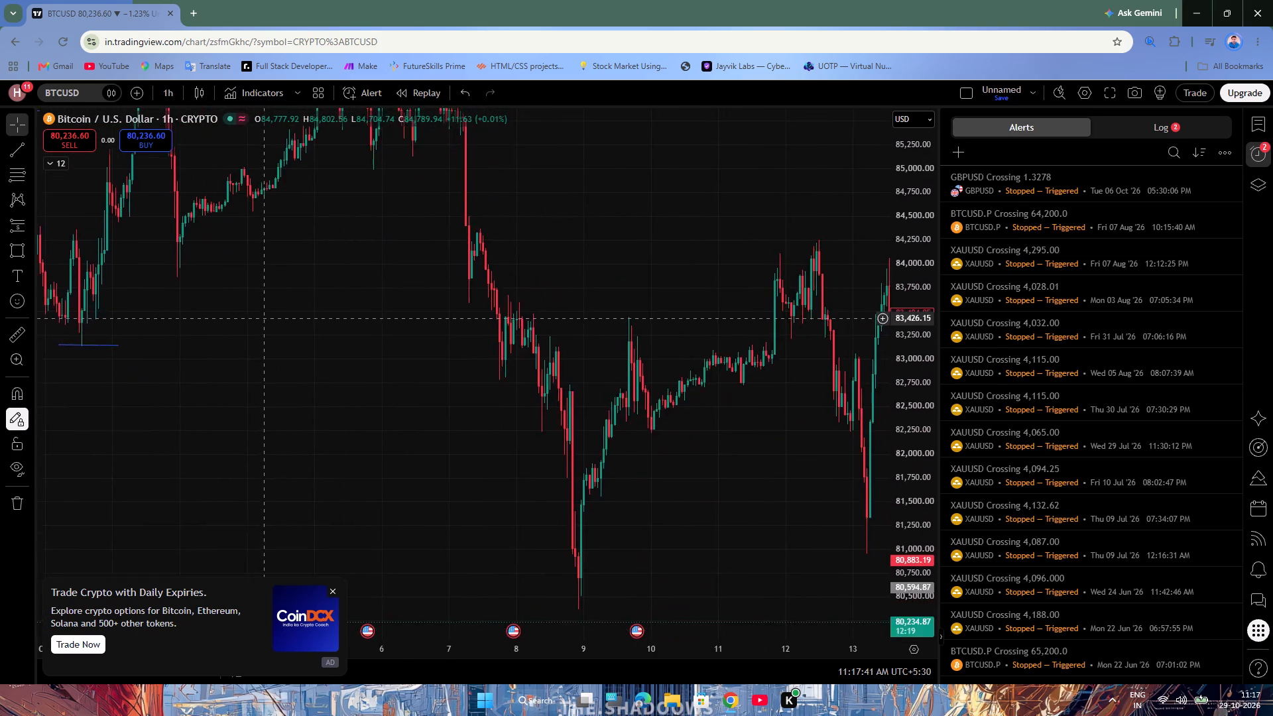
{"action": "left_click_drag", "start_coordinate": [263, 318], "coordinate": [554, 339]}
{"action": "left_click_drag", "start_coordinate": [498, 347], "coordinate": [265, 364]}
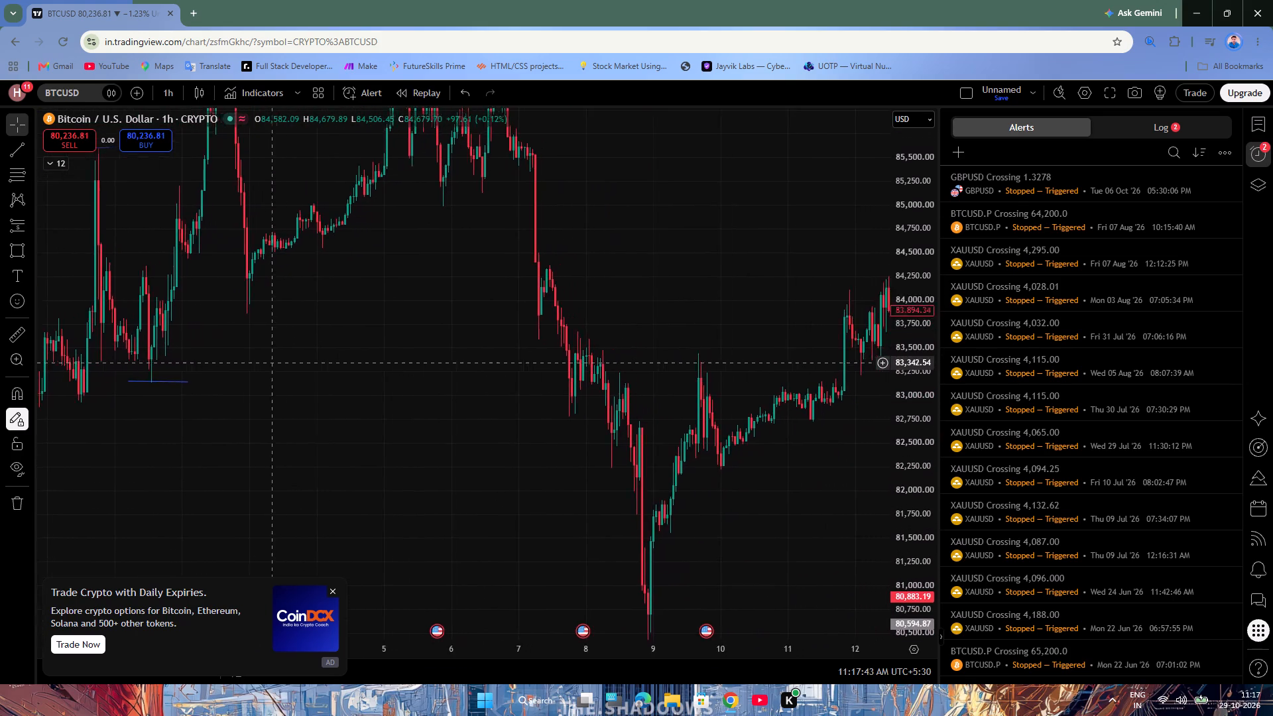
{"action": "left_click_drag", "start_coordinate": [265, 364], "coordinate": [46, 369]}
{"action": "left_click_drag", "start_coordinate": [499, 220], "coordinate": [624, 421]}
{"action": "left_click_drag", "start_coordinate": [585, 371], "coordinate": [418, 42]}
{"action": "left_click_drag", "start_coordinate": [778, 464], "coordinate": [575, 163]}
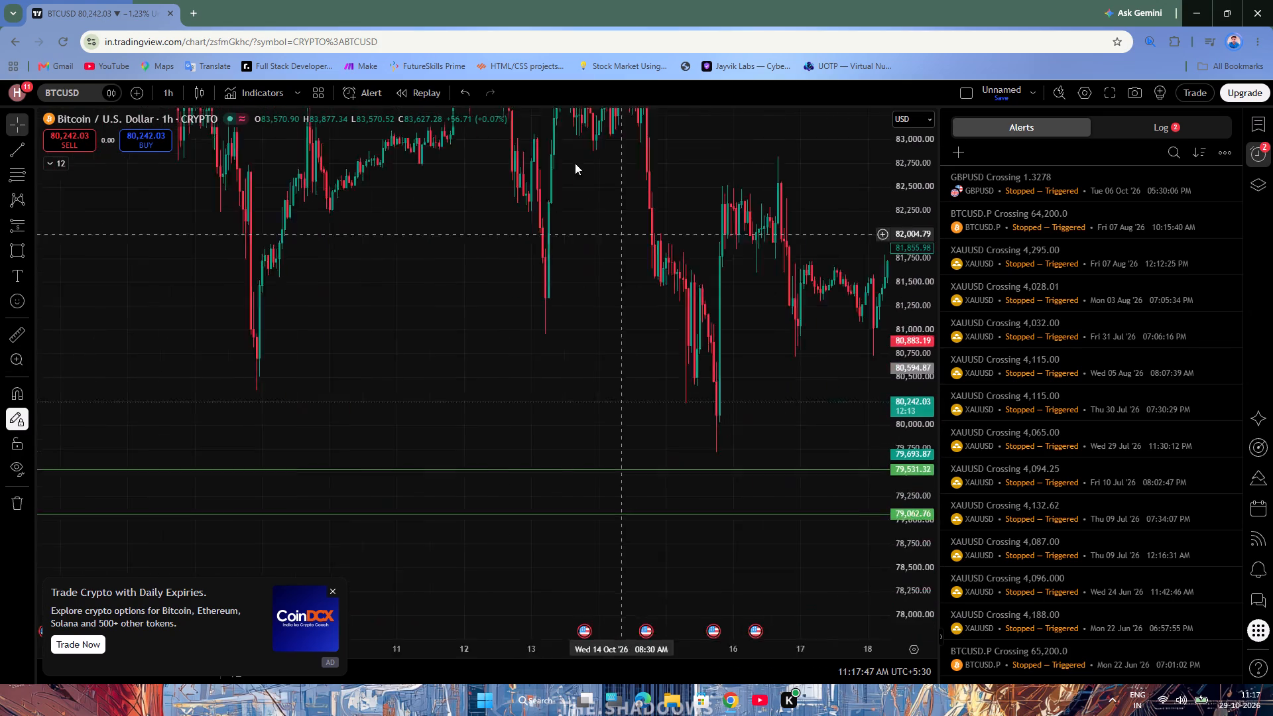
{"action": "left_click_drag", "start_coordinate": [575, 163], "coordinate": [503, 62]}
{"action": "left_click_drag", "start_coordinate": [724, 184], "coordinate": [0, 310]}
{"action": "left_click_drag", "start_coordinate": [682, 314], "coordinate": [641, 324]}
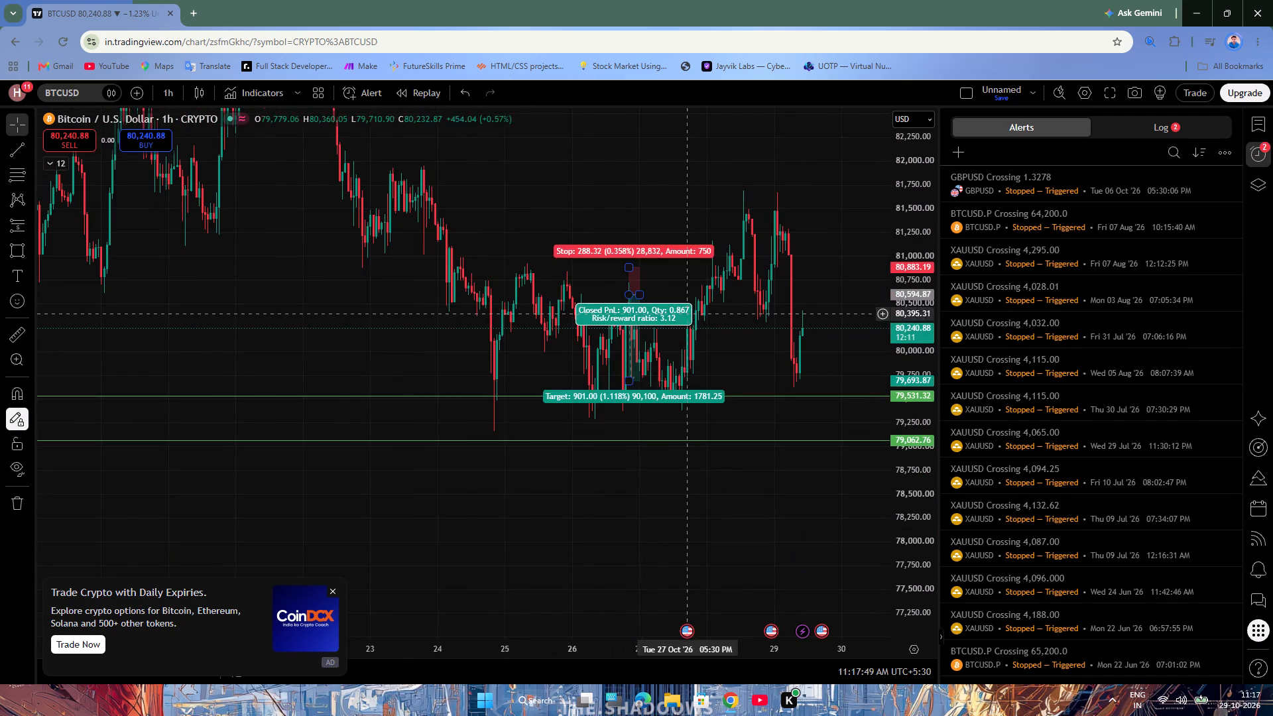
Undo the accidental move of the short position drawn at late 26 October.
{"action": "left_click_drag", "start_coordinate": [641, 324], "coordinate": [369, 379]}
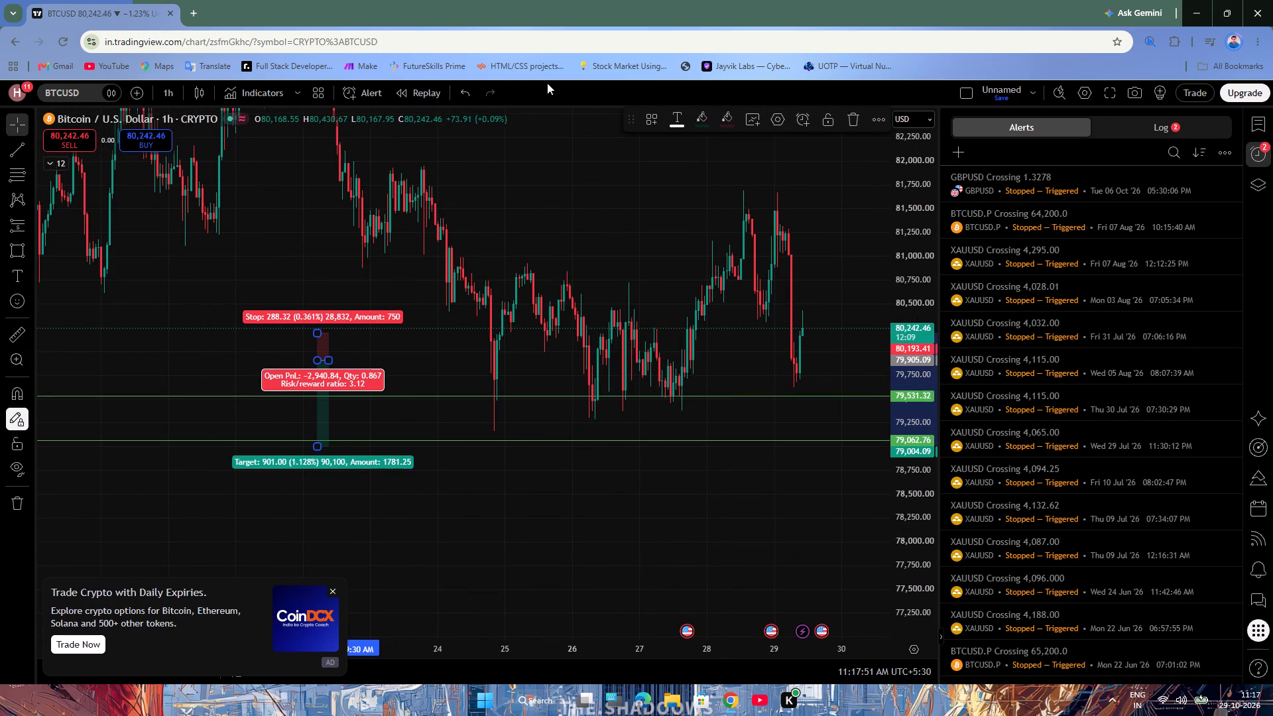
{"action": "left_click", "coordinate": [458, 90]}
Review the price action back from late October to the 2 to 7 October swings below the red supply zone.
{"action": "left_click_drag", "start_coordinate": [627, 163], "coordinate": [487, 210]}
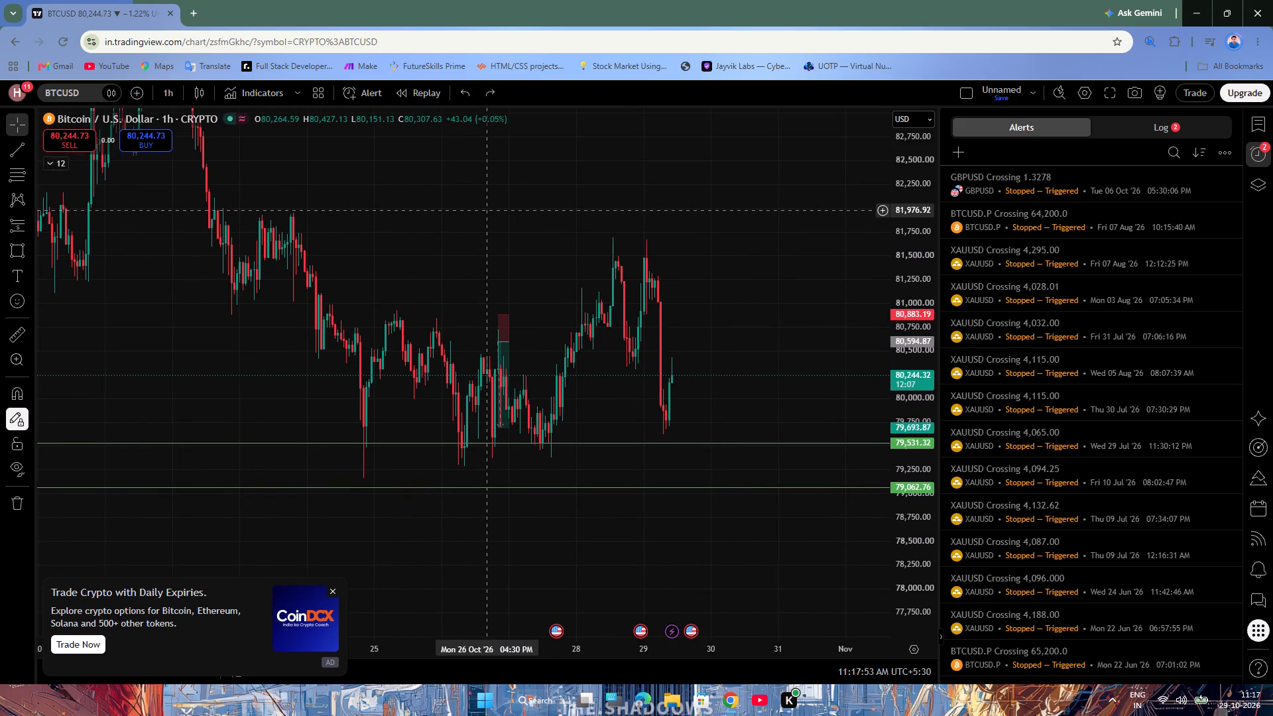
{"action": "left_click_drag", "start_coordinate": [487, 210], "coordinate": [706, 253]}
{"action": "left_click_drag", "start_coordinate": [597, 219], "coordinate": [867, 337]}
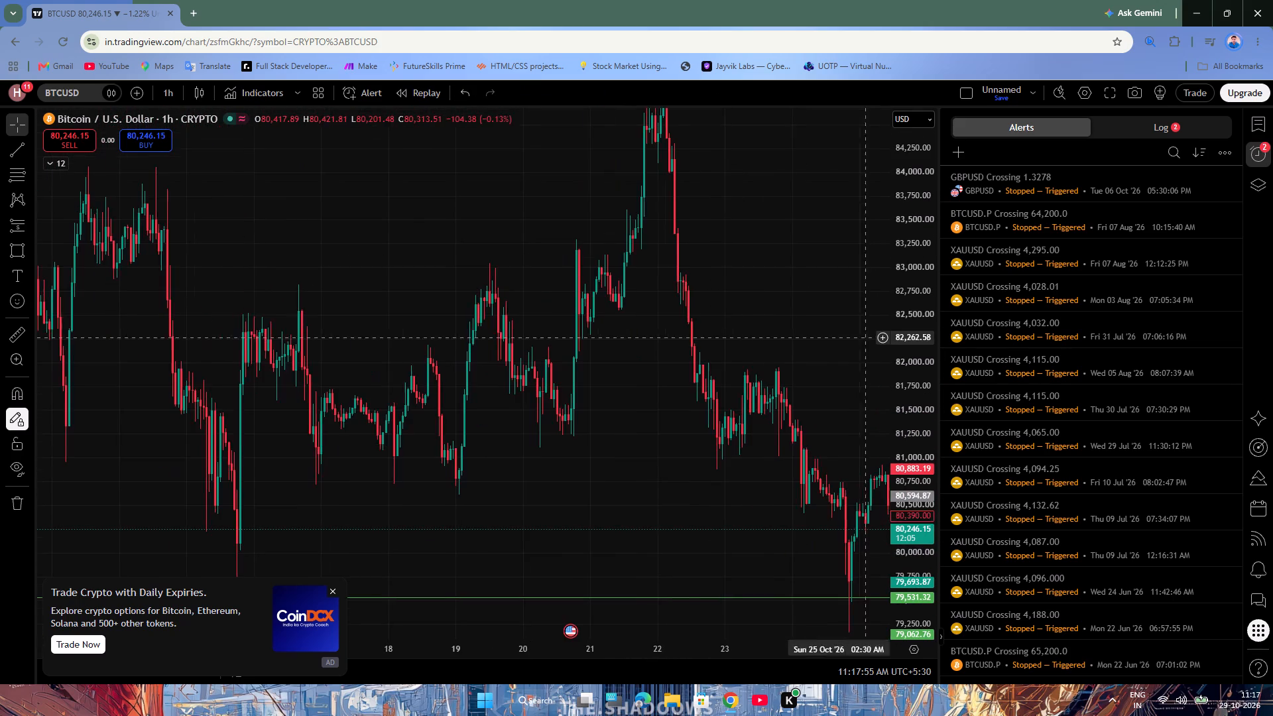
{"action": "left_click_drag", "start_coordinate": [867, 337], "coordinate": [867, 337]}
{"action": "left_click_drag", "start_coordinate": [377, 272], "coordinate": [782, 333]}
{"action": "left_click_drag", "start_coordinate": [650, 286], "coordinate": [841, 338]}
{"action": "left_click_drag", "start_coordinate": [374, 237], "coordinate": [418, 259]}
{"action": "left_click_drag", "start_coordinate": [513, 252], "coordinate": [566, 440]}
{"action": "left_click_drag", "start_coordinate": [444, 353], "coordinate": [771, 493]}
{"action": "left_click_drag", "start_coordinate": [450, 396], "coordinate": [448, 394]}
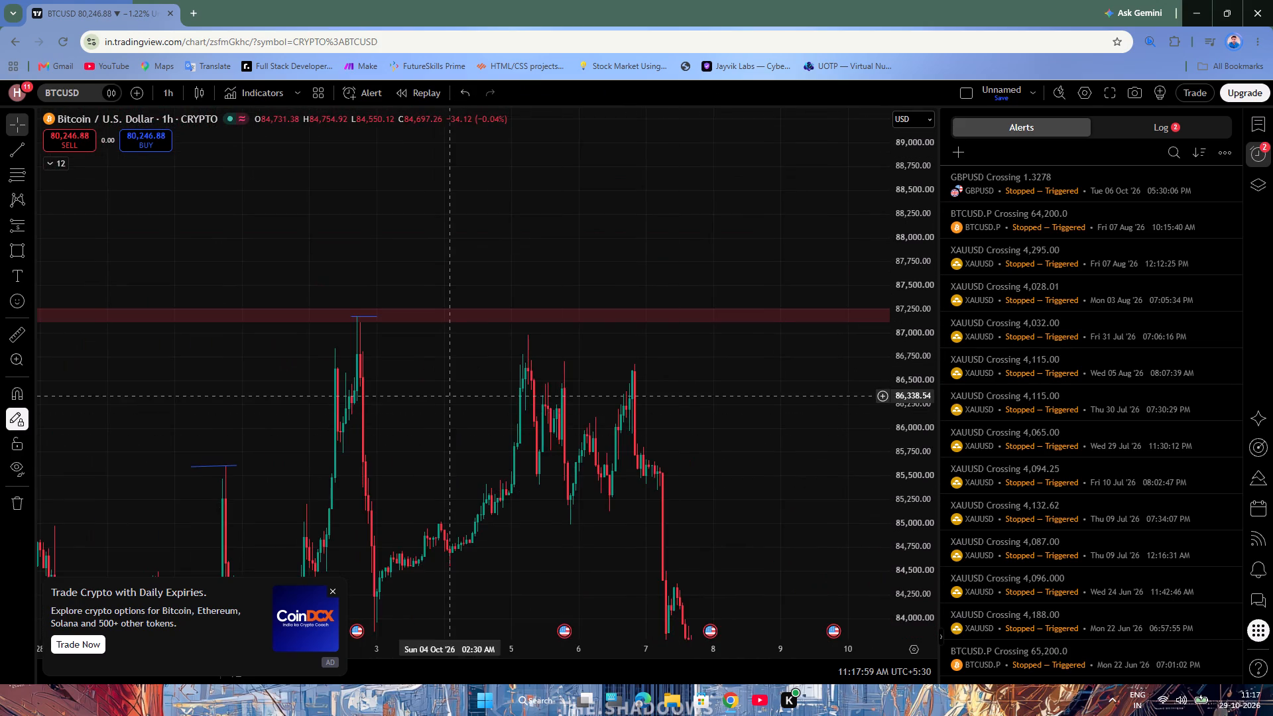
{"action": "left_click_drag", "start_coordinate": [448, 394], "coordinate": [564, 312]}
{"action": "scroll", "coordinate": [461, 368], "scroll_direction": "up", "scroll_amount": 1}
{"action": "left_click_drag", "start_coordinate": [497, 351], "coordinate": [501, 308]}
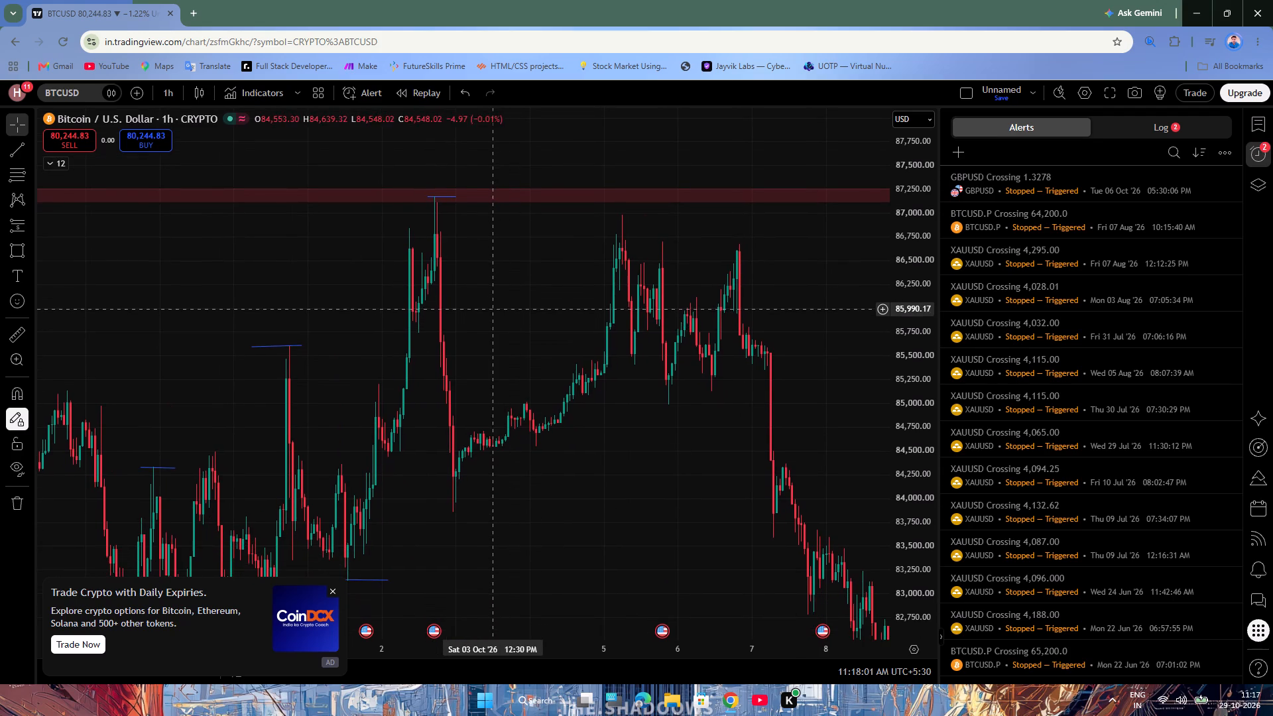
Draw a trendline under the late 2 October low at about 83,855, ending 12:30 PM on 3 October, and colour it yellow.
{"action": "left_click_drag", "start_coordinate": [488, 311], "coordinate": [382, 345]}
{"action": "left_click", "coordinate": [7, 154]}
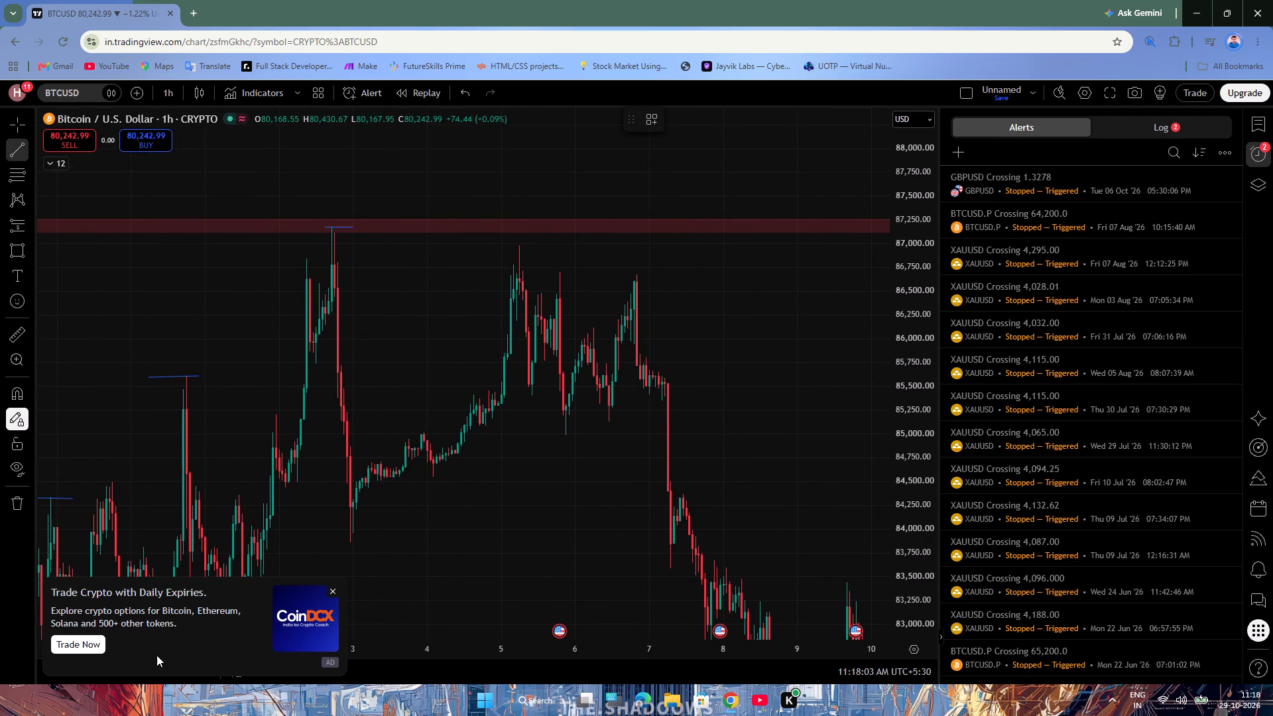
{"action": "left_click", "coordinate": [341, 542]}
{"action": "left_click", "coordinate": [389, 543]}
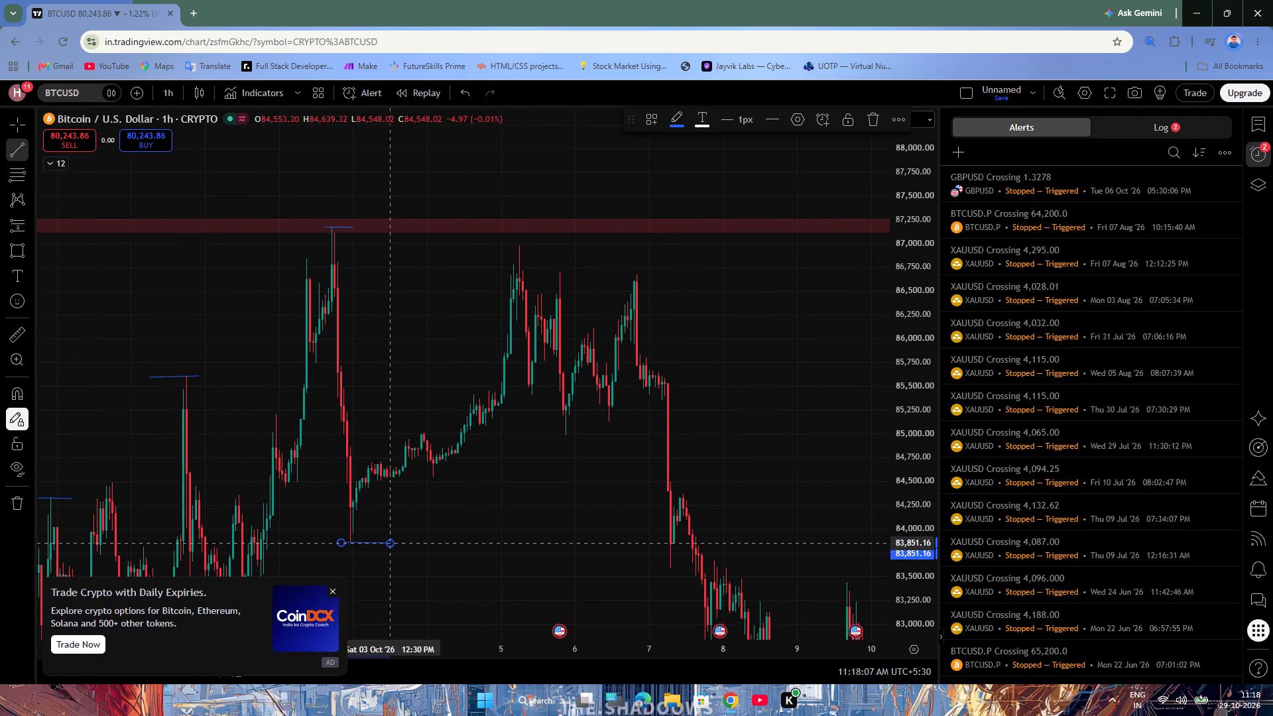
{"action": "left_click", "coordinate": [684, 119]}
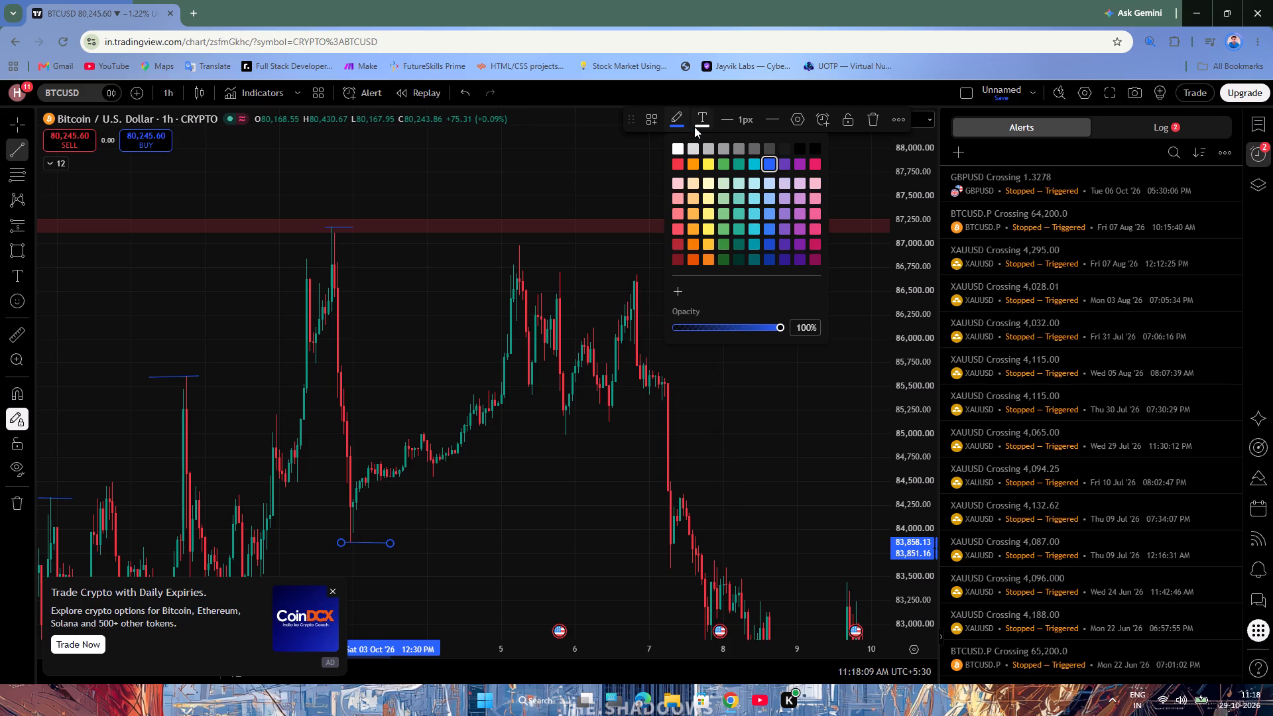
{"action": "left_click", "coordinate": [704, 164]}
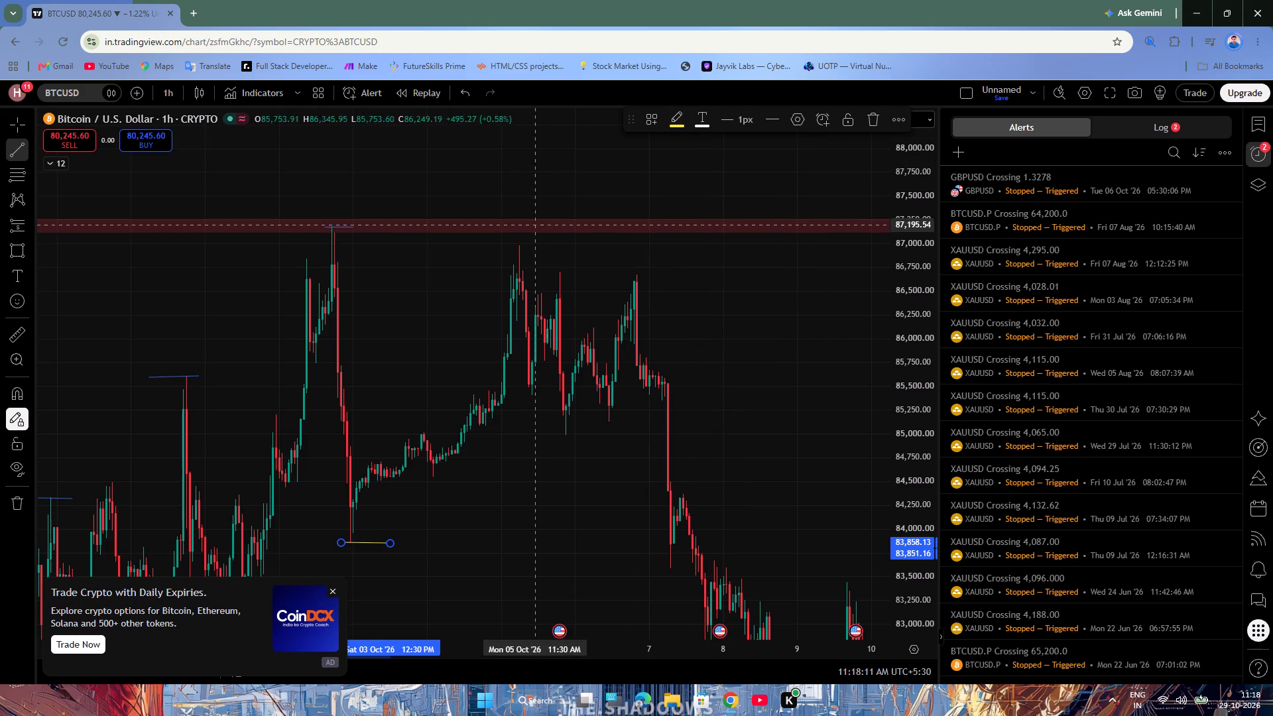
Draw a yellow trendline across the 5 October high at about 86,990, from late 4 October to 7:30 PM on 5 October.
{"action": "left_click", "coordinate": [495, 245]}
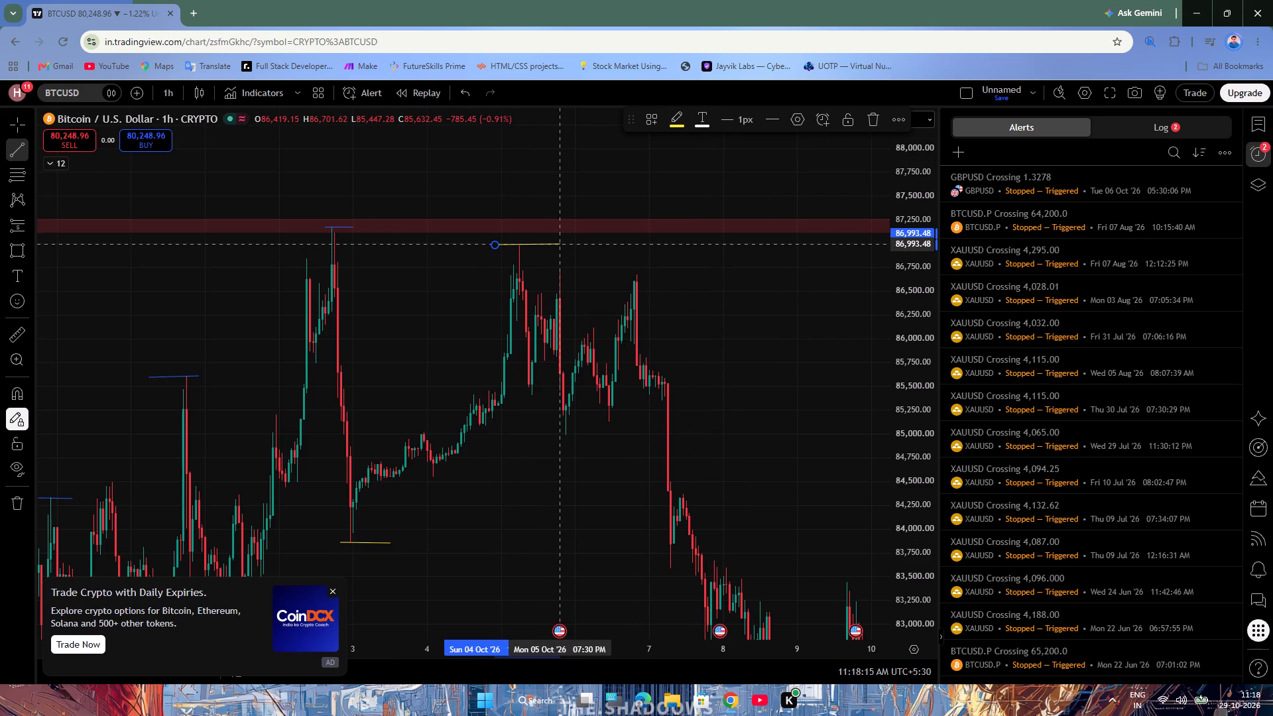
{"action": "left_click", "coordinate": [559, 244]}
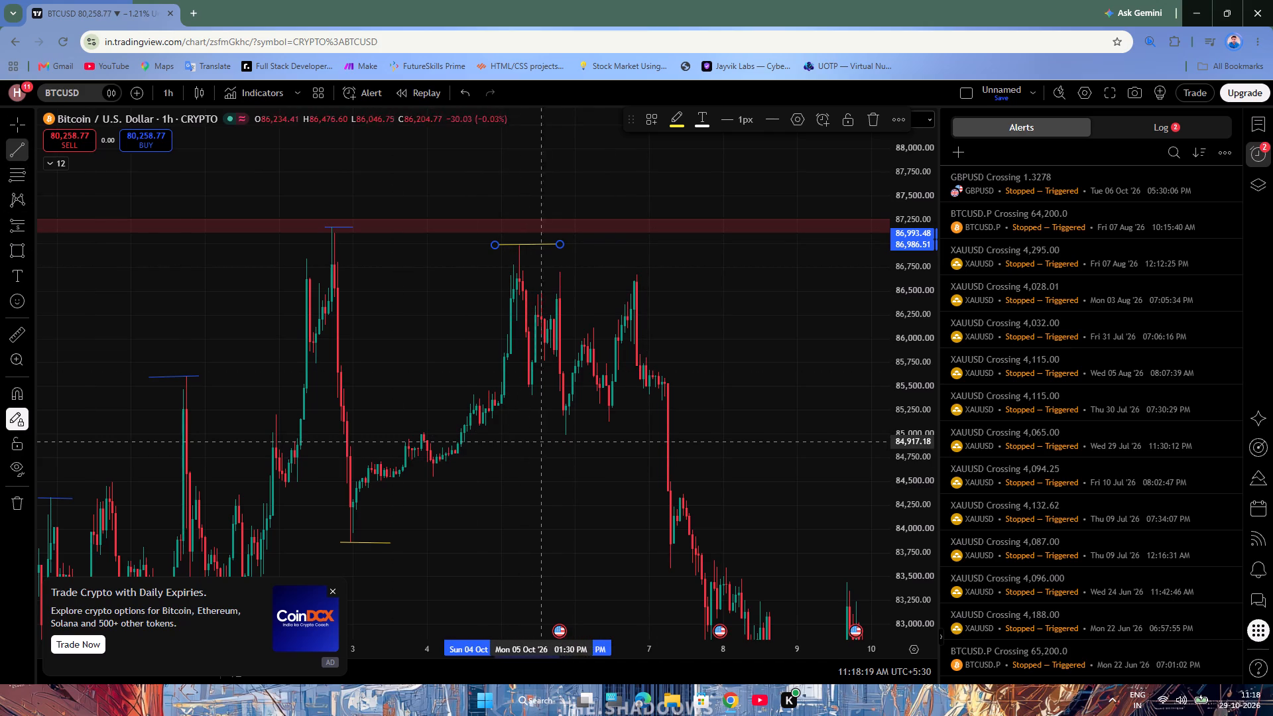
Draw a short yellow trendline under the 7 October low at about 83,600, ending at 12:30 PM that day.
{"action": "left_click", "coordinate": [649, 566]}
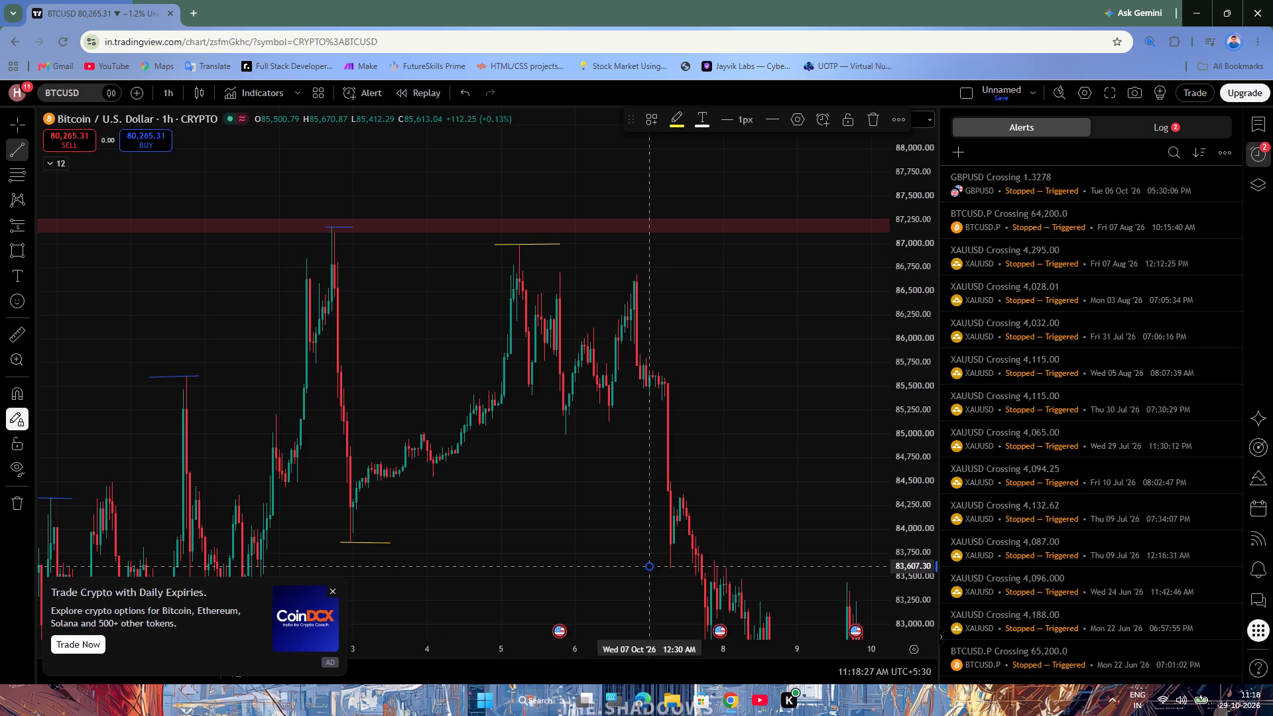
{"action": "left_click", "coordinate": [687, 568]}
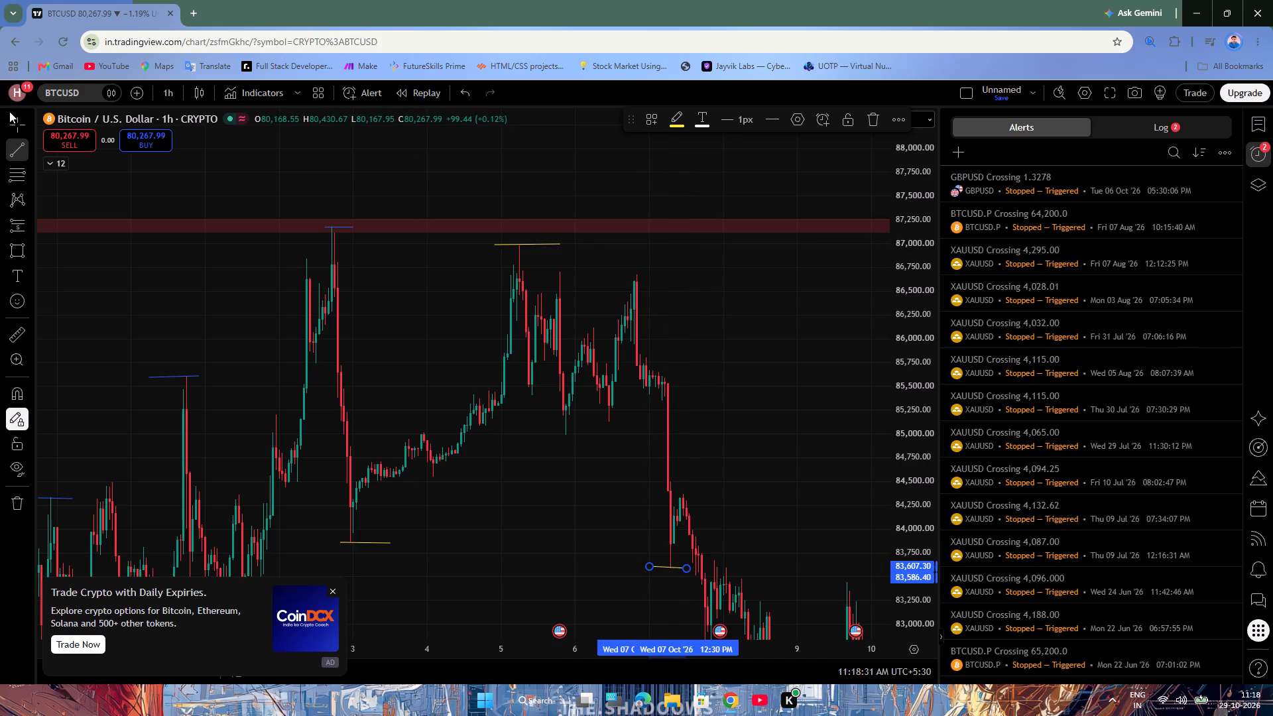
{"action": "left_click", "coordinate": [9, 111]}
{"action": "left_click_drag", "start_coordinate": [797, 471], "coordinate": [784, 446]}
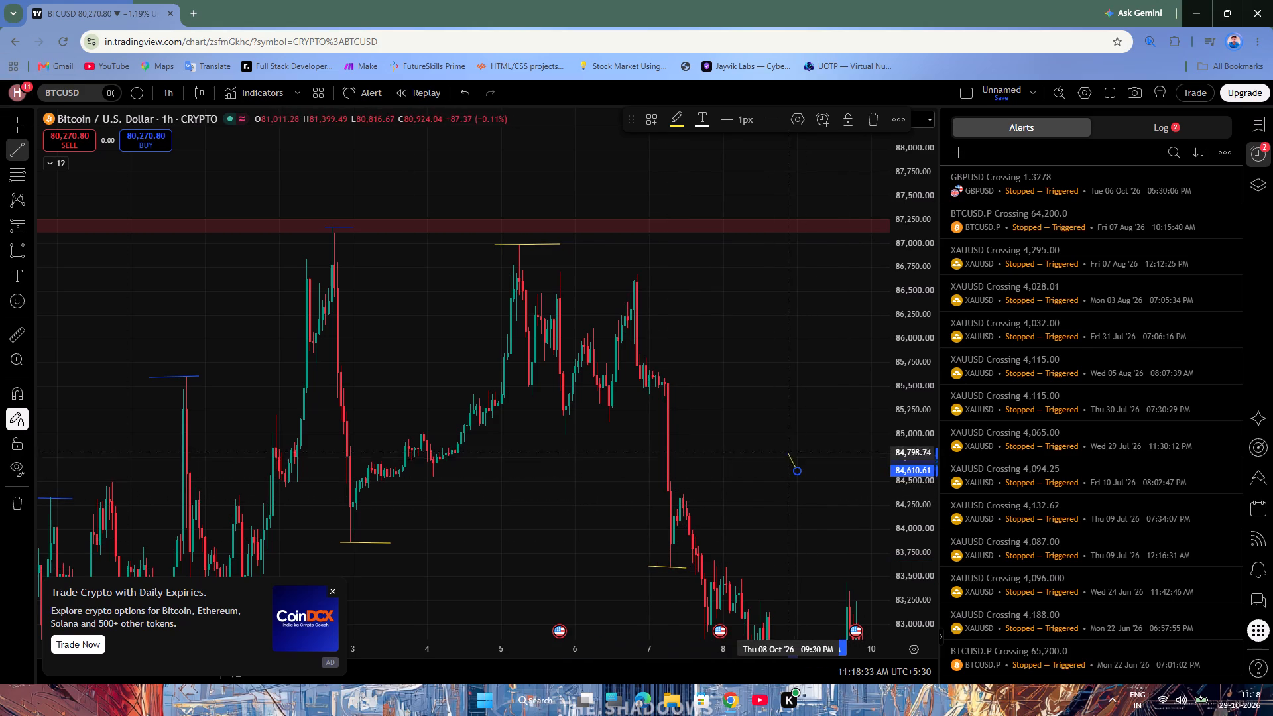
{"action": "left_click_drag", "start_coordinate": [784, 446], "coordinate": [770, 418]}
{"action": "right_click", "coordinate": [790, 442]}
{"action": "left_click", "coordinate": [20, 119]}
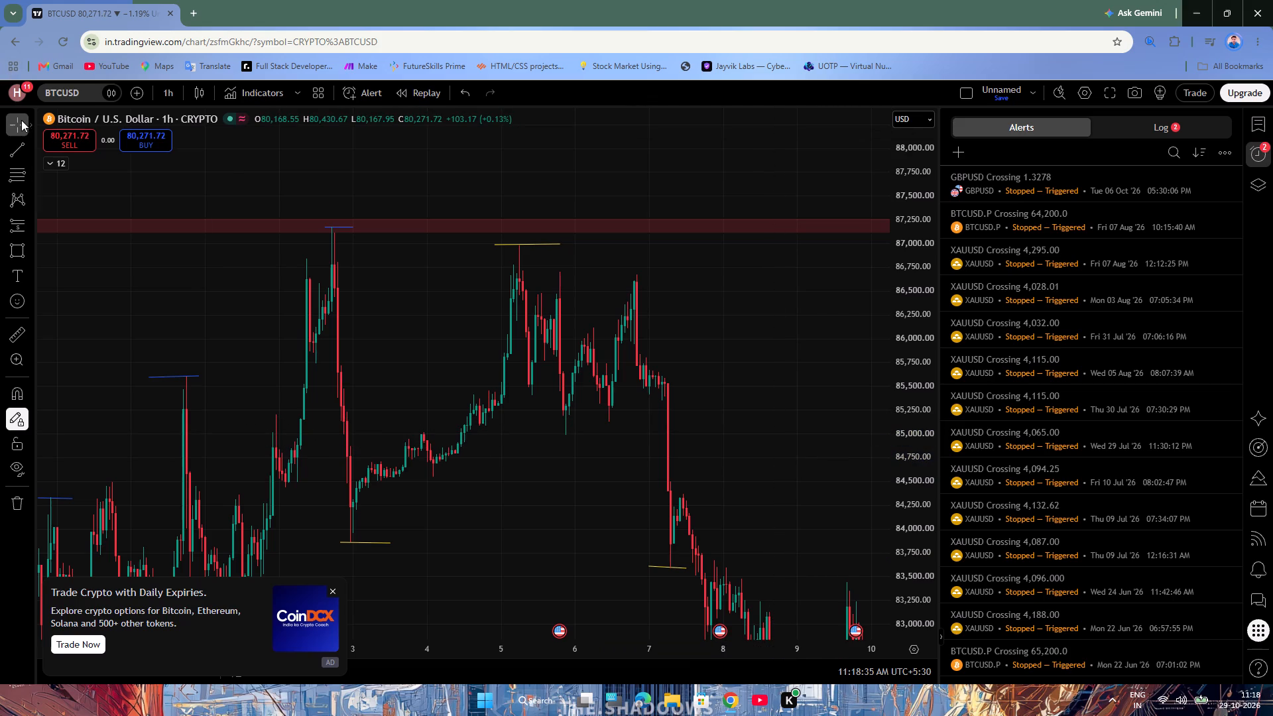
Level the yellow line under the 7 October low by moving its later end to 83,607.30, at 1:30 PM on 7 October.
{"action": "left_click_drag", "start_coordinate": [799, 313], "coordinate": [528, 152]}
{"action": "scroll", "coordinate": [562, 267], "scroll_direction": "up", "scroll_amount": 1}
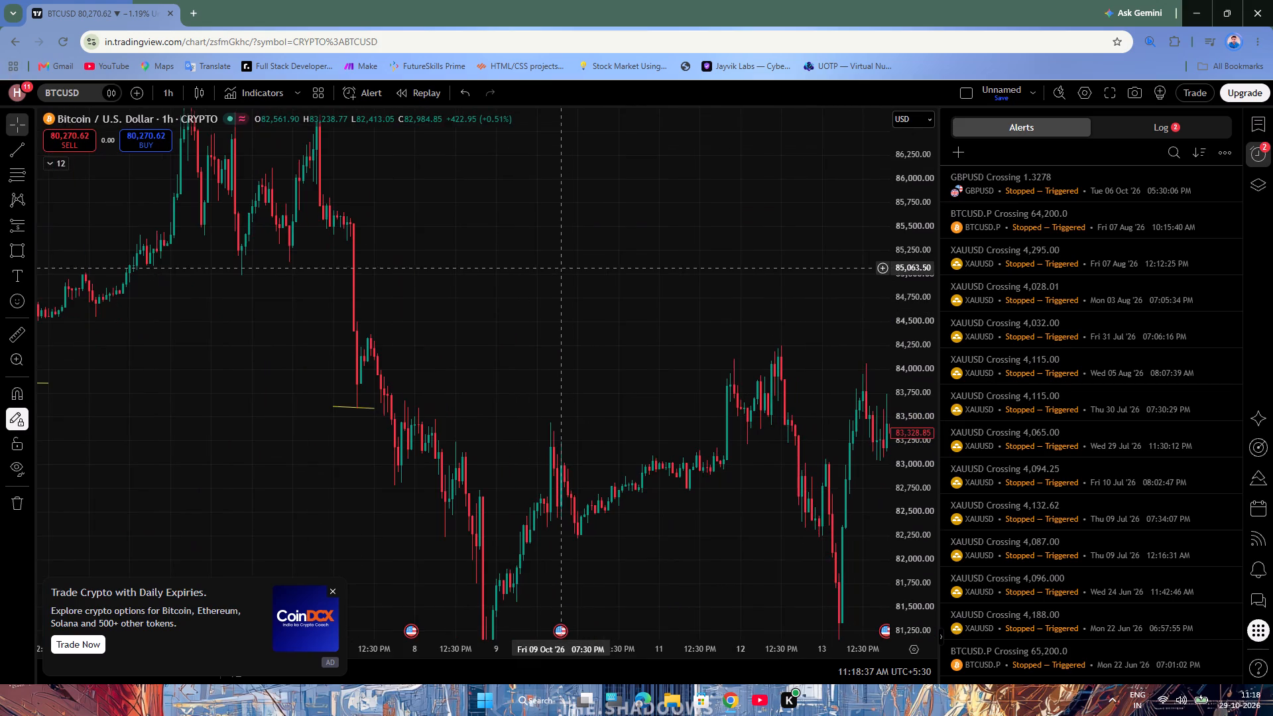
{"action": "left_click_drag", "start_coordinate": [560, 266], "coordinate": [614, 265]}
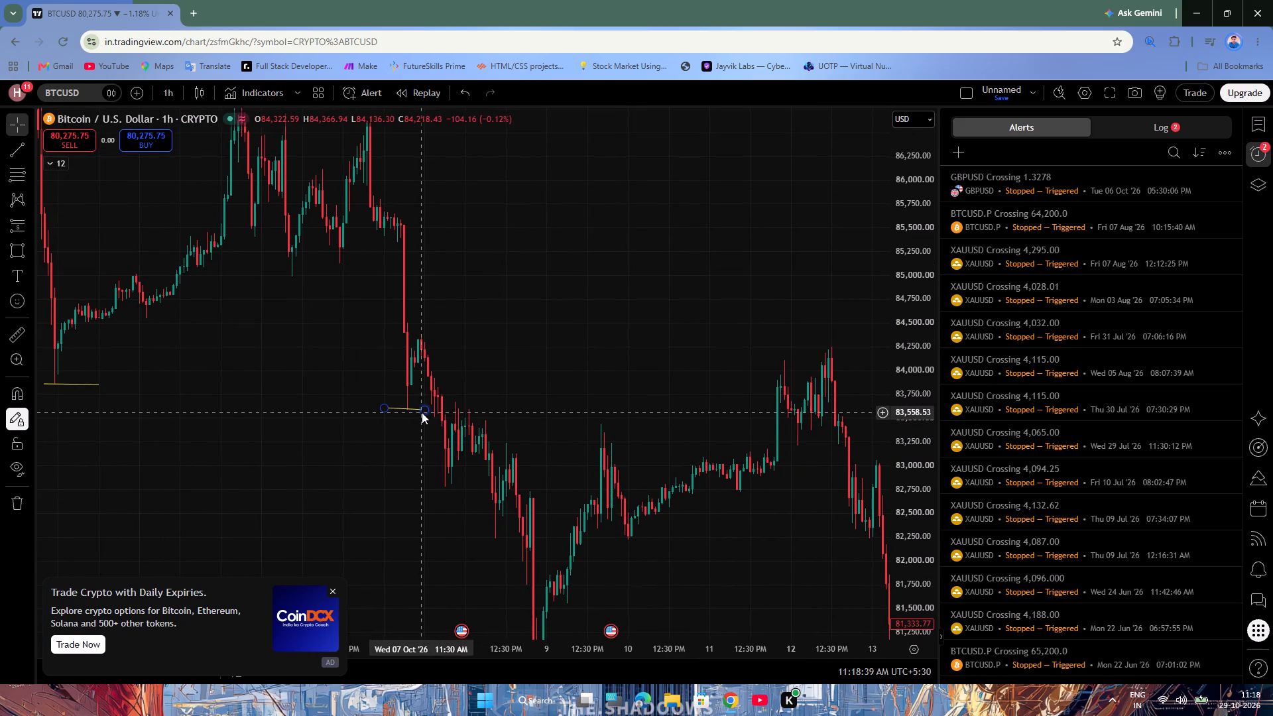
{"action": "left_click", "coordinate": [424, 410]}
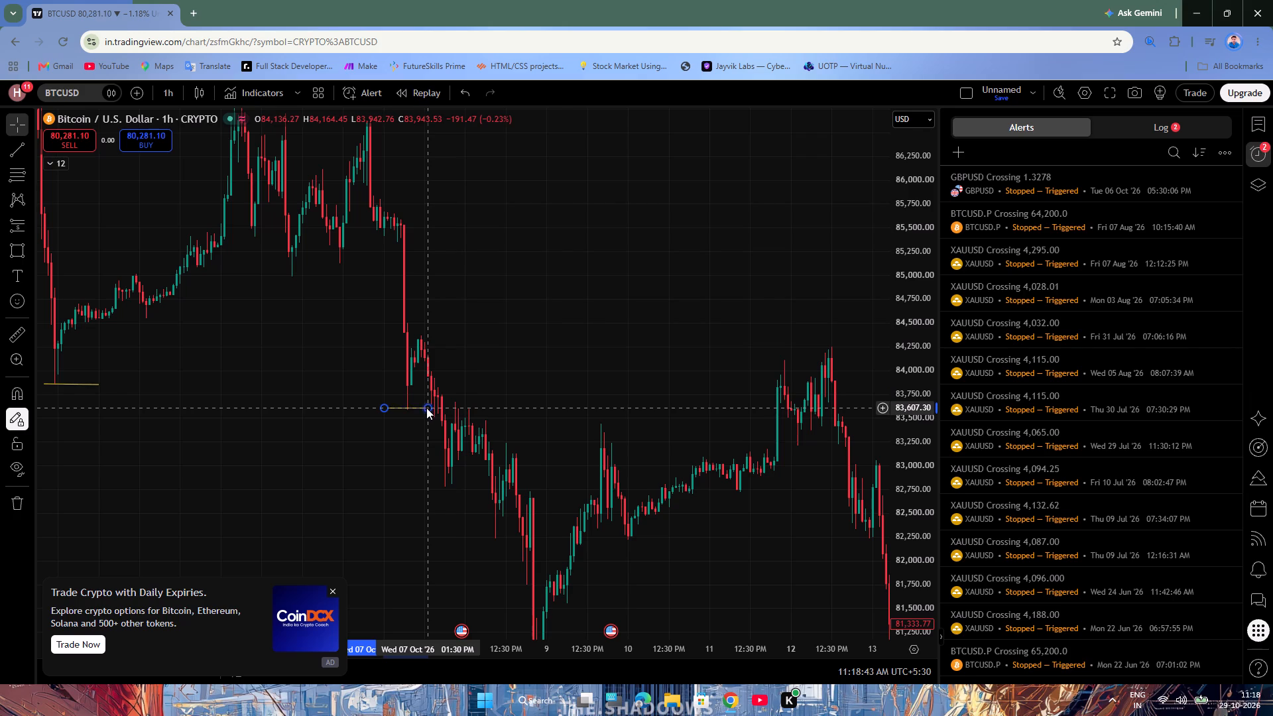
Draw a yellow trendline under the late 8 October low at about 80,355, ending at 12:30 PM on 9 October.
{"action": "left_click_drag", "start_coordinate": [563, 306], "coordinate": [377, 400]}
{"action": "scroll", "coordinate": [377, 394], "scroll_direction": "down", "scroll_amount": 3}
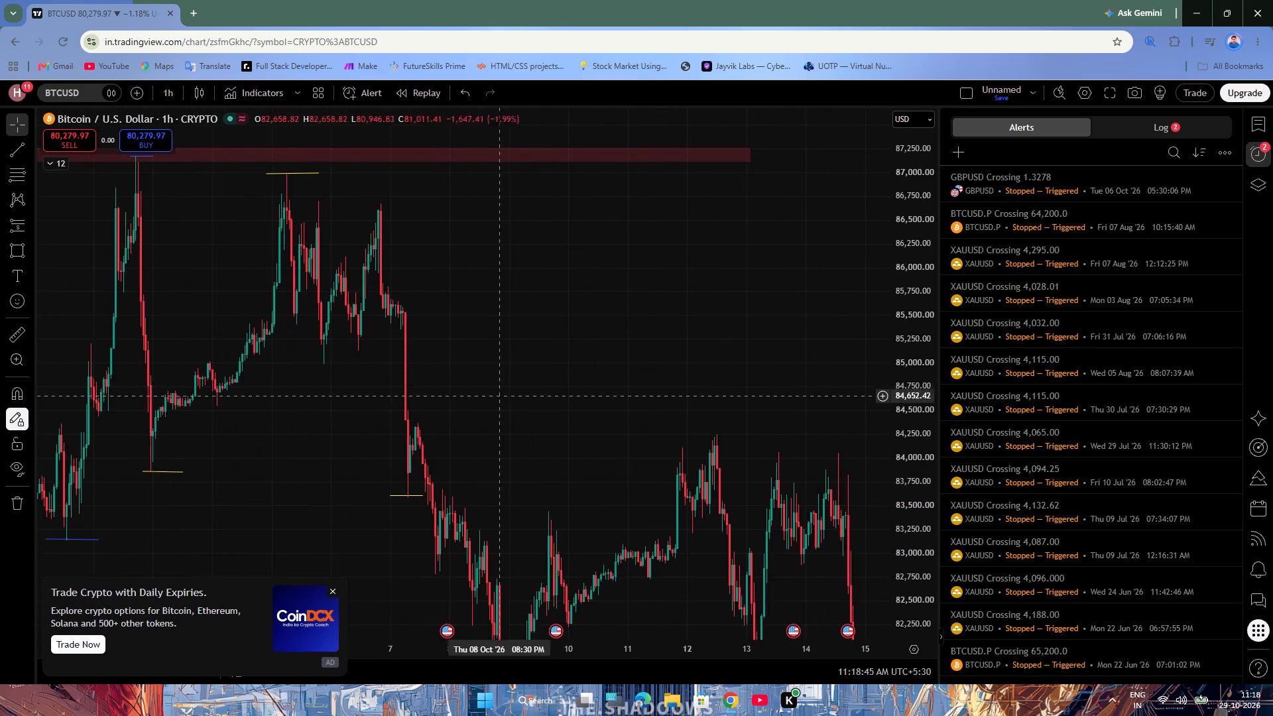
{"action": "left_click_drag", "start_coordinate": [505, 388], "coordinate": [430, 263]}
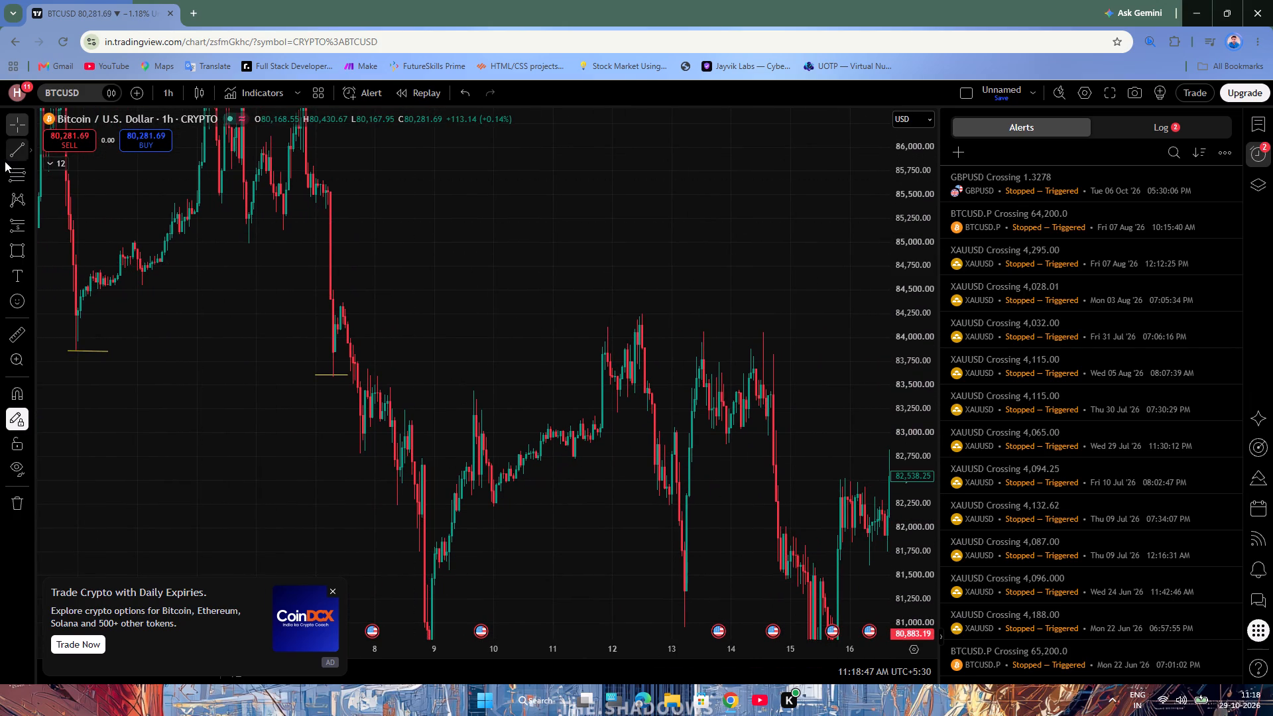
{"action": "left_click", "coordinate": [5, 159]}
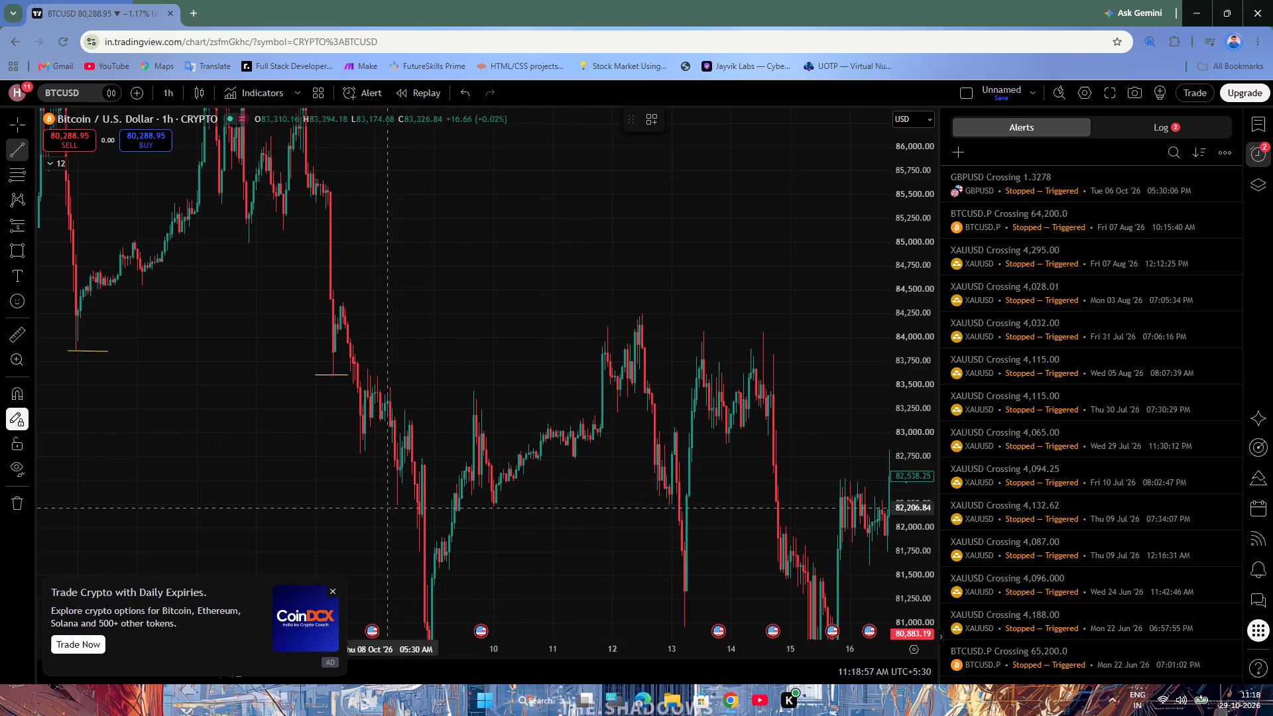
{"action": "left_click", "coordinate": [8, 127]}
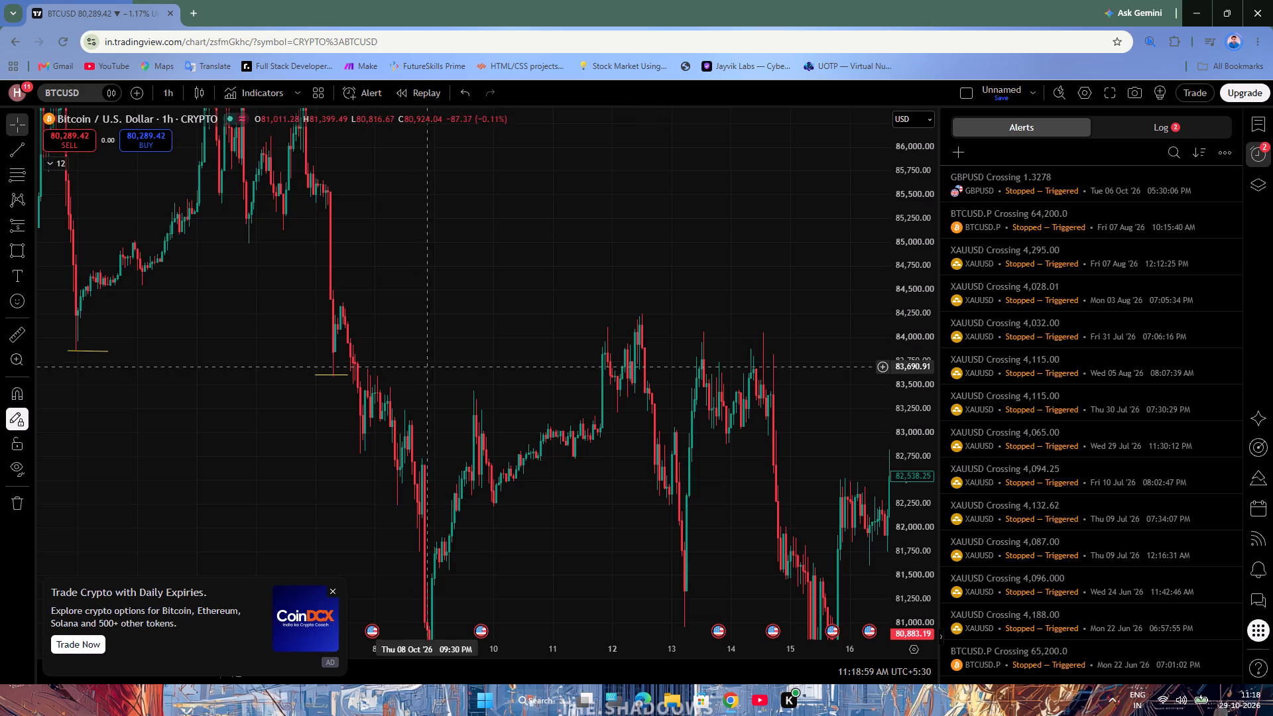
{"action": "left_click_drag", "start_coordinate": [477, 347], "coordinate": [477, 209]}
{"action": "left_click", "coordinate": [11, 140]}
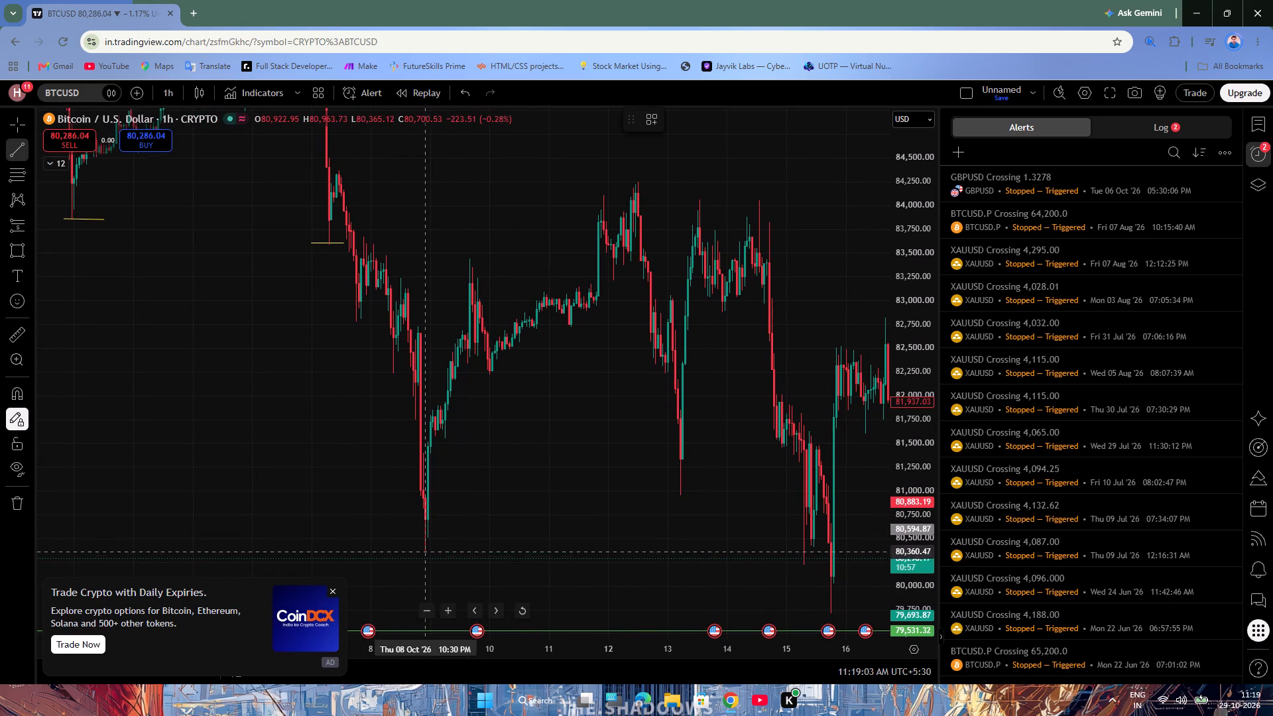
{"action": "left_click", "coordinate": [401, 552]}
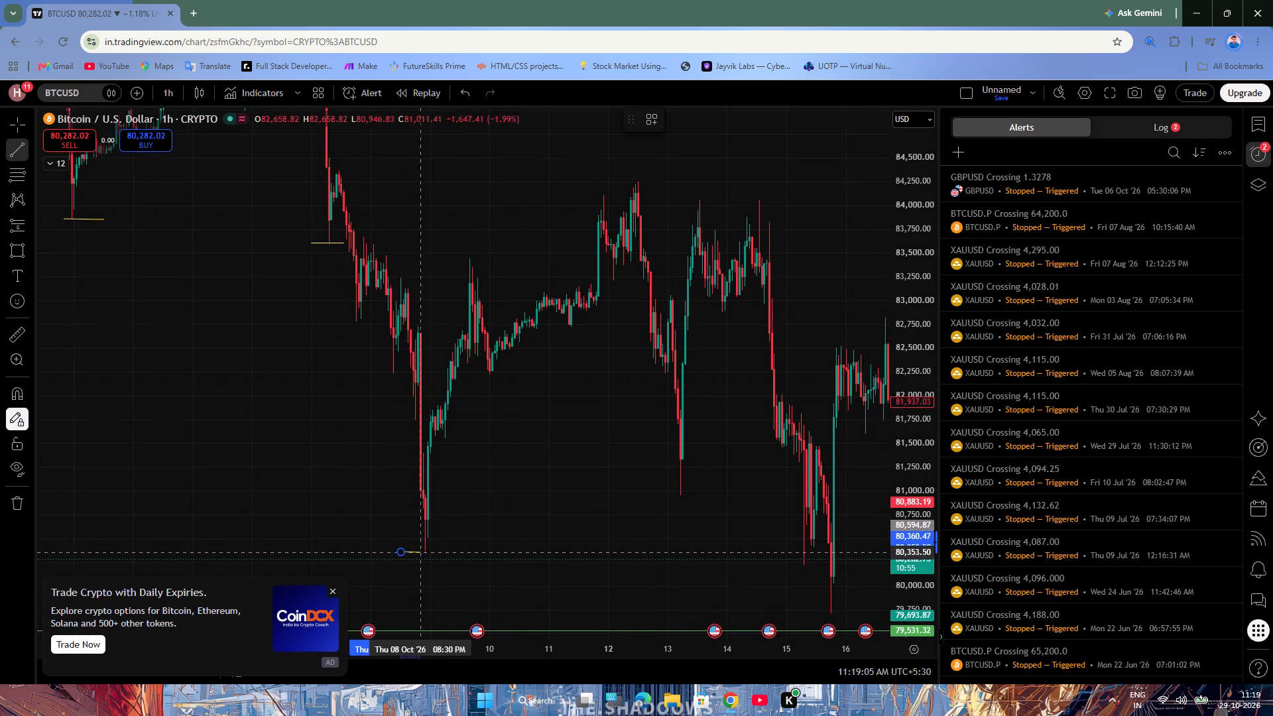
{"action": "left_click", "coordinate": [460, 552]}
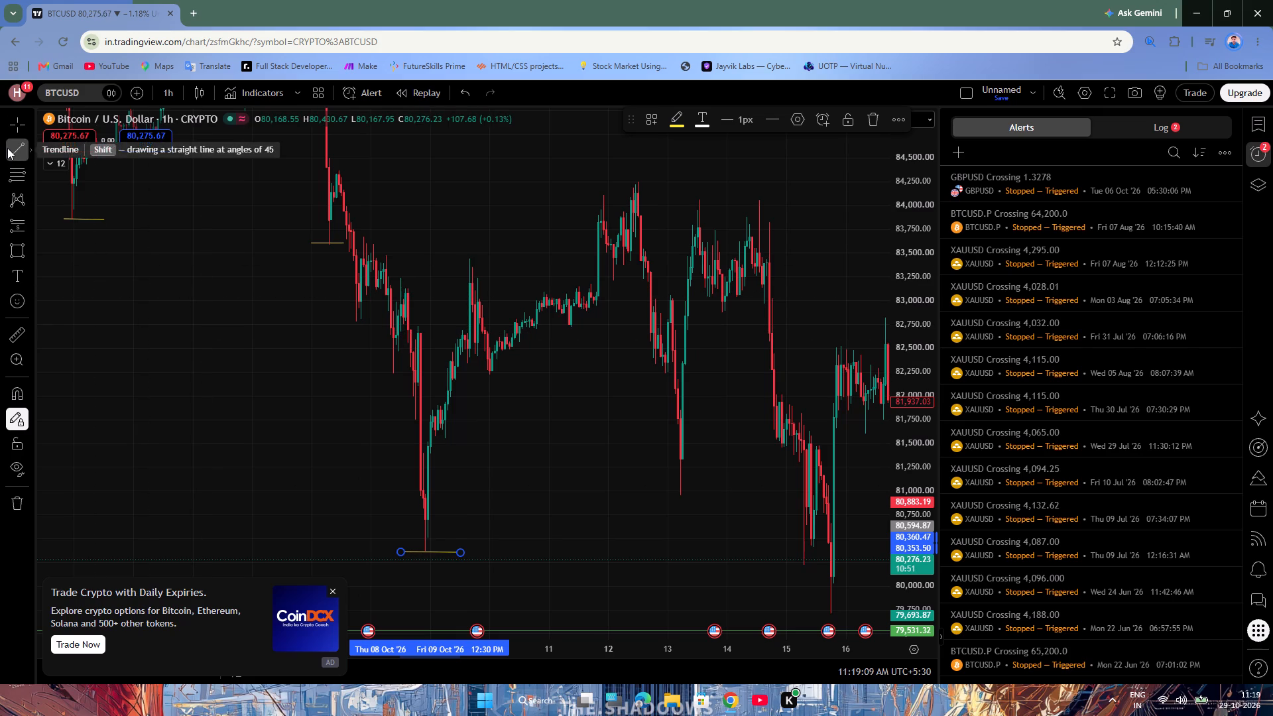
Draw a yellow trendline across the 9 October high at about 83,445, ending at 7:30 AM on 10 October.
{"action": "scroll", "coordinate": [0, 299], "scroll_direction": "up", "scroll_amount": 3}
{"action": "scroll", "coordinate": [140, 398], "scroll_direction": "up", "scroll_amount": 3}
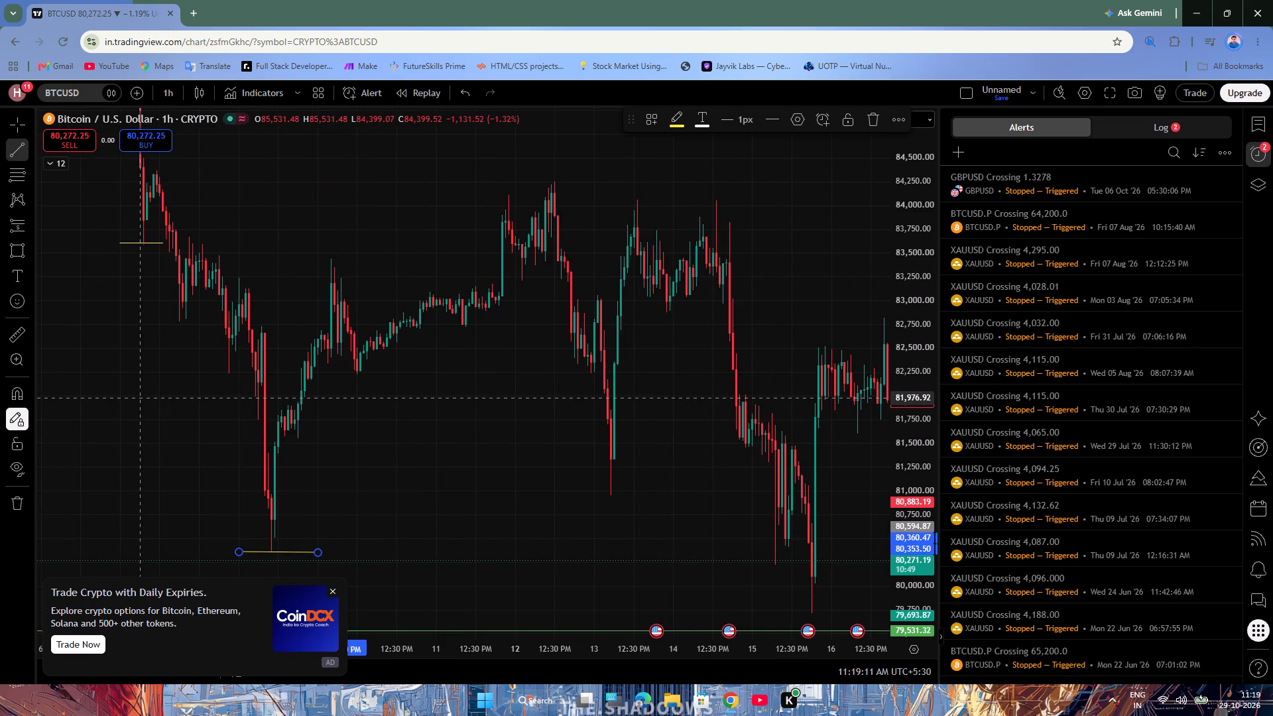
{"action": "left_click", "coordinate": [319, 258]}
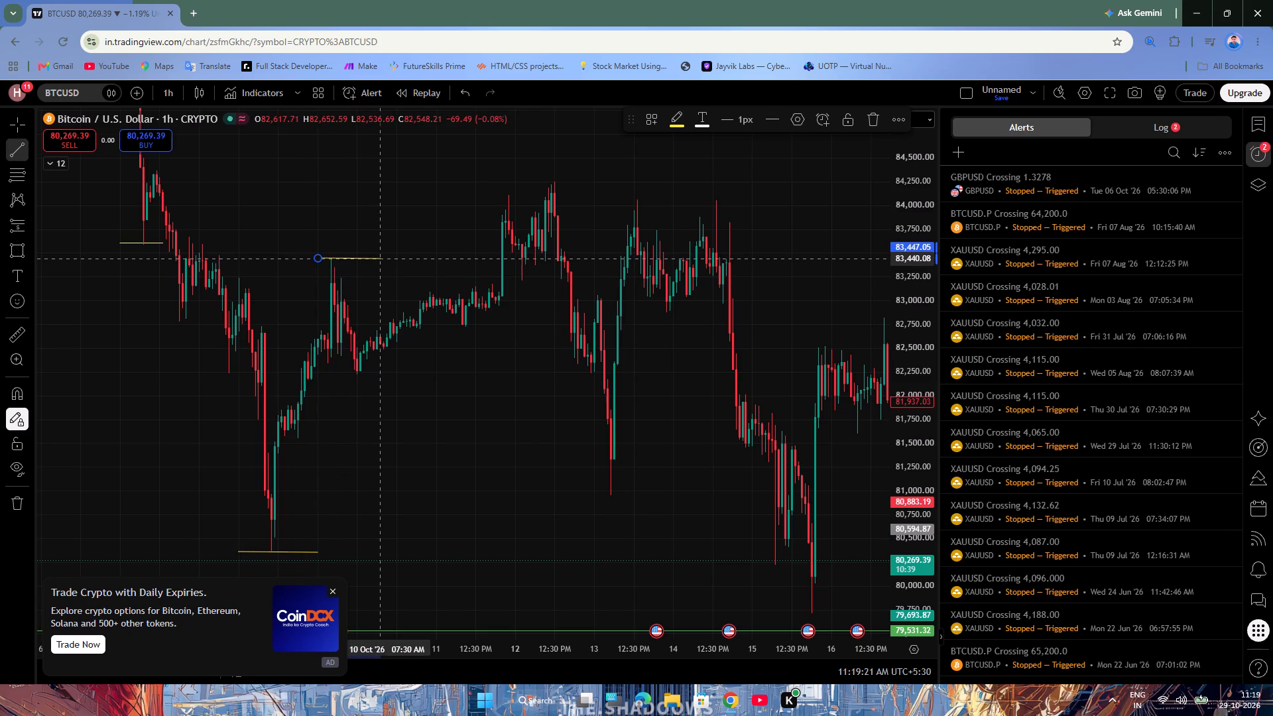
{"action": "left_click", "coordinate": [381, 259]}
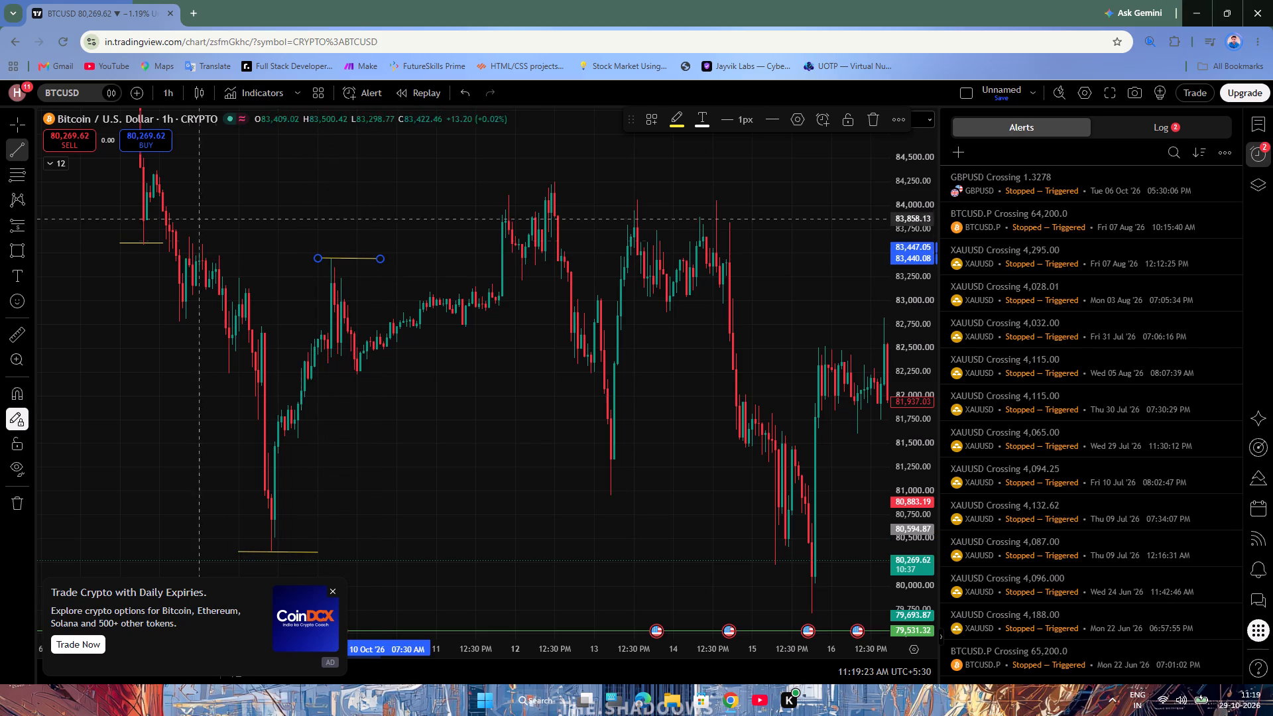
{"action": "left_click", "coordinate": [6, 121]}
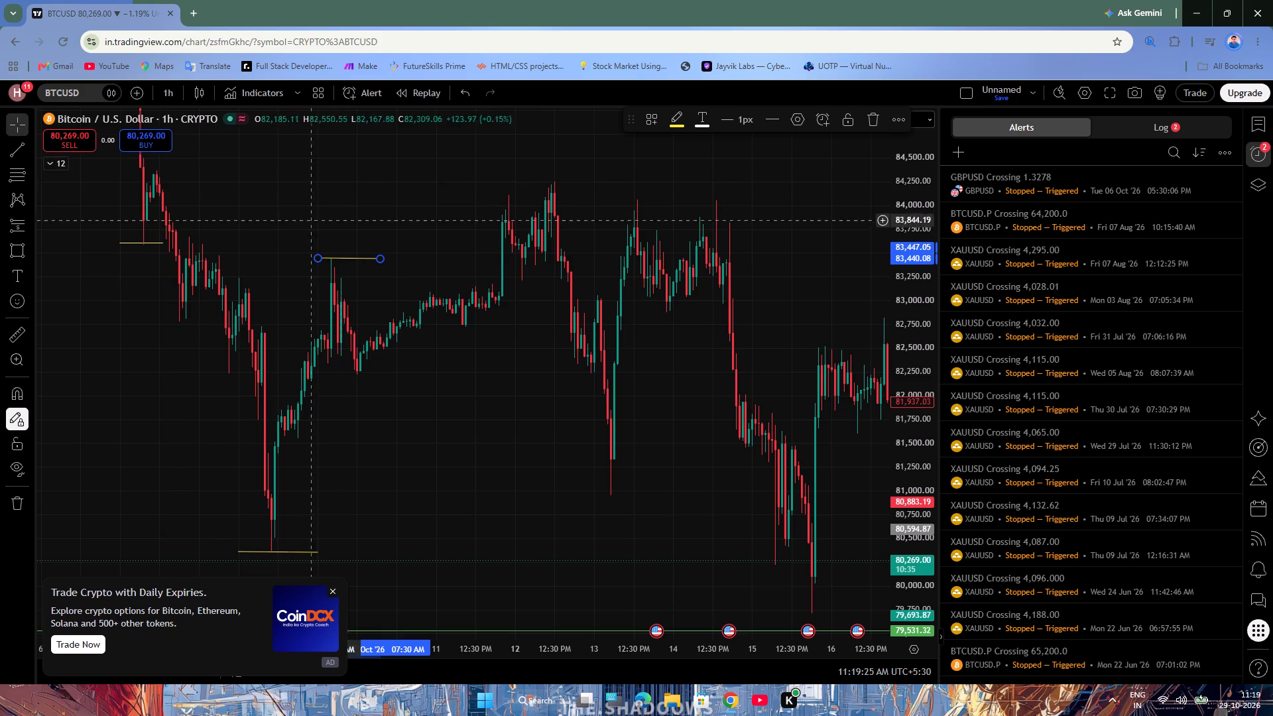
Examine the price action from the 9 October high through the latest candles on 29 October and back.
{"action": "scroll", "coordinate": [442, 211], "scroll_direction": "down", "scroll_amount": 3}
{"action": "left_click_drag", "start_coordinate": [554, 211], "coordinate": [381, 326]}
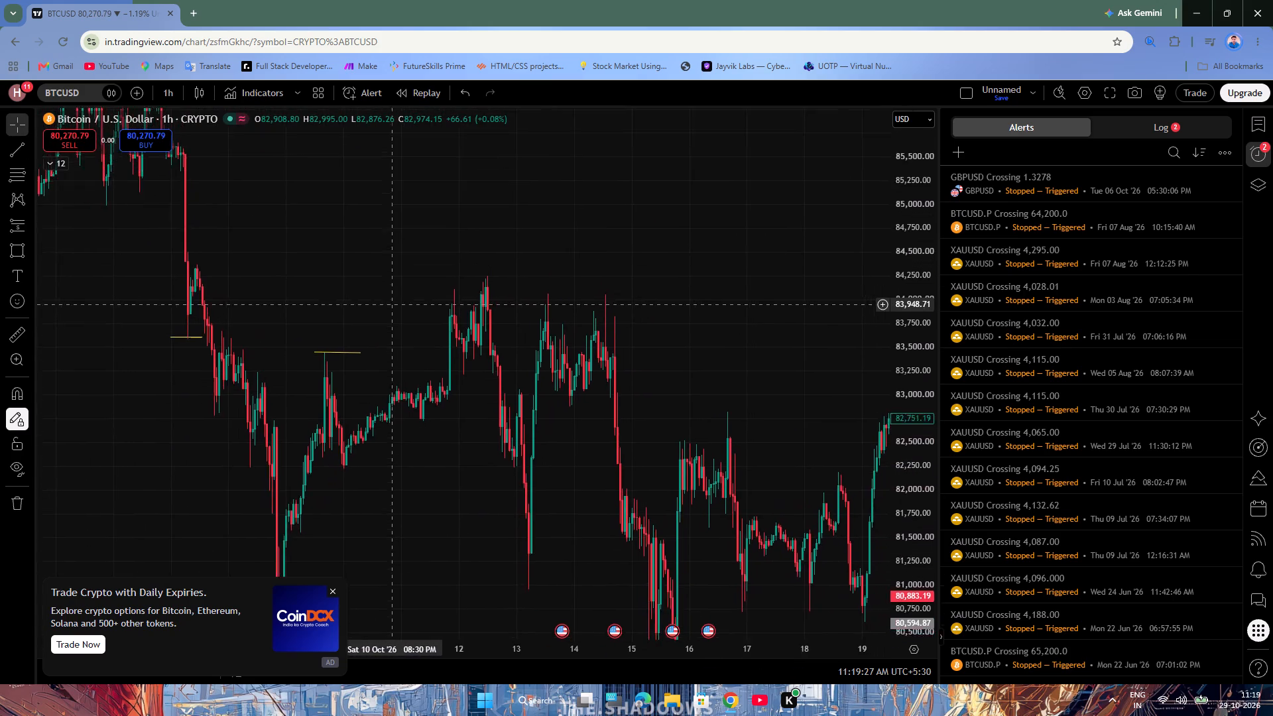
{"action": "left_click_drag", "start_coordinate": [381, 326], "coordinate": [176, 170]}
{"action": "left_click_drag", "start_coordinate": [752, 227], "coordinate": [43, 312]}
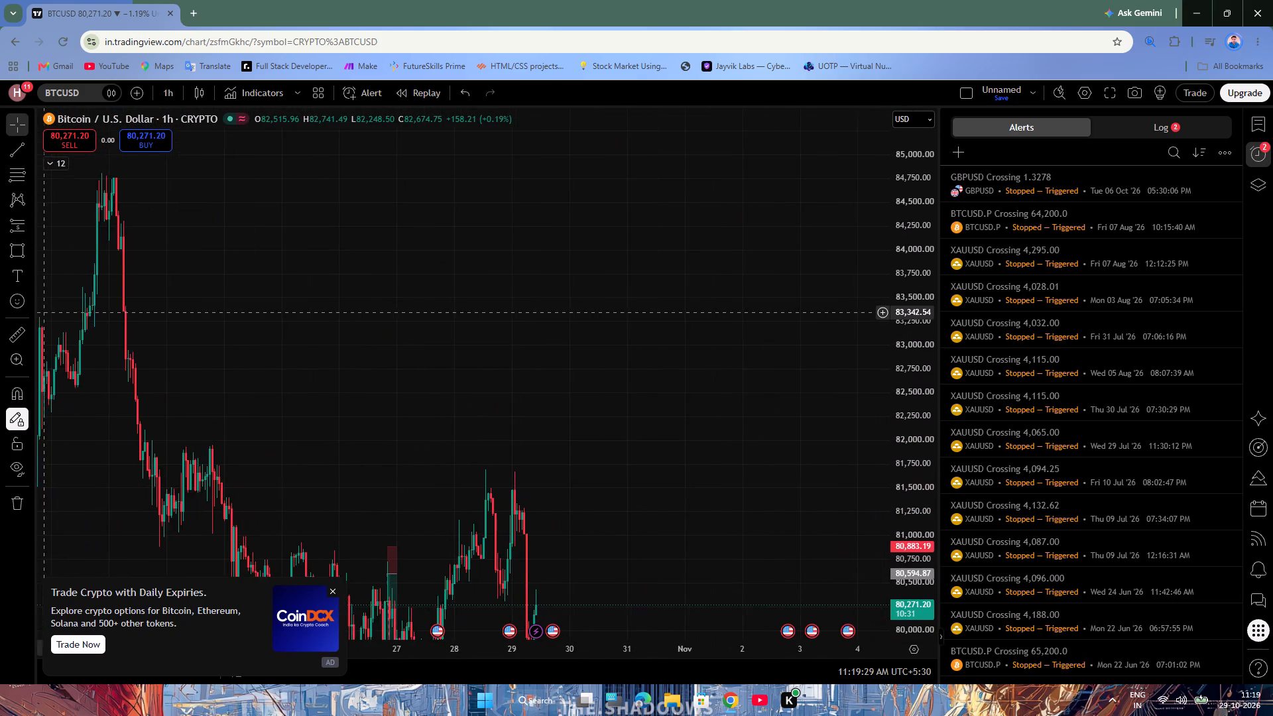
{"action": "left_click_drag", "start_coordinate": [43, 312], "coordinate": [482, 95]}
{"action": "left_click_drag", "start_coordinate": [87, 198], "coordinate": [56, 200]}
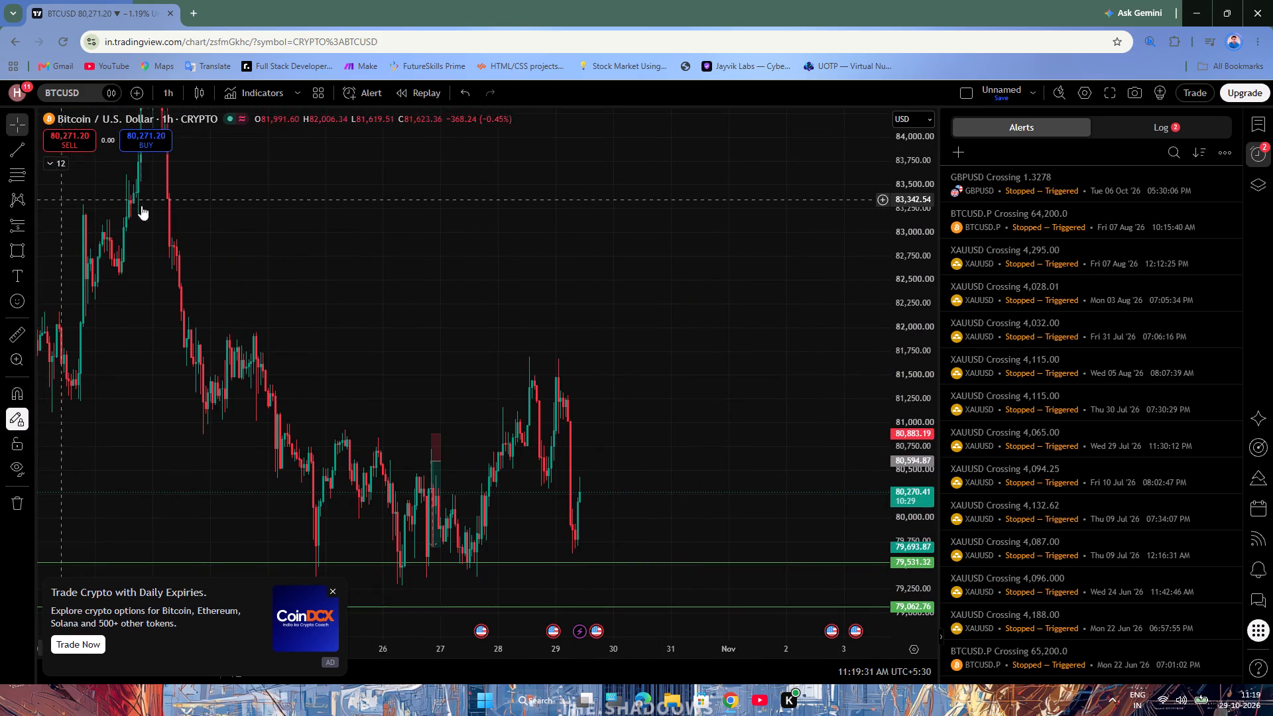
{"action": "left_click_drag", "start_coordinate": [433, 243], "coordinate": [753, 249]}
{"action": "scroll", "coordinate": [253, 263], "scroll_direction": "down", "scroll_amount": 3}
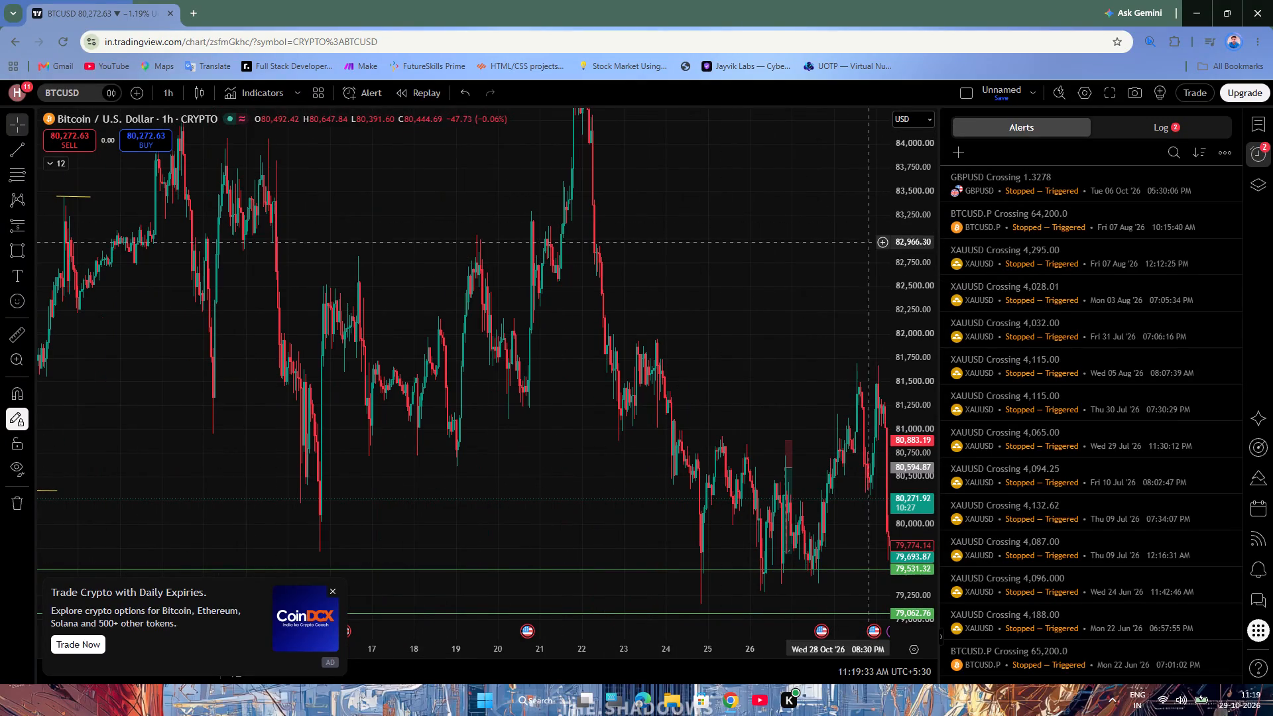
{"action": "left_click_drag", "start_coordinate": [906, 193], "coordinate": [899, 280]}
{"action": "left_click_drag", "start_coordinate": [295, 265], "coordinate": [778, 296]}
{"action": "scroll", "coordinate": [400, 364], "scroll_direction": "up", "scroll_amount": 5}
{"action": "left_click_drag", "start_coordinate": [375, 270], "coordinate": [523, 268]}
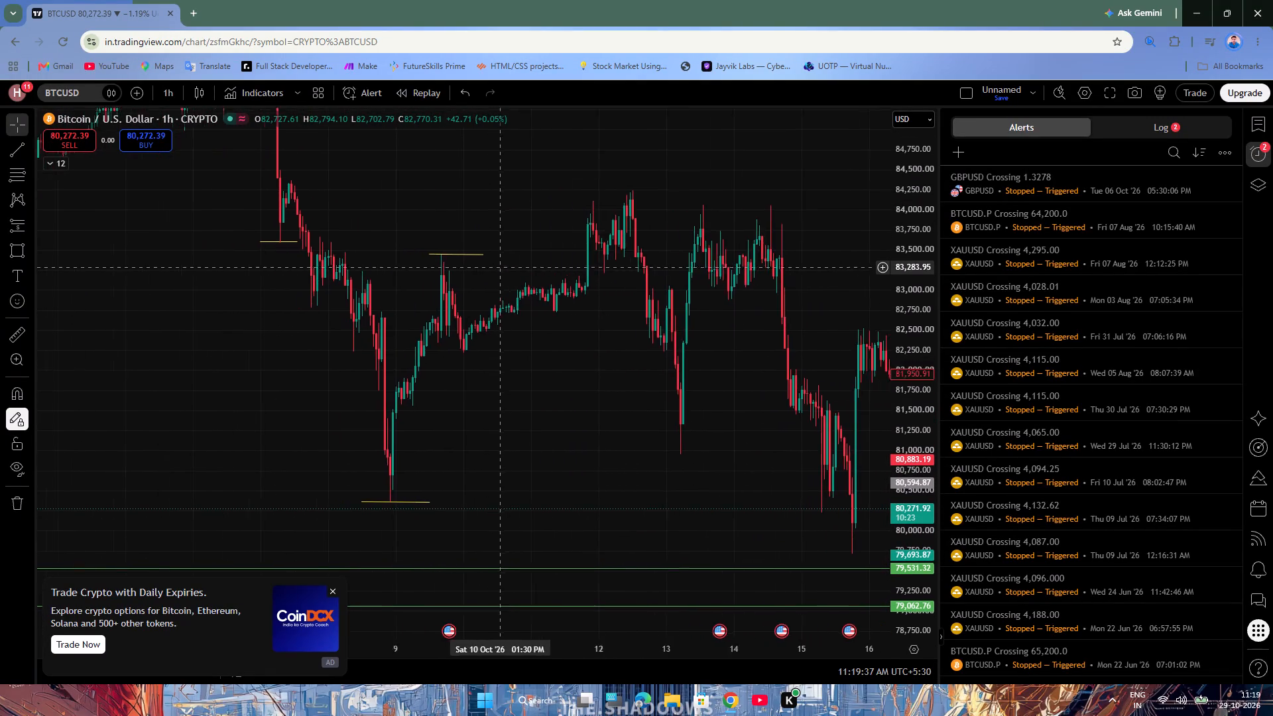
Examine the swings after the 8 October low and 9 October high lines, through mid-October to 21 October and back.
{"action": "left_click_drag", "start_coordinate": [523, 268], "coordinate": [623, 274]}
{"action": "scroll", "coordinate": [209, 394], "scroll_direction": "up", "scroll_amount": 5}
{"action": "left_click_drag", "start_coordinate": [345, 433], "coordinate": [445, 436]}
{"action": "scroll", "coordinate": [452, 434], "scroll_direction": "up", "scroll_amount": 2}
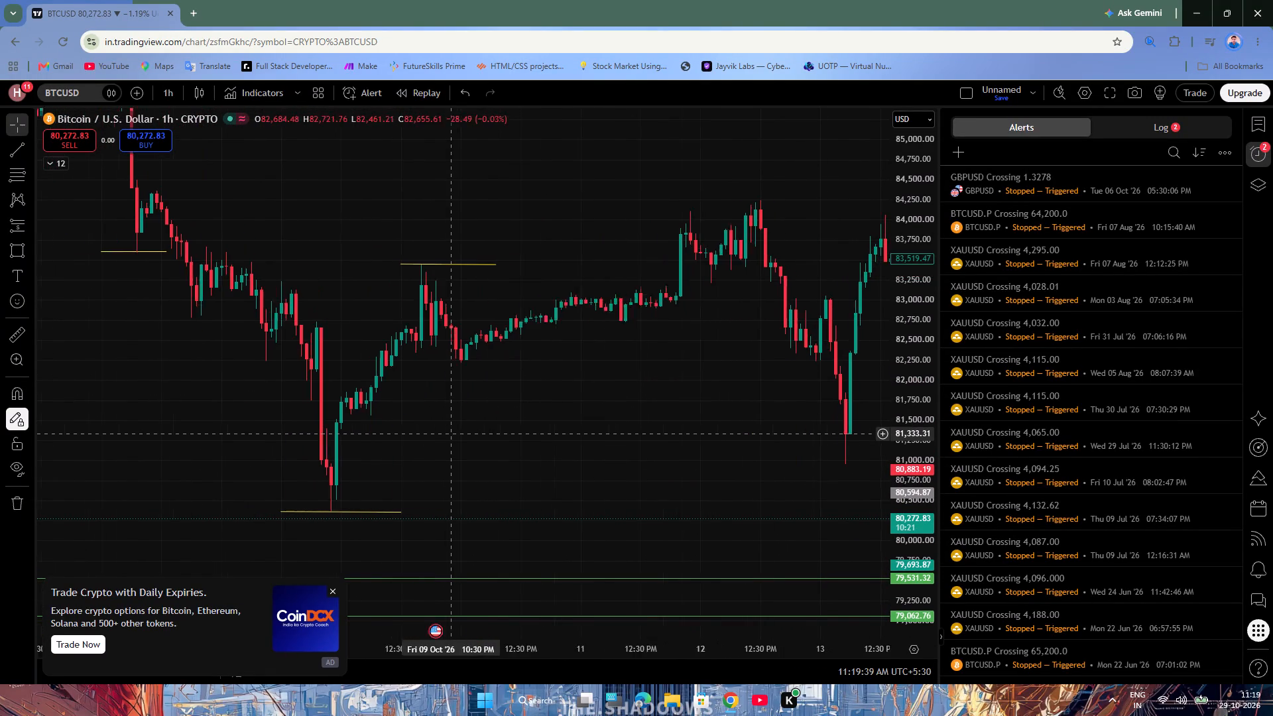
{"action": "left_click_drag", "start_coordinate": [456, 426], "coordinate": [408, 452]}
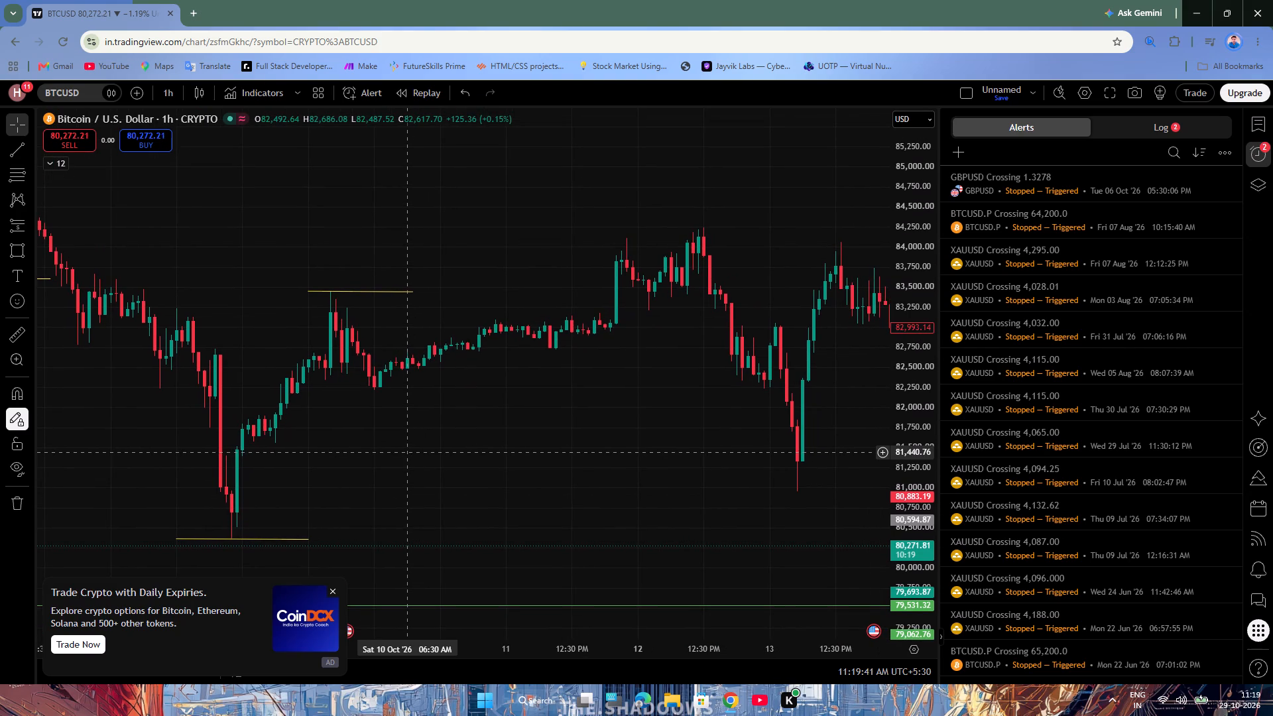
{"action": "left_click_drag", "start_coordinate": [408, 452], "coordinate": [402, 434]}
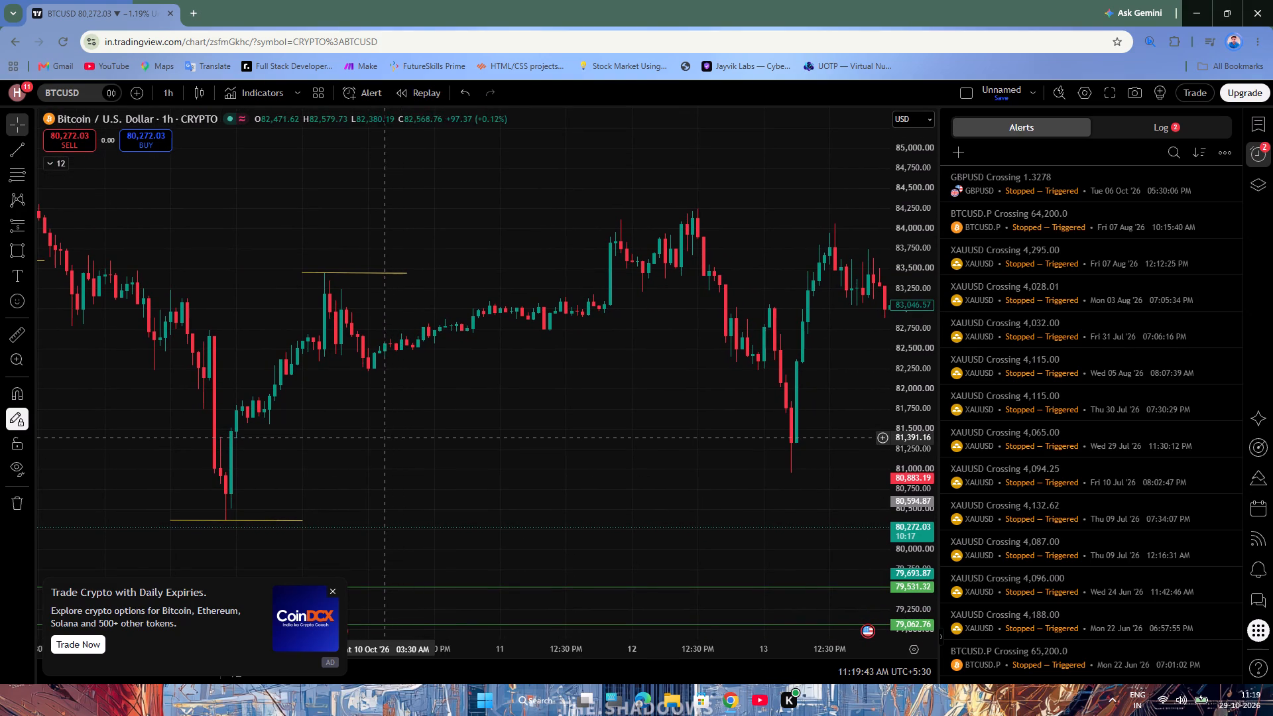
{"action": "left_click_drag", "start_coordinate": [382, 438], "coordinate": [392, 447]}
{"action": "scroll", "coordinate": [597, 467], "scroll_direction": "down", "scroll_amount": 4}
{"action": "left_click_drag", "start_coordinate": [651, 489], "coordinate": [0, 422]}
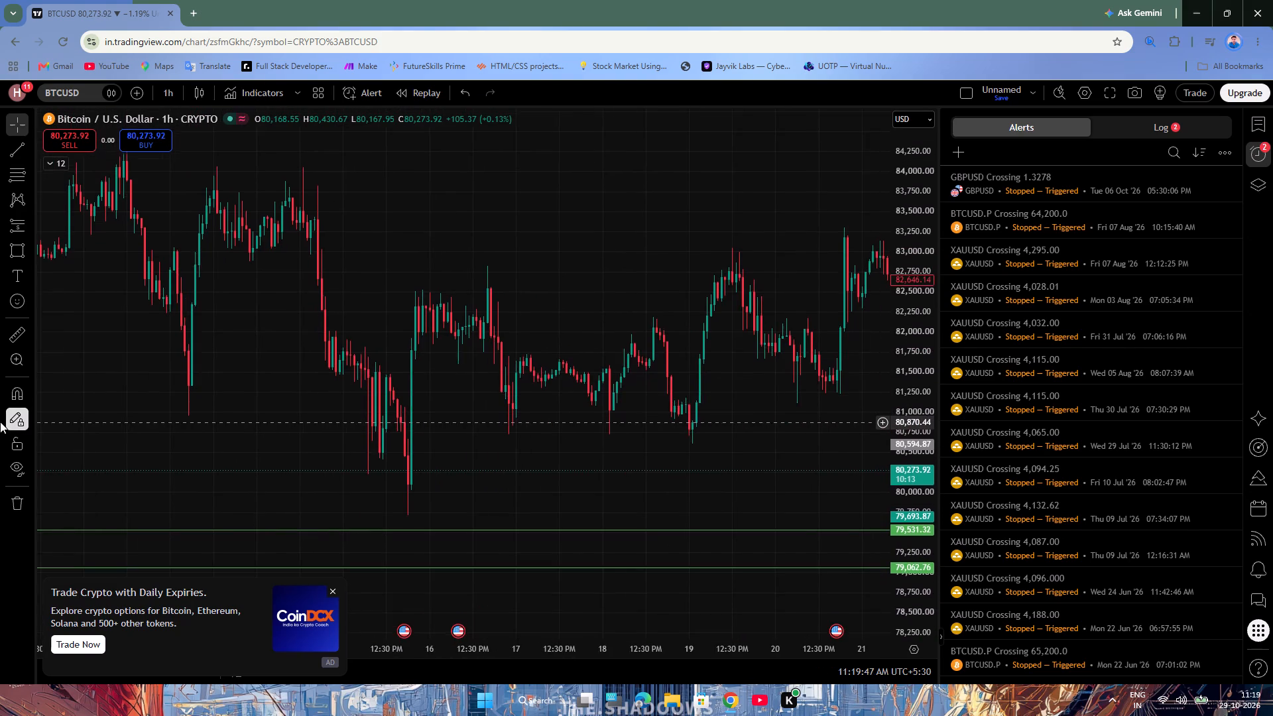
{"action": "left_click_drag", "start_coordinate": [0, 422], "coordinate": [442, 427]}
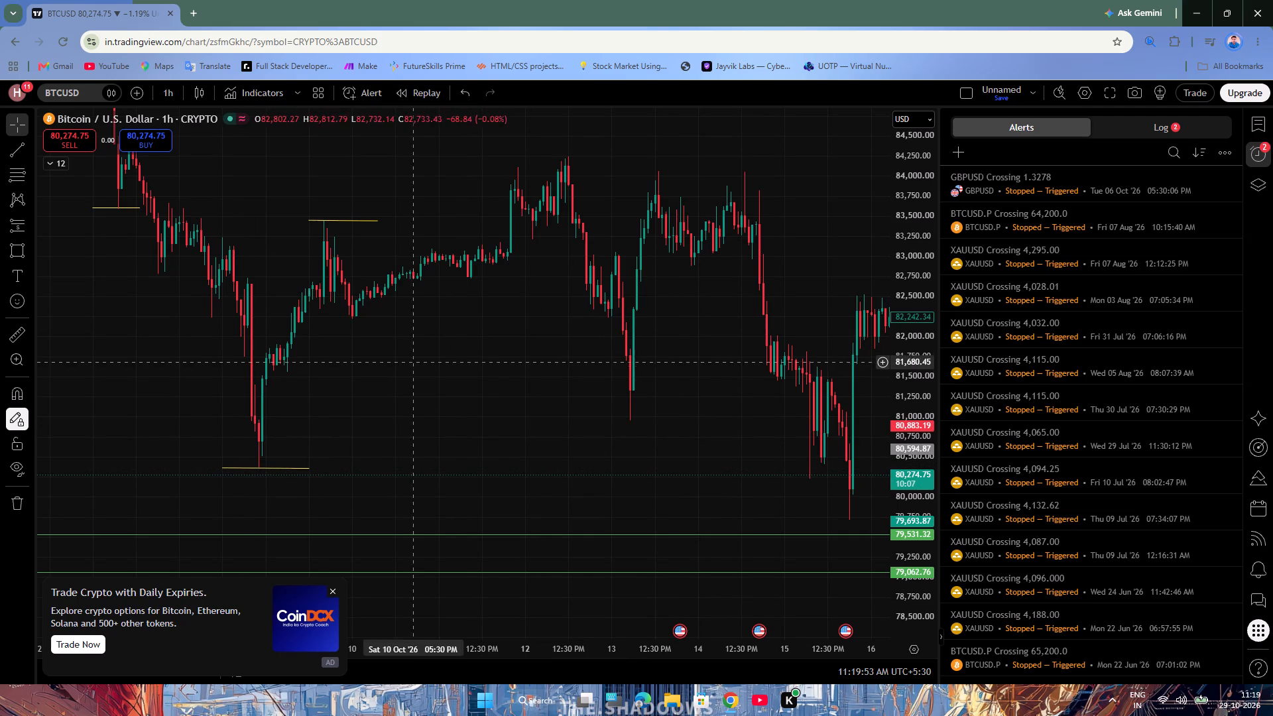
{"action": "left_click_drag", "start_coordinate": [489, 377], "coordinate": [501, 520]}
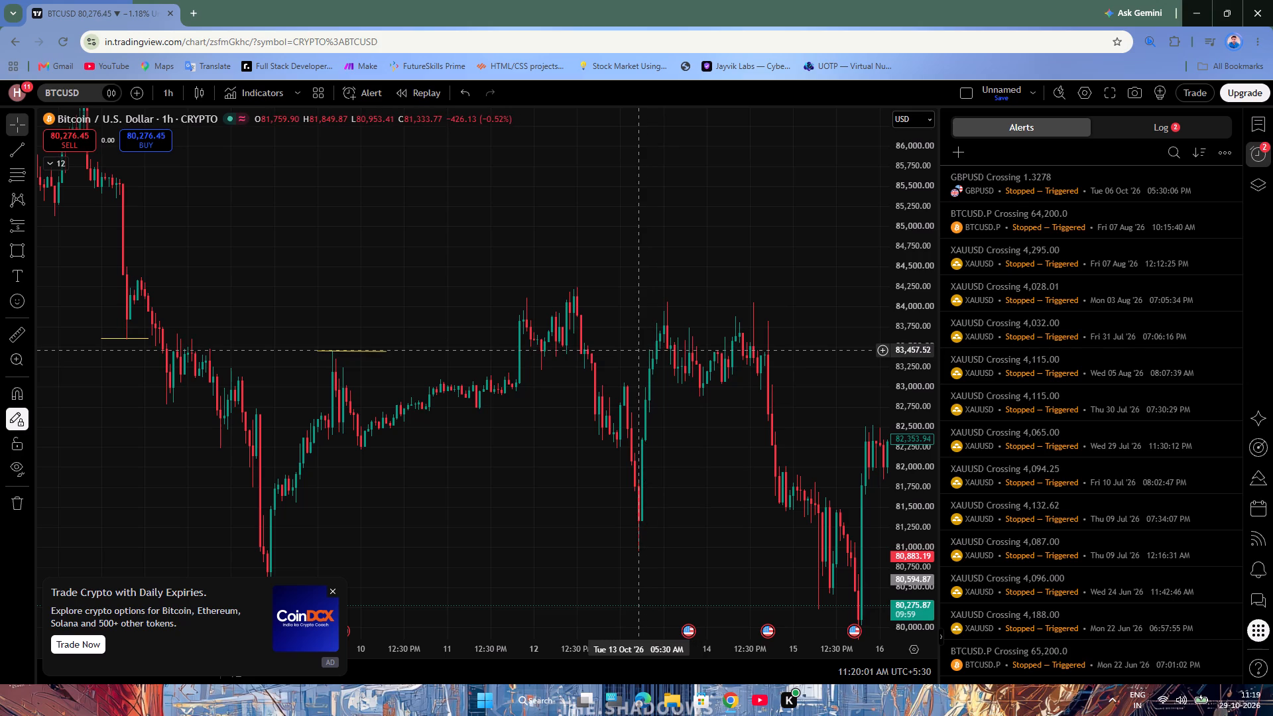
Show the RM'S JADU TONA indicator and examine its supply and demand zones from 7 to 26 October.
{"action": "left_click", "coordinate": [64, 165]}
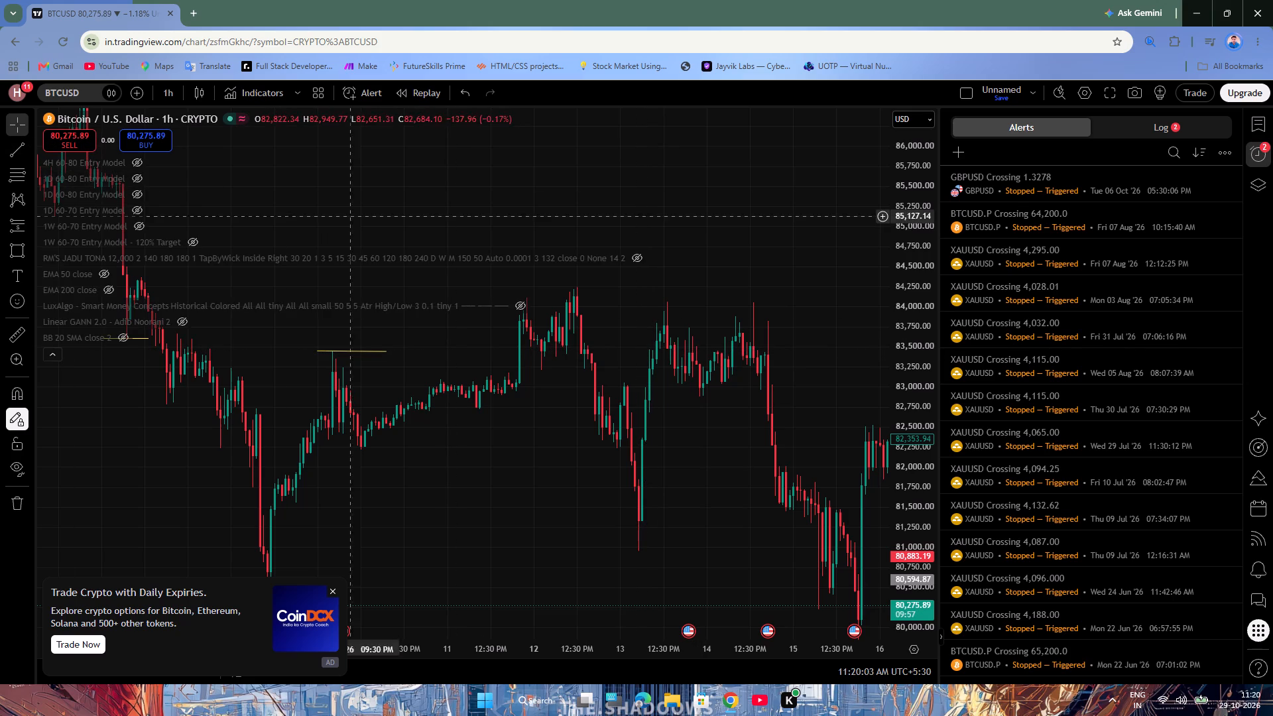
{"action": "left_click", "coordinate": [631, 254]}
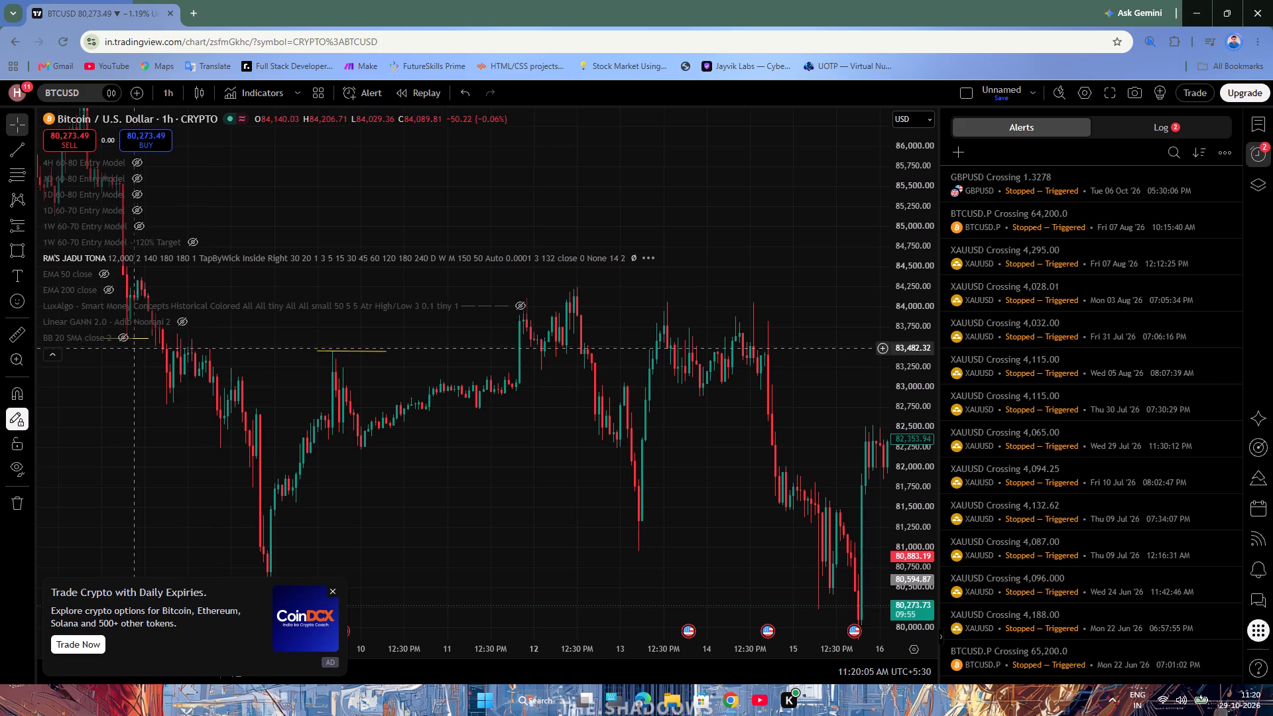
{"action": "left_click", "coordinate": [48, 354]}
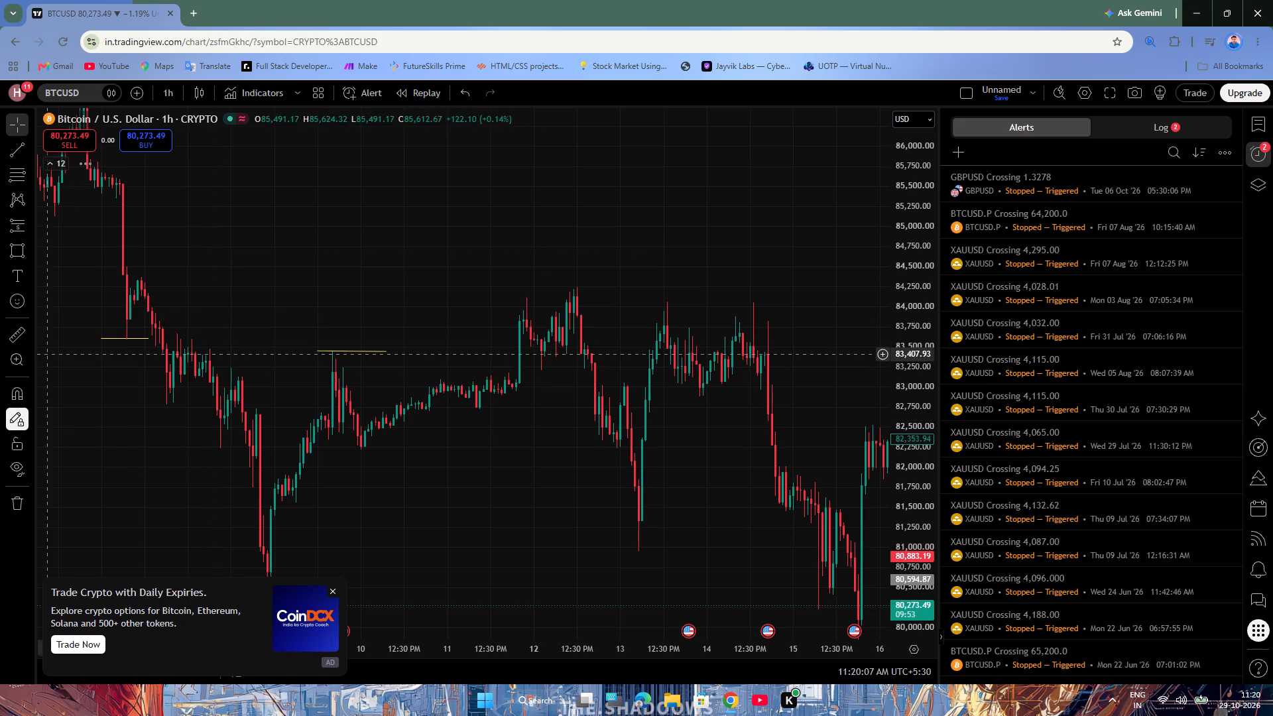
{"action": "left_click_drag", "start_coordinate": [511, 483], "coordinate": [515, 449]}
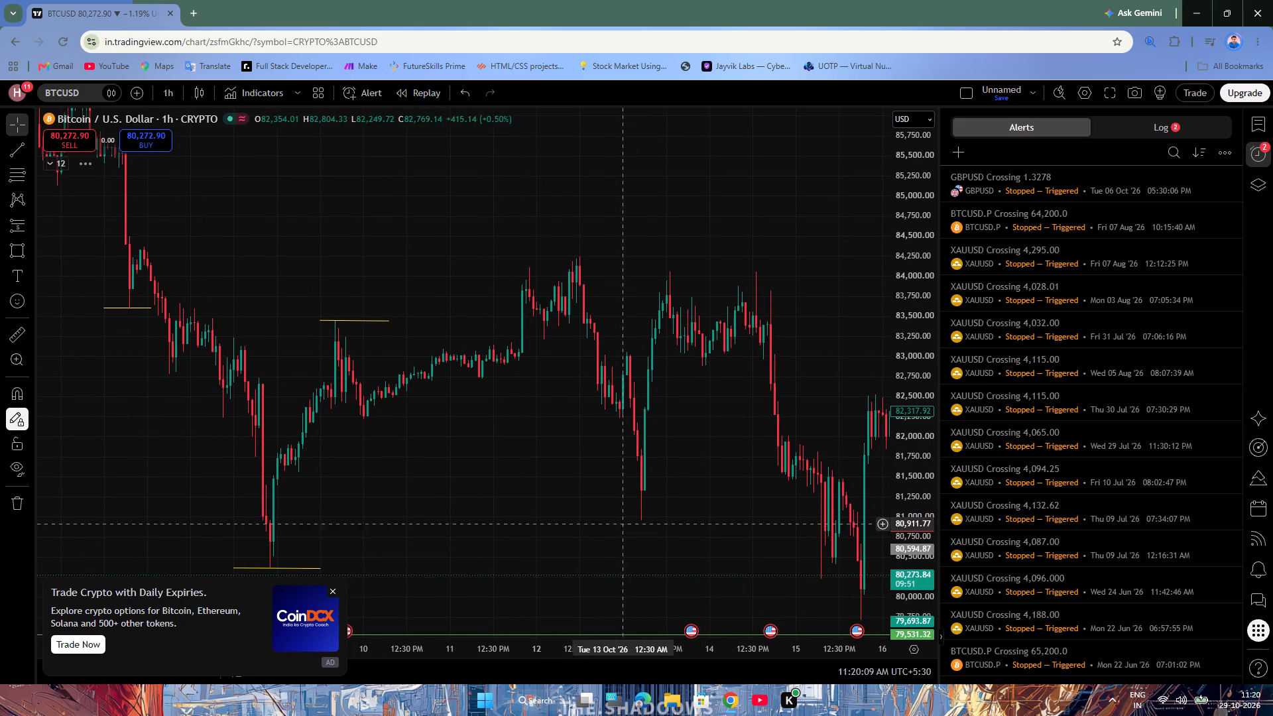
{"action": "left_click", "coordinate": [335, 589]}
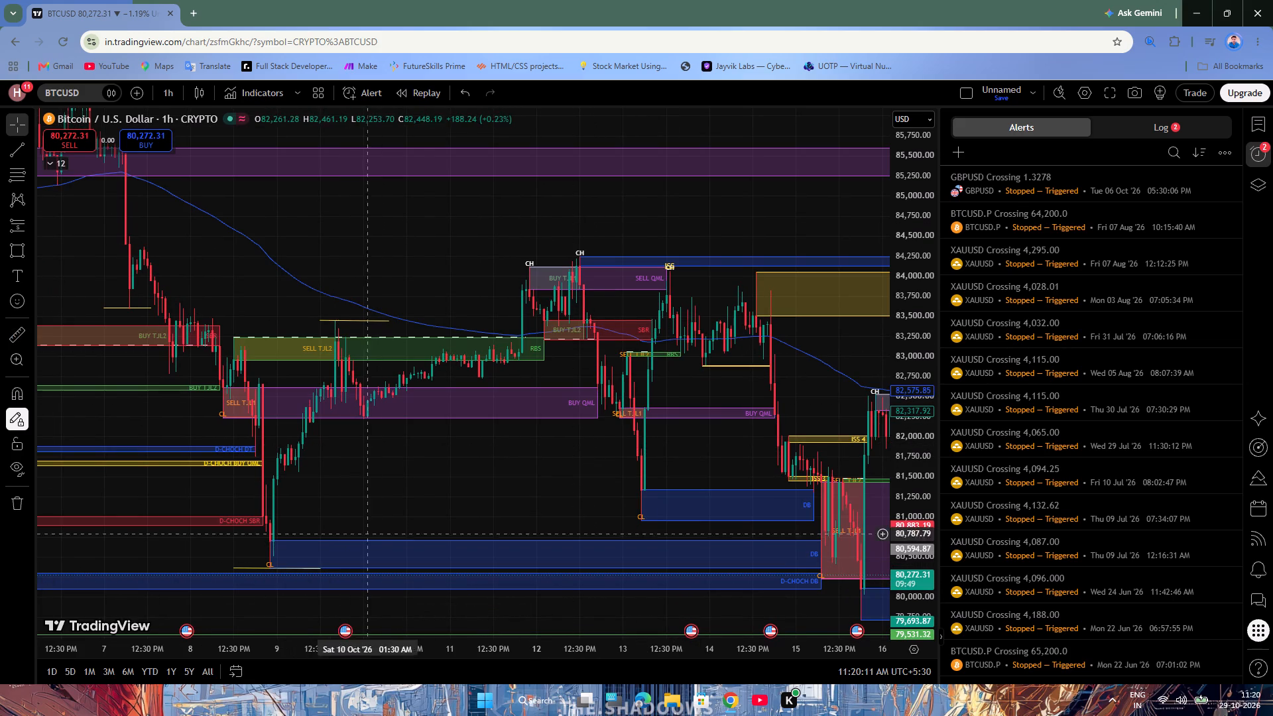
{"action": "left_click_drag", "start_coordinate": [440, 485], "coordinate": [383, 518]}
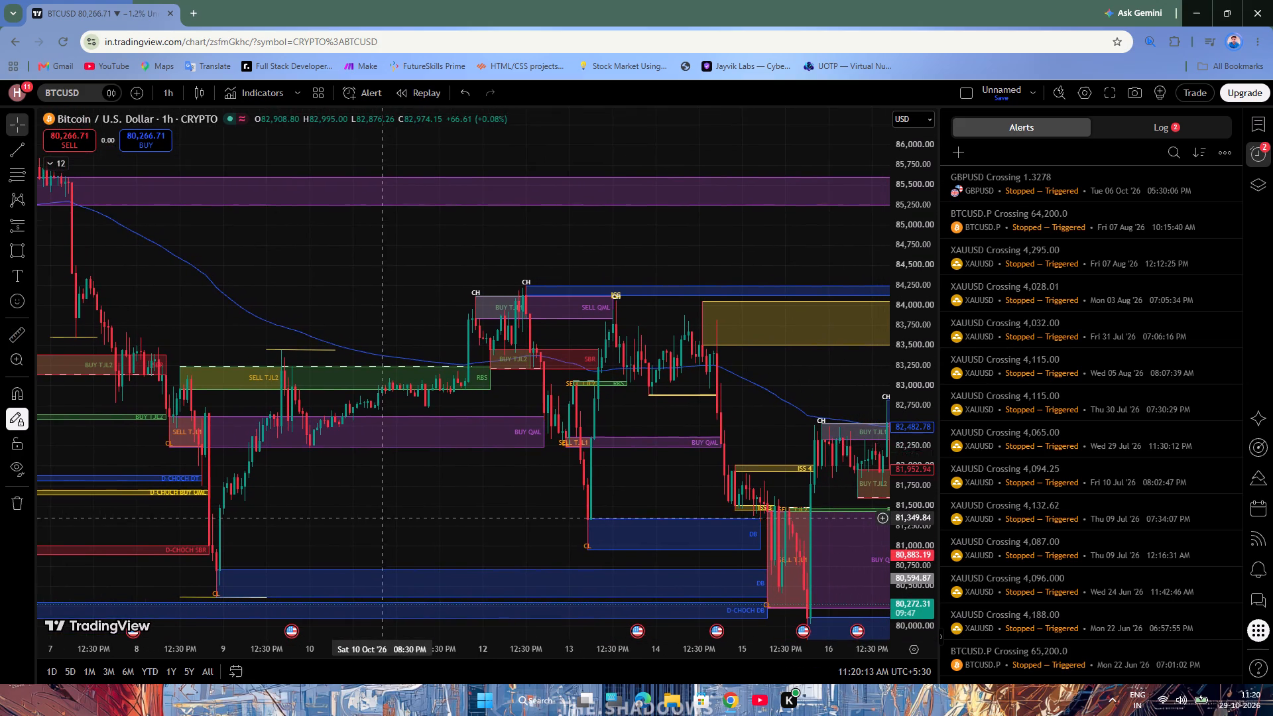
{"action": "left_click_drag", "start_coordinate": [540, 268], "coordinate": [0, 265]}
{"action": "scroll", "coordinate": [729, 217], "scroll_direction": "down", "scroll_amount": 3}
{"action": "left_click_drag", "start_coordinate": [766, 227], "coordinate": [447, 265]}
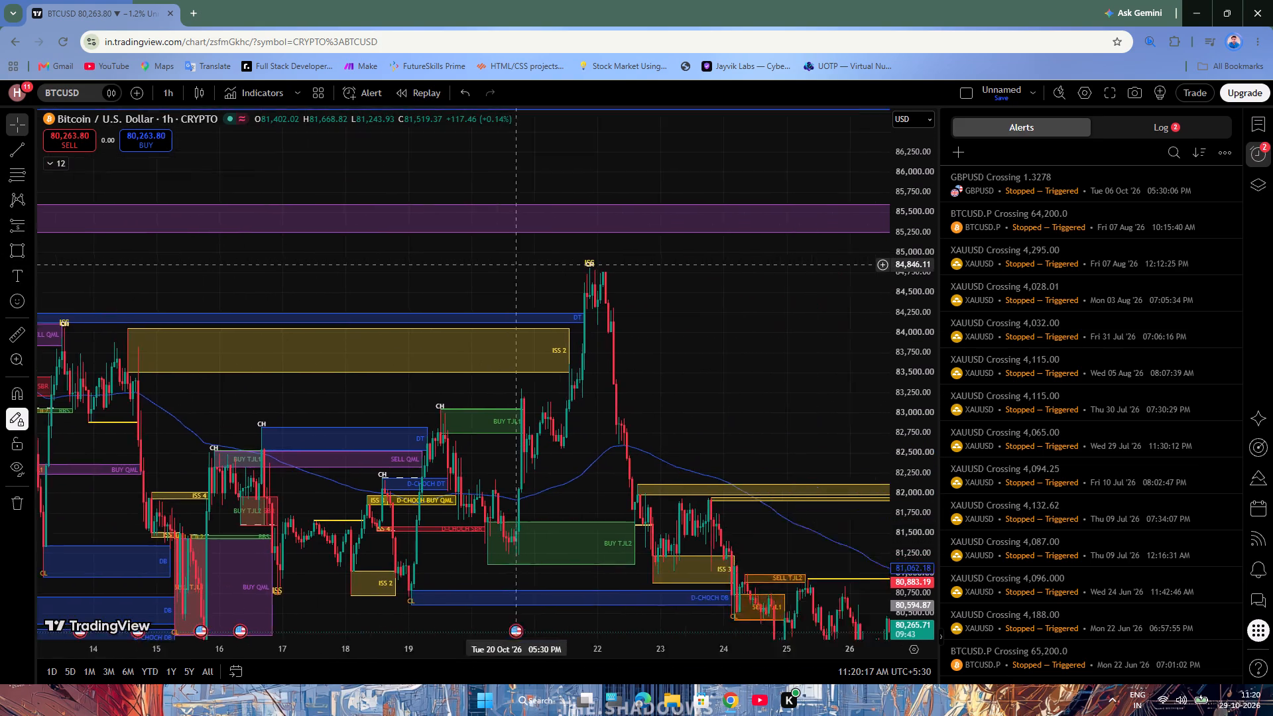
{"action": "left_click_drag", "start_coordinate": [447, 265], "coordinate": [680, 246]}
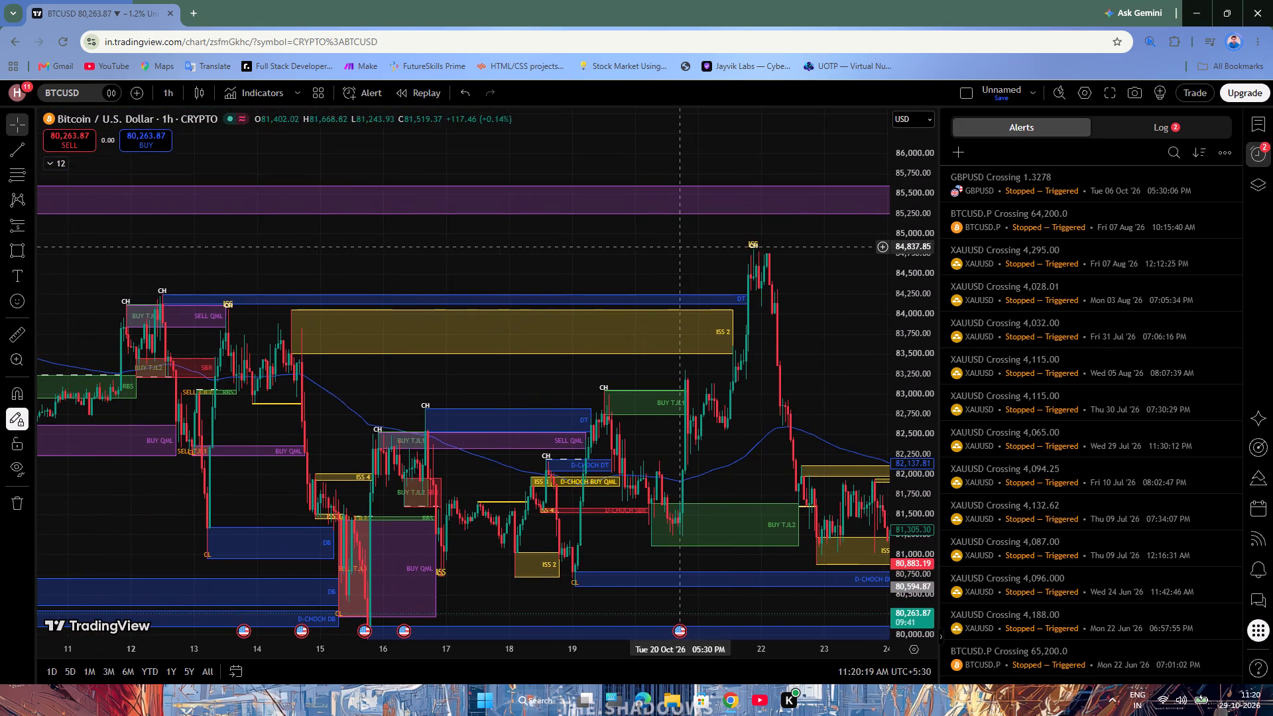
{"action": "left_click_drag", "start_coordinate": [360, 257], "coordinate": [538, 259]}
Hide the RM'S JADU TONA indicator and collapse the indicator list.
{"action": "left_click", "coordinate": [58, 168]}
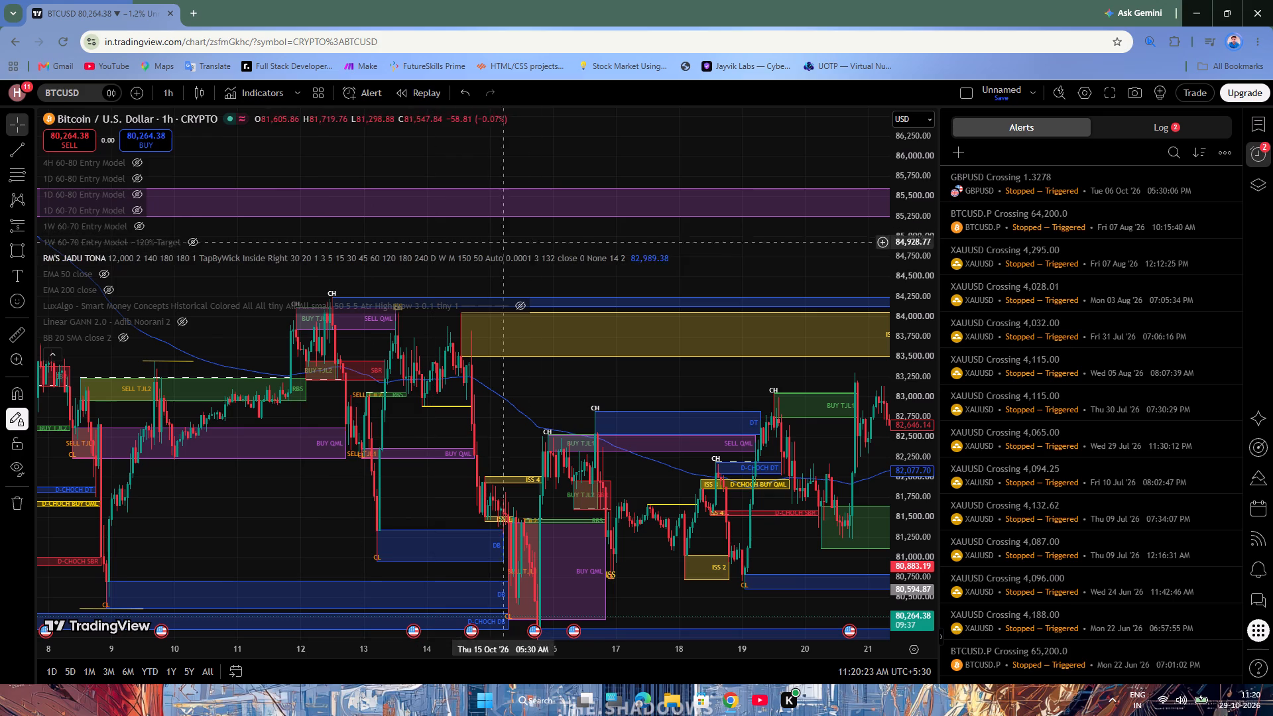
{"action": "left_click", "coordinate": [631, 263]}
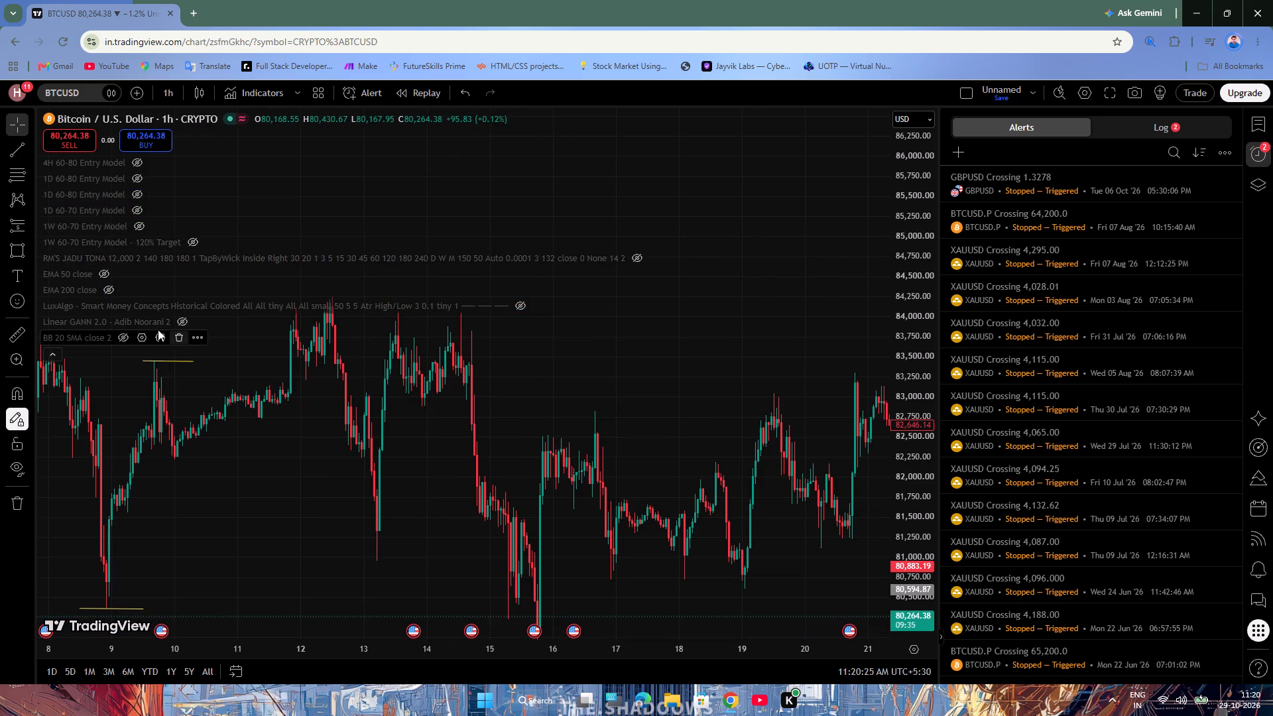
{"action": "left_click", "coordinate": [55, 353]}
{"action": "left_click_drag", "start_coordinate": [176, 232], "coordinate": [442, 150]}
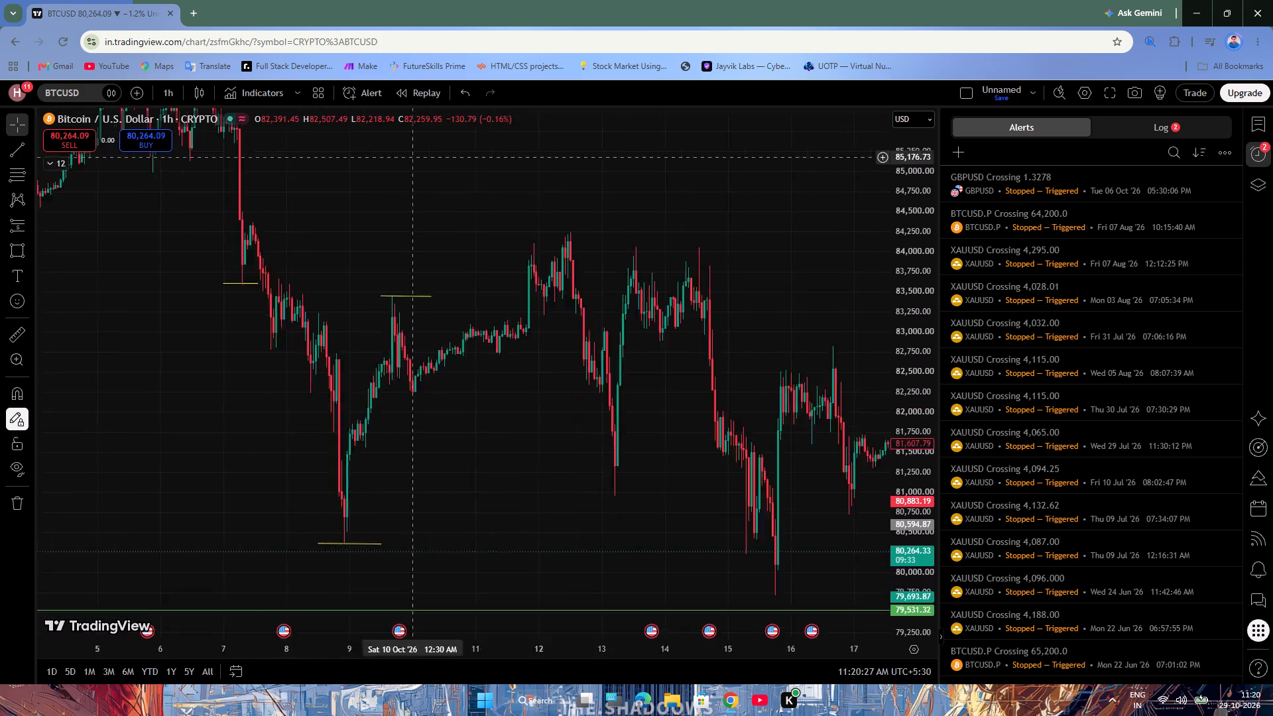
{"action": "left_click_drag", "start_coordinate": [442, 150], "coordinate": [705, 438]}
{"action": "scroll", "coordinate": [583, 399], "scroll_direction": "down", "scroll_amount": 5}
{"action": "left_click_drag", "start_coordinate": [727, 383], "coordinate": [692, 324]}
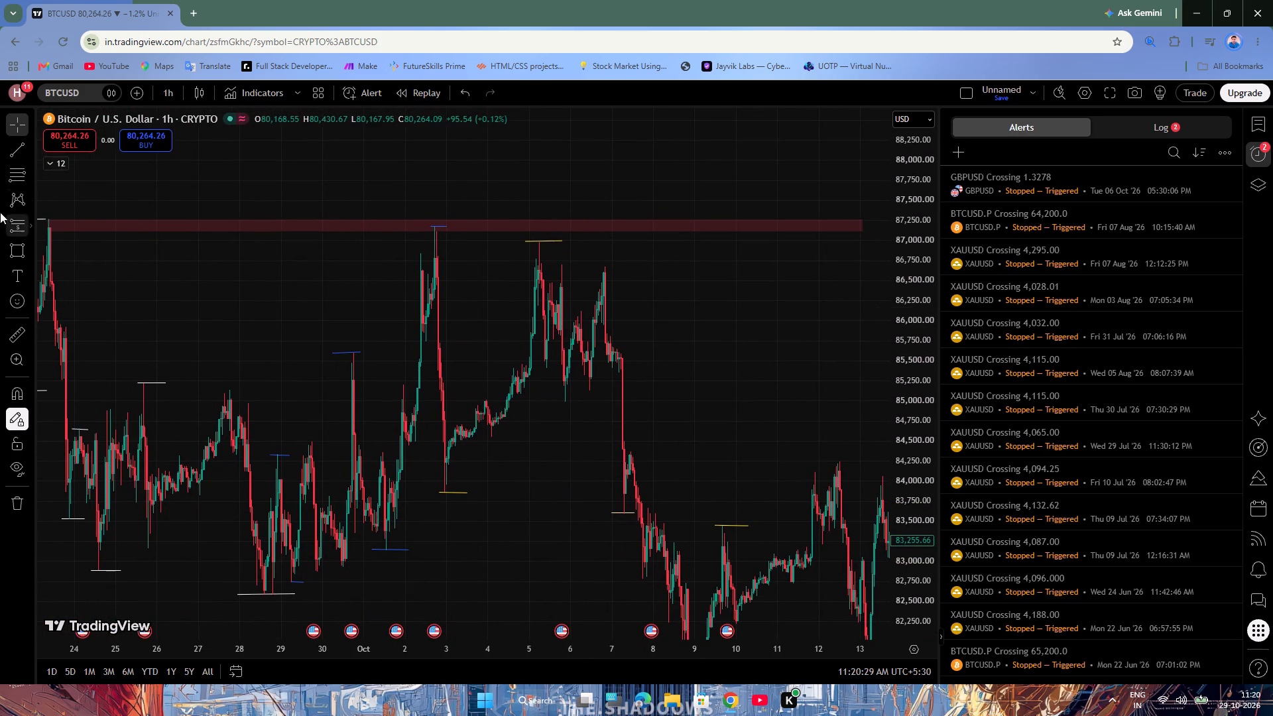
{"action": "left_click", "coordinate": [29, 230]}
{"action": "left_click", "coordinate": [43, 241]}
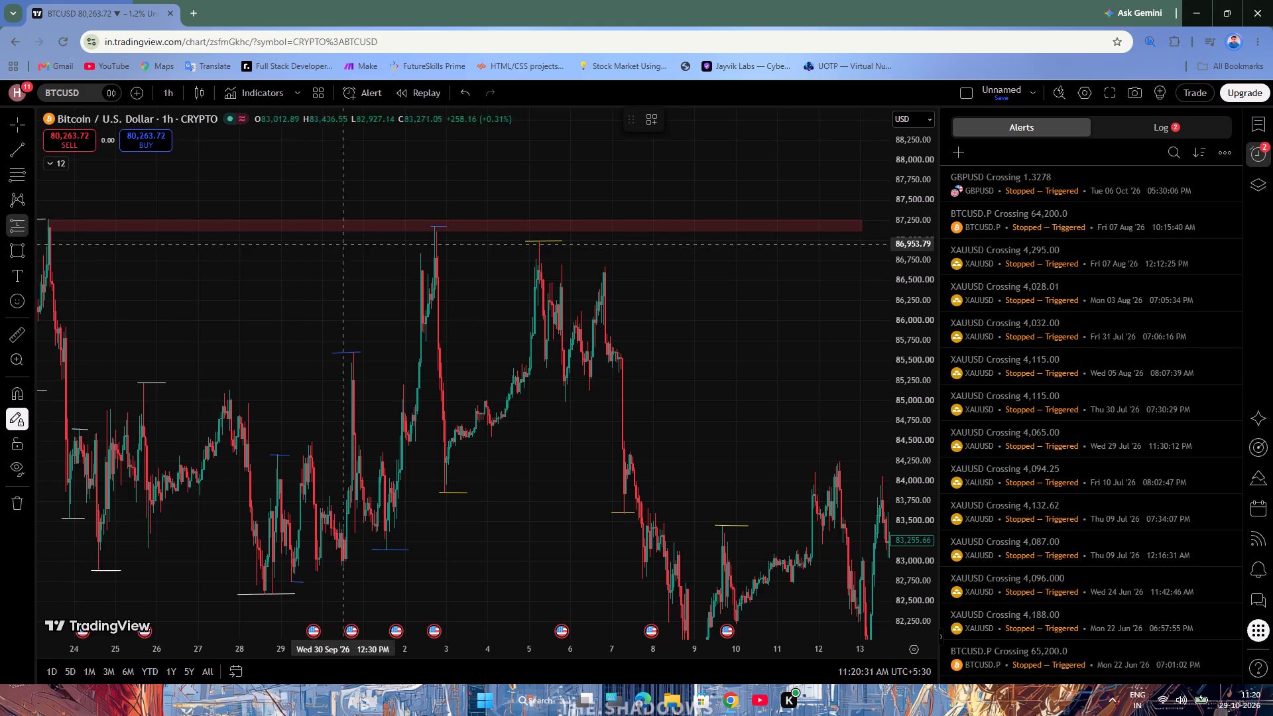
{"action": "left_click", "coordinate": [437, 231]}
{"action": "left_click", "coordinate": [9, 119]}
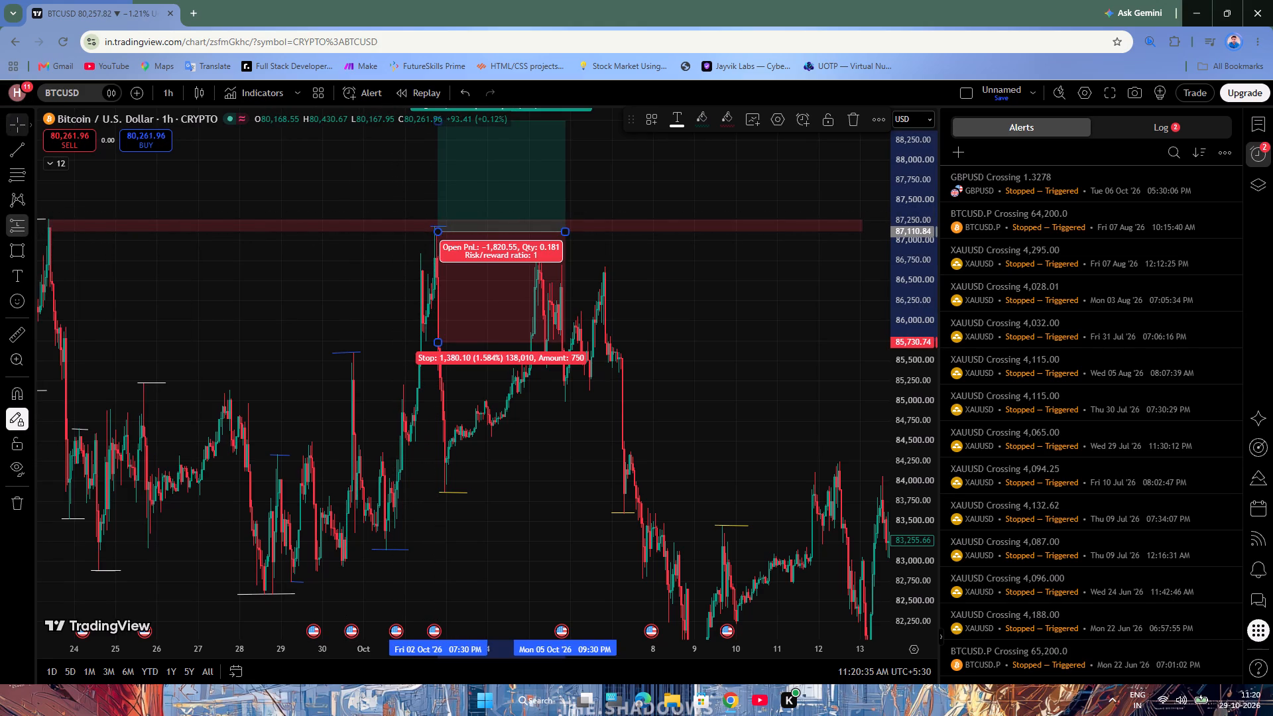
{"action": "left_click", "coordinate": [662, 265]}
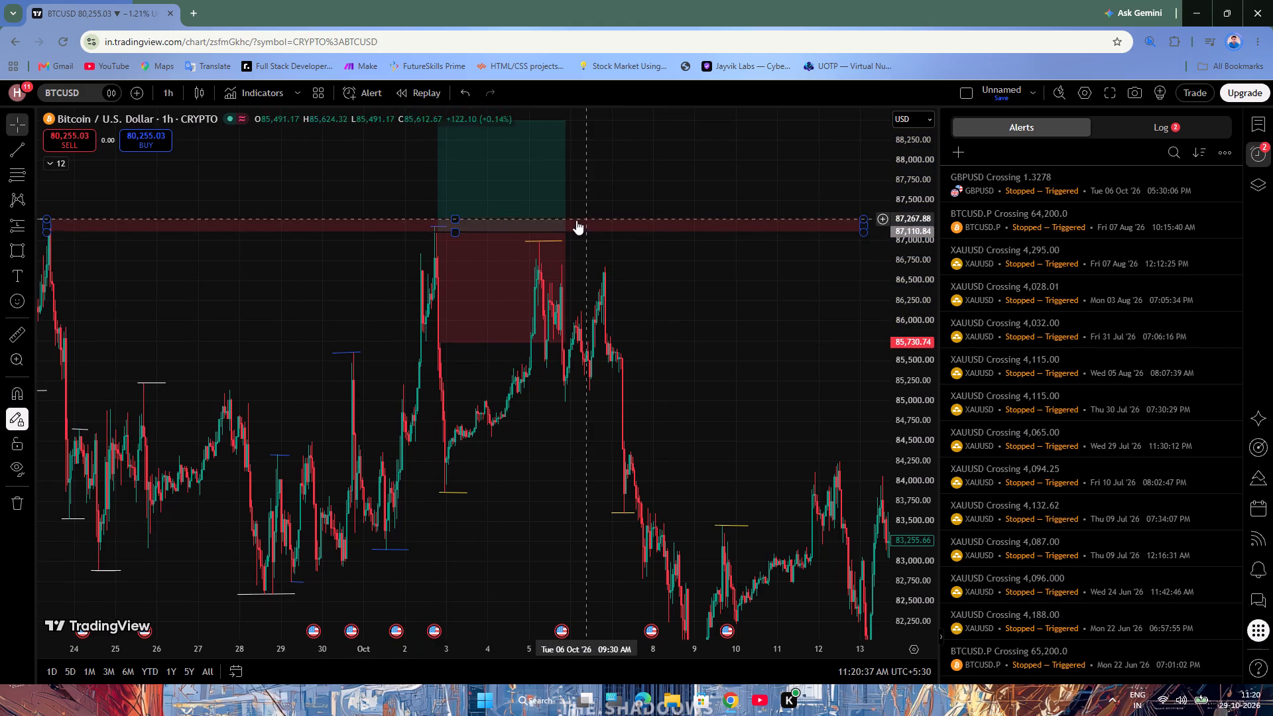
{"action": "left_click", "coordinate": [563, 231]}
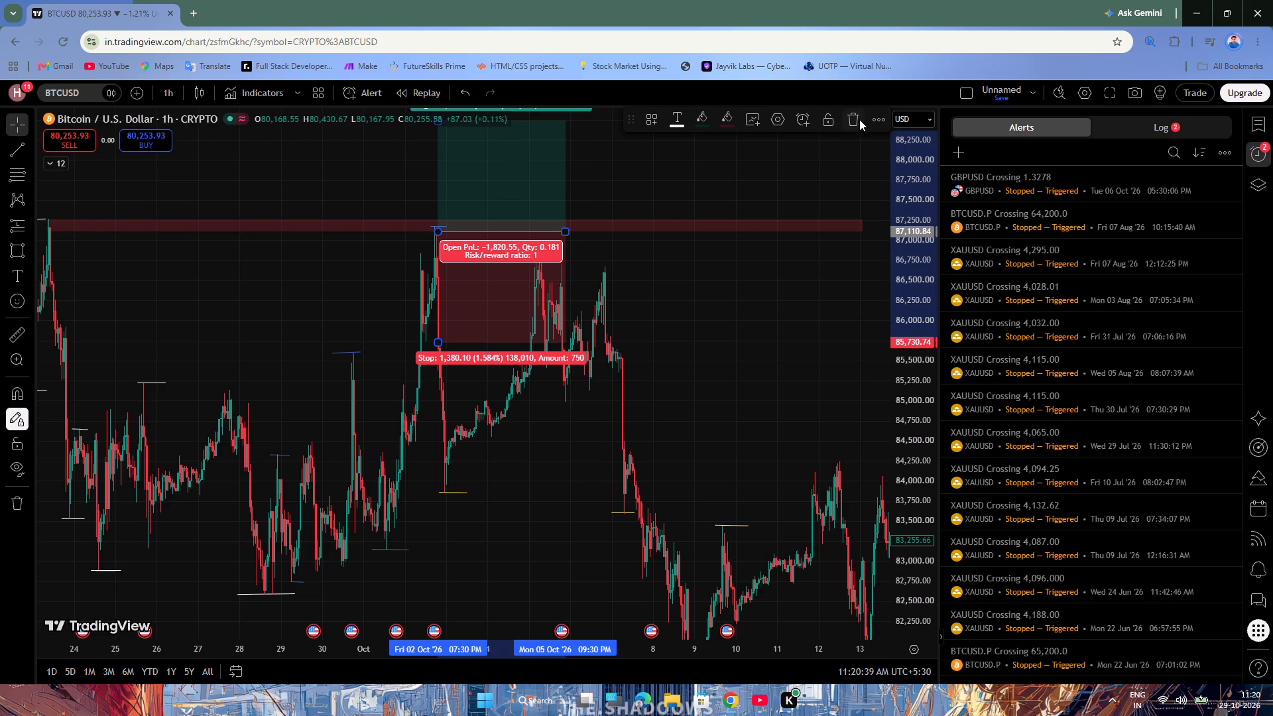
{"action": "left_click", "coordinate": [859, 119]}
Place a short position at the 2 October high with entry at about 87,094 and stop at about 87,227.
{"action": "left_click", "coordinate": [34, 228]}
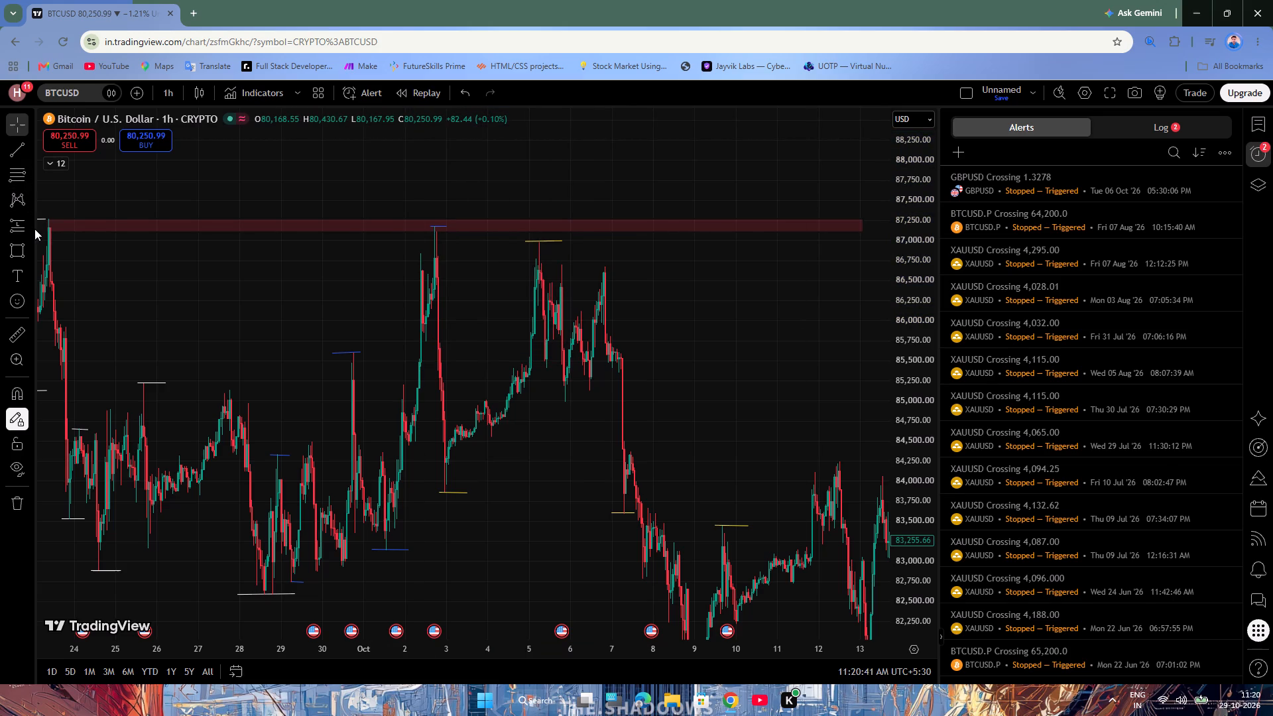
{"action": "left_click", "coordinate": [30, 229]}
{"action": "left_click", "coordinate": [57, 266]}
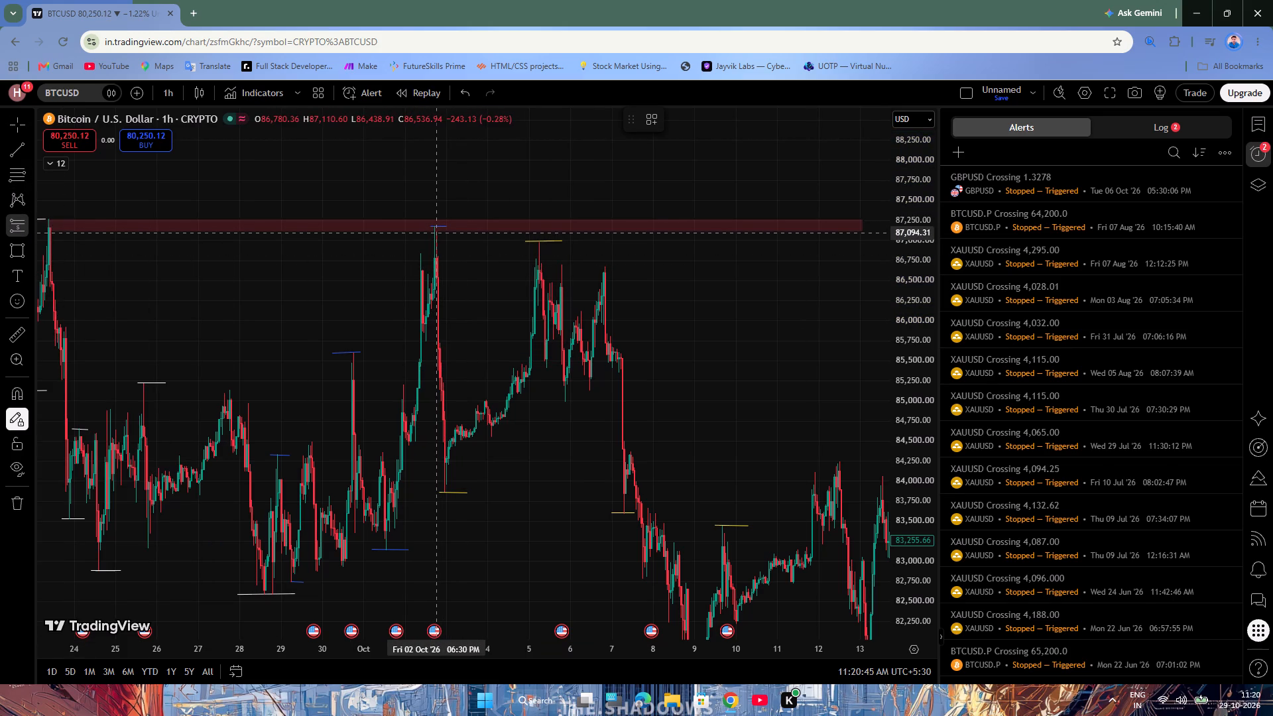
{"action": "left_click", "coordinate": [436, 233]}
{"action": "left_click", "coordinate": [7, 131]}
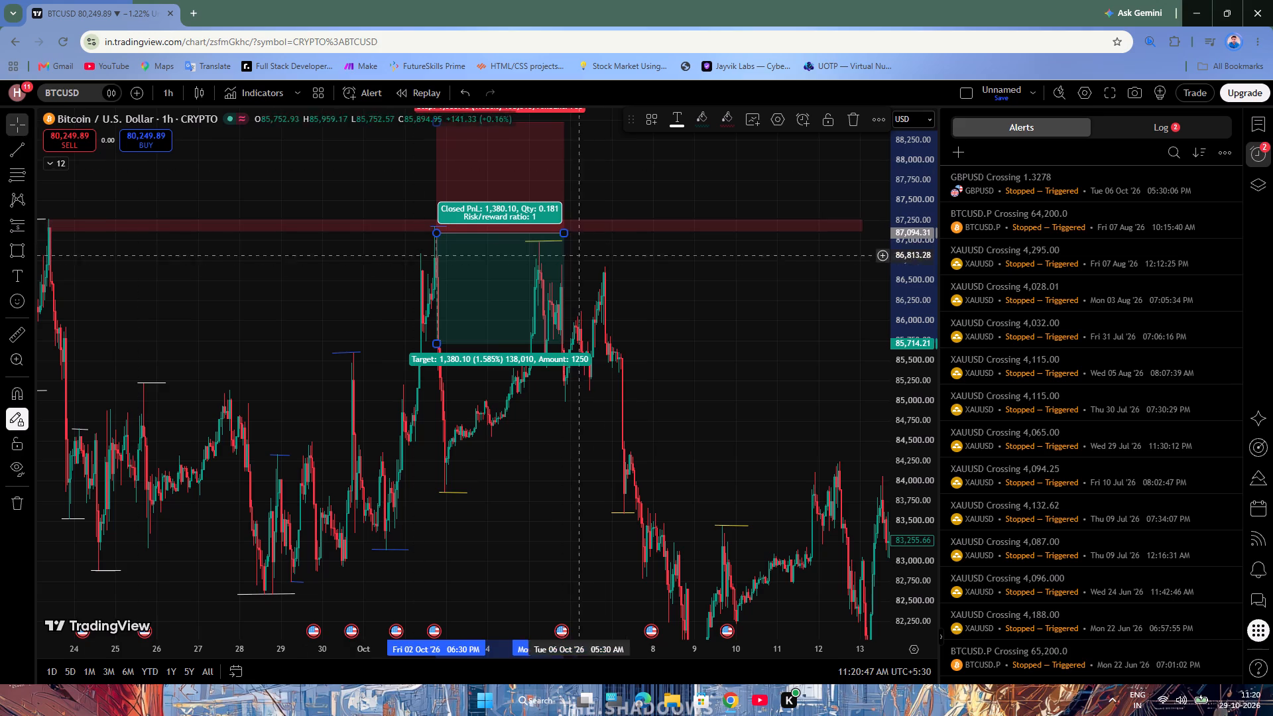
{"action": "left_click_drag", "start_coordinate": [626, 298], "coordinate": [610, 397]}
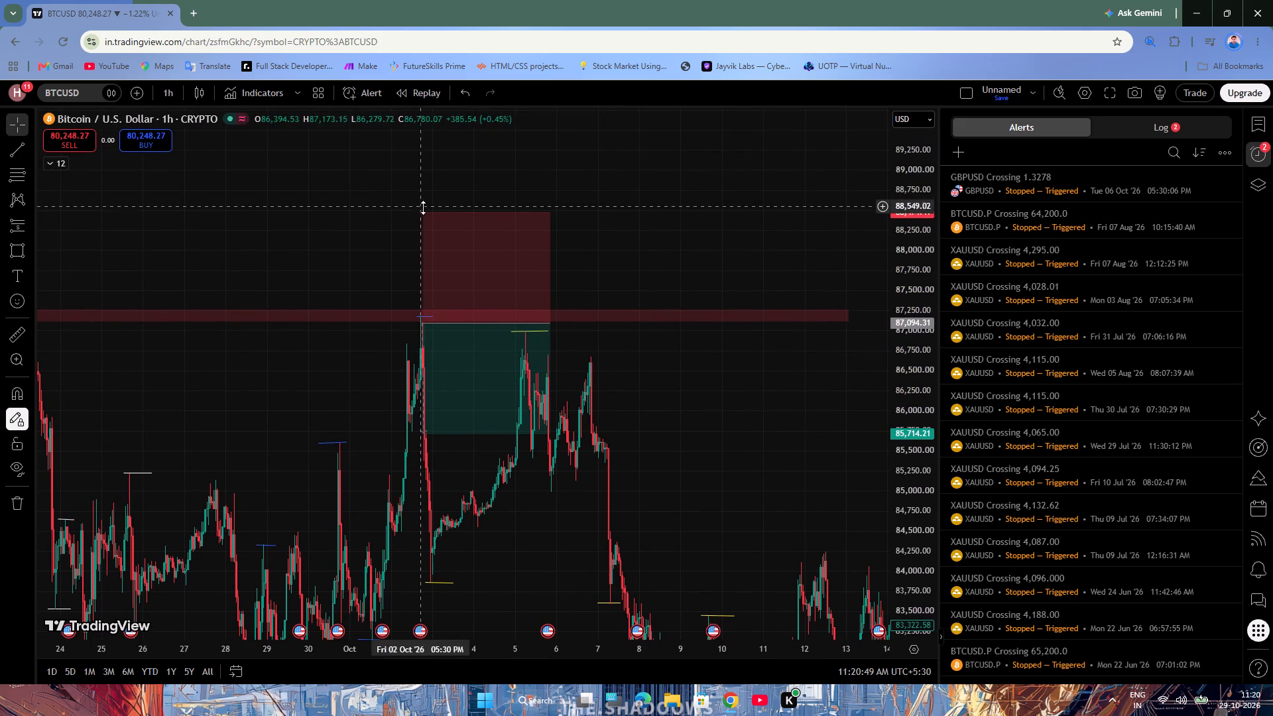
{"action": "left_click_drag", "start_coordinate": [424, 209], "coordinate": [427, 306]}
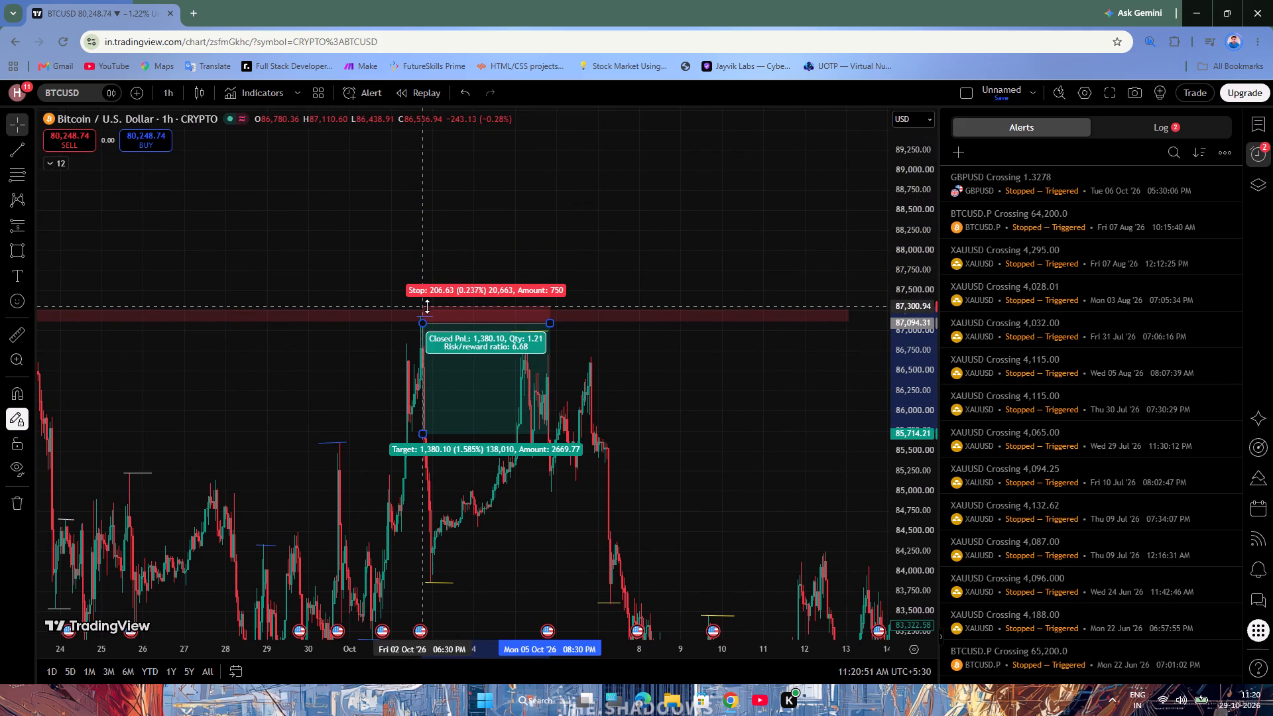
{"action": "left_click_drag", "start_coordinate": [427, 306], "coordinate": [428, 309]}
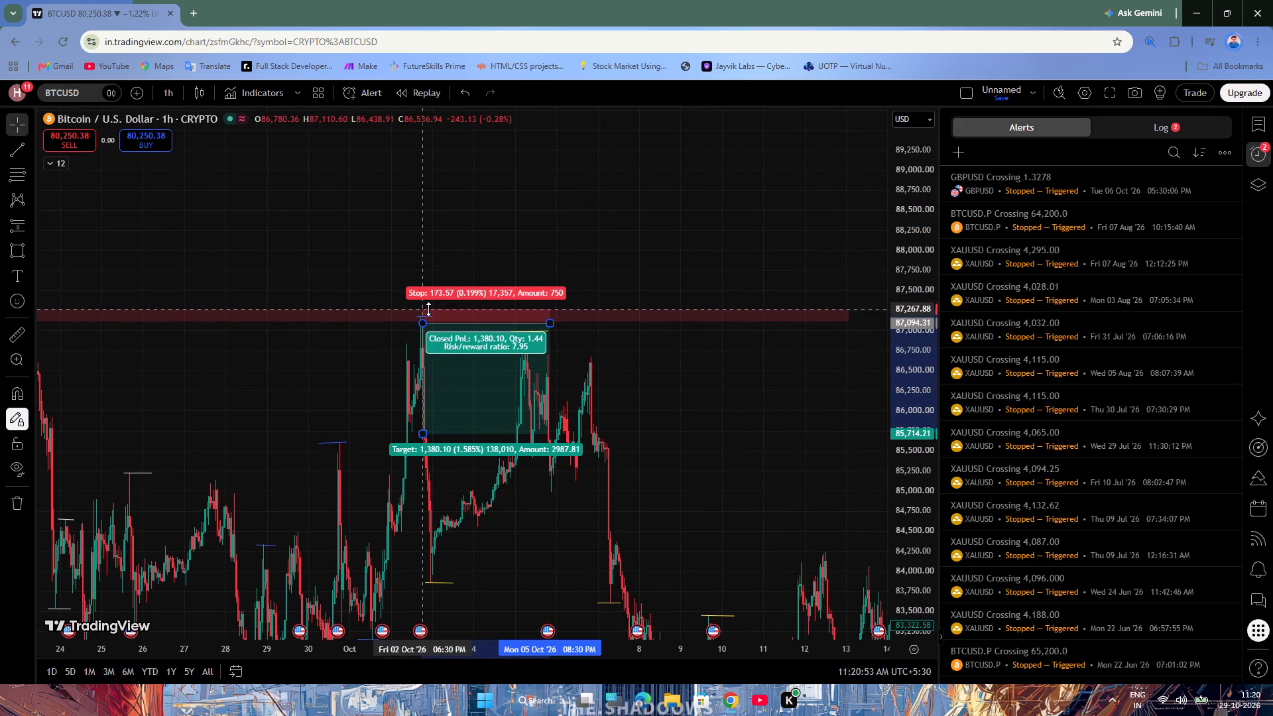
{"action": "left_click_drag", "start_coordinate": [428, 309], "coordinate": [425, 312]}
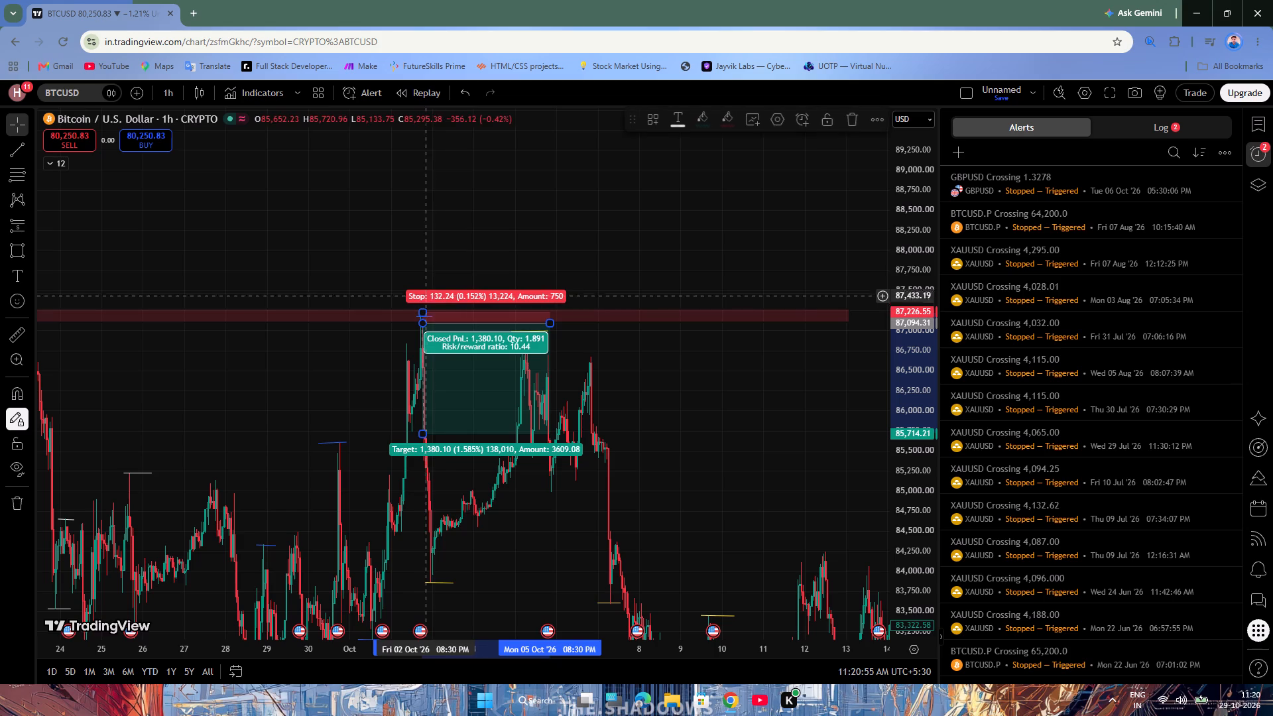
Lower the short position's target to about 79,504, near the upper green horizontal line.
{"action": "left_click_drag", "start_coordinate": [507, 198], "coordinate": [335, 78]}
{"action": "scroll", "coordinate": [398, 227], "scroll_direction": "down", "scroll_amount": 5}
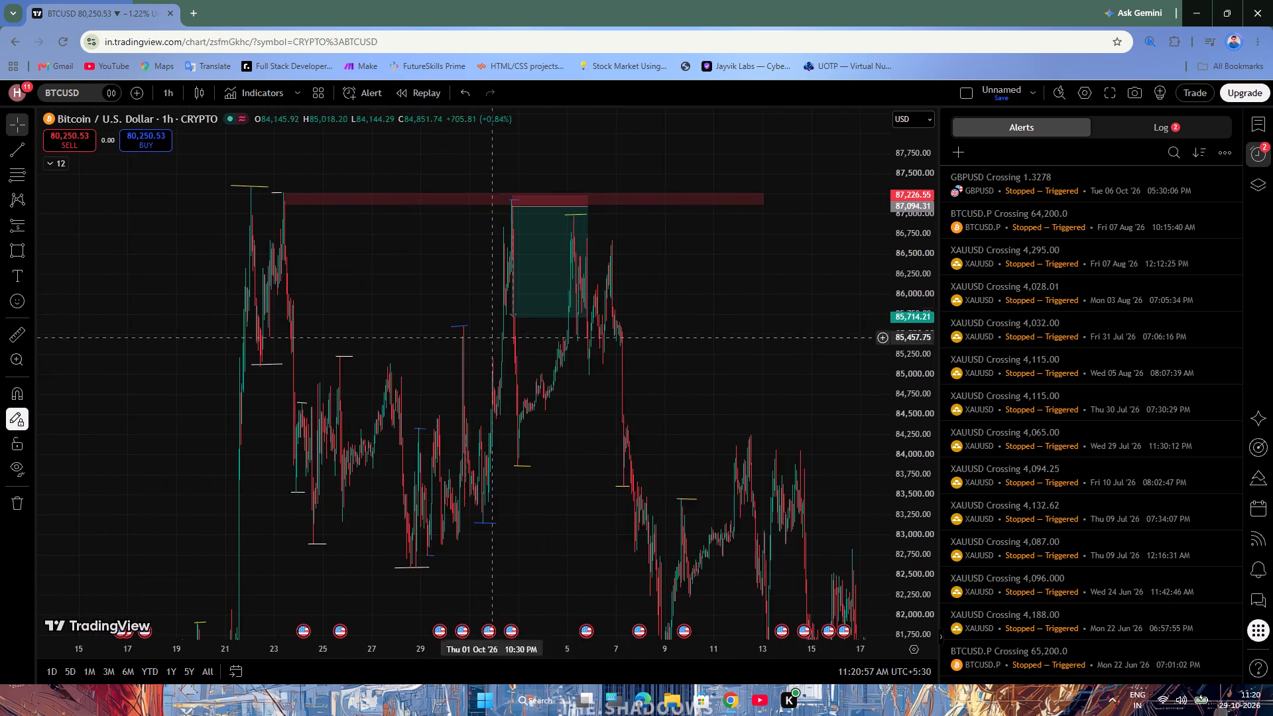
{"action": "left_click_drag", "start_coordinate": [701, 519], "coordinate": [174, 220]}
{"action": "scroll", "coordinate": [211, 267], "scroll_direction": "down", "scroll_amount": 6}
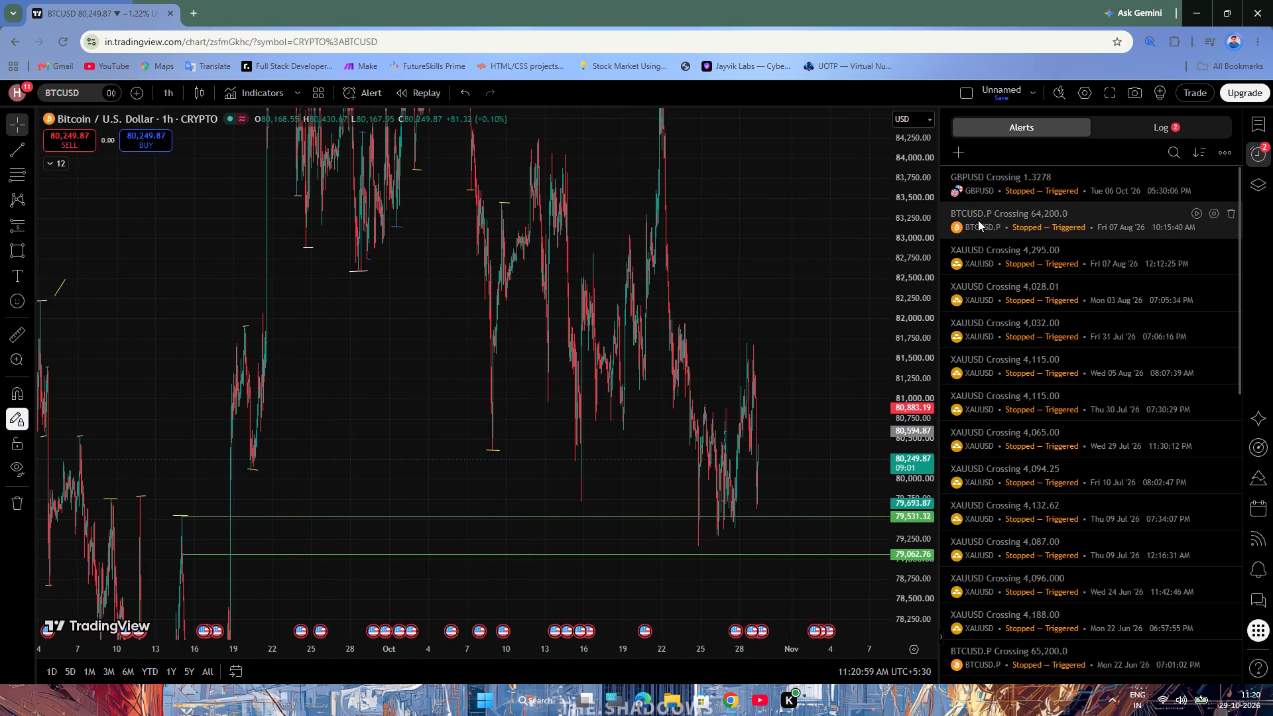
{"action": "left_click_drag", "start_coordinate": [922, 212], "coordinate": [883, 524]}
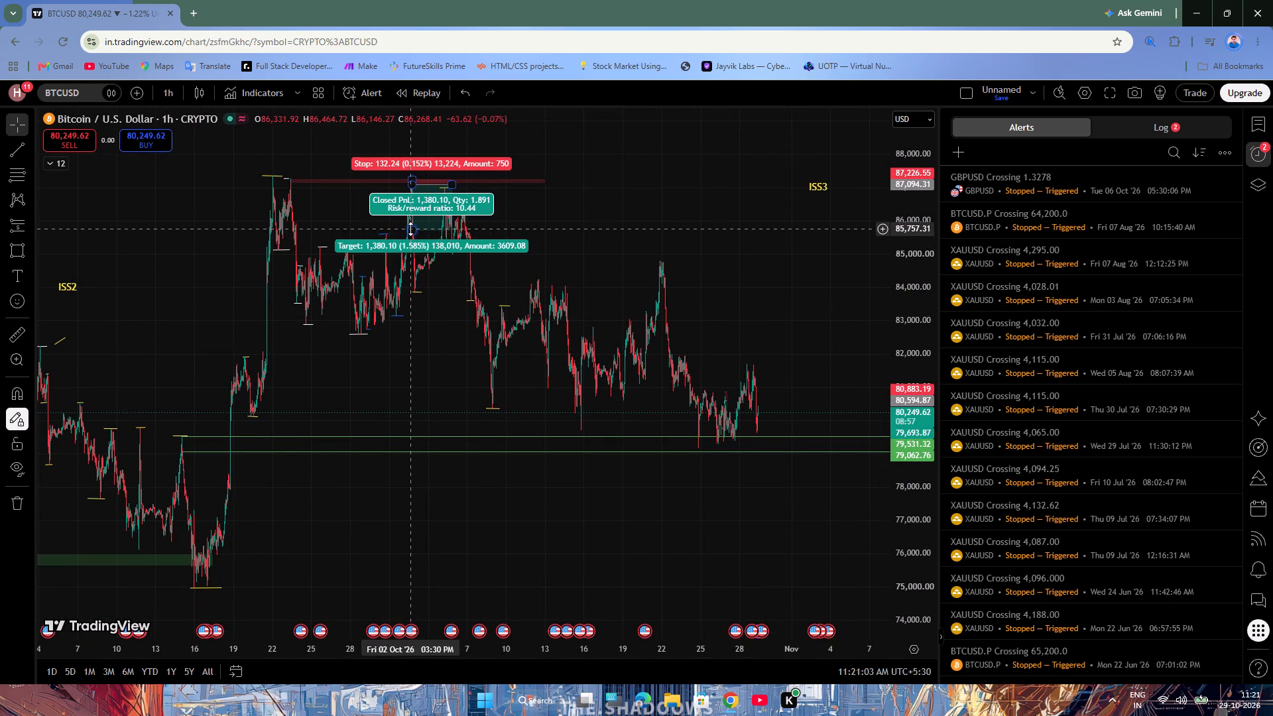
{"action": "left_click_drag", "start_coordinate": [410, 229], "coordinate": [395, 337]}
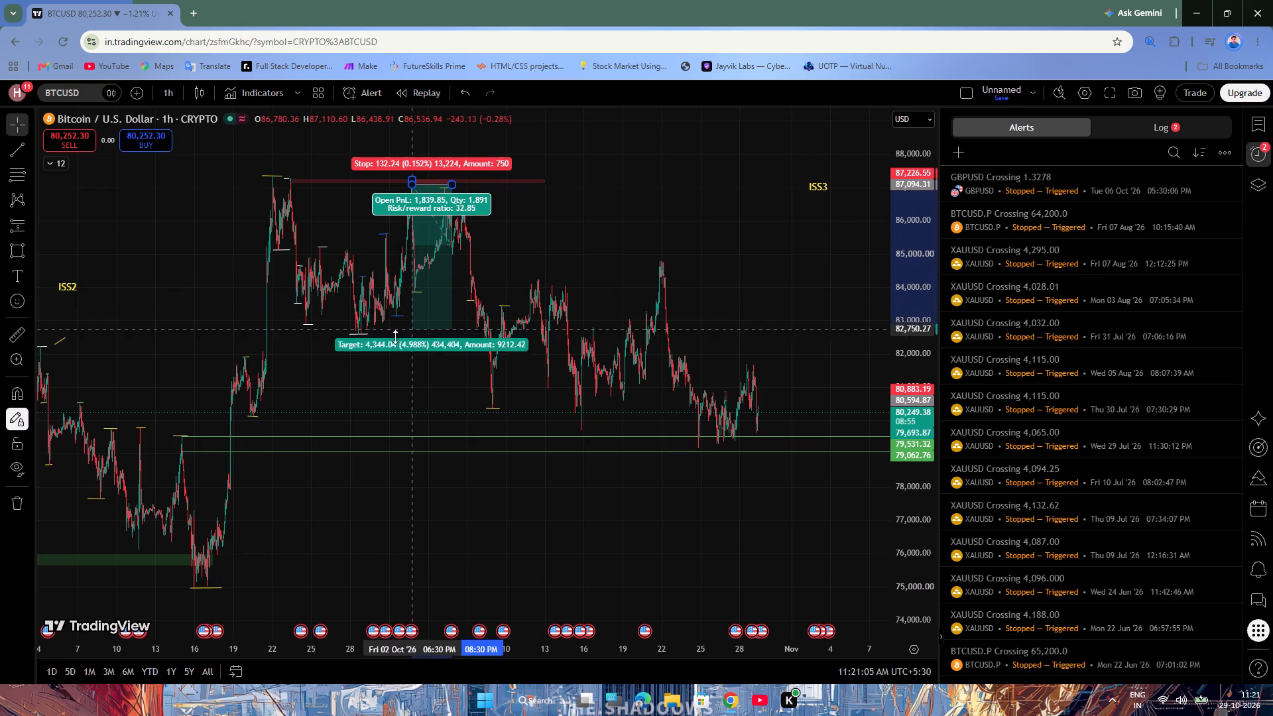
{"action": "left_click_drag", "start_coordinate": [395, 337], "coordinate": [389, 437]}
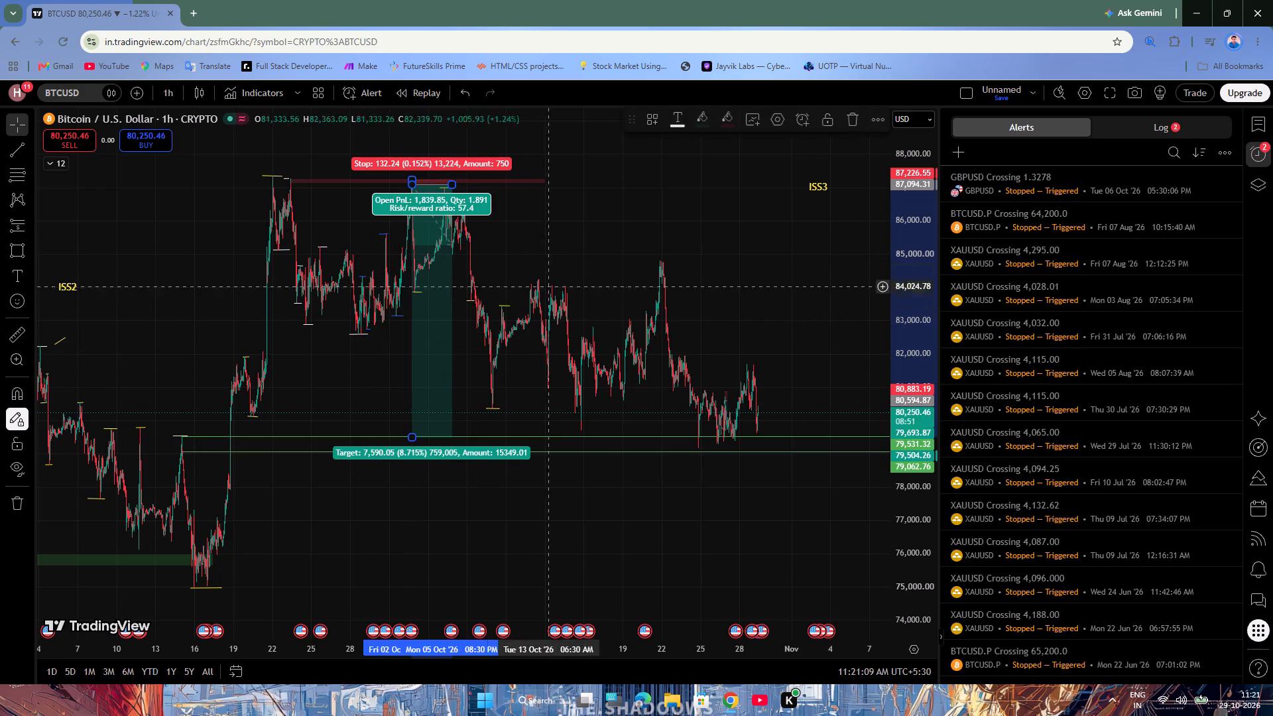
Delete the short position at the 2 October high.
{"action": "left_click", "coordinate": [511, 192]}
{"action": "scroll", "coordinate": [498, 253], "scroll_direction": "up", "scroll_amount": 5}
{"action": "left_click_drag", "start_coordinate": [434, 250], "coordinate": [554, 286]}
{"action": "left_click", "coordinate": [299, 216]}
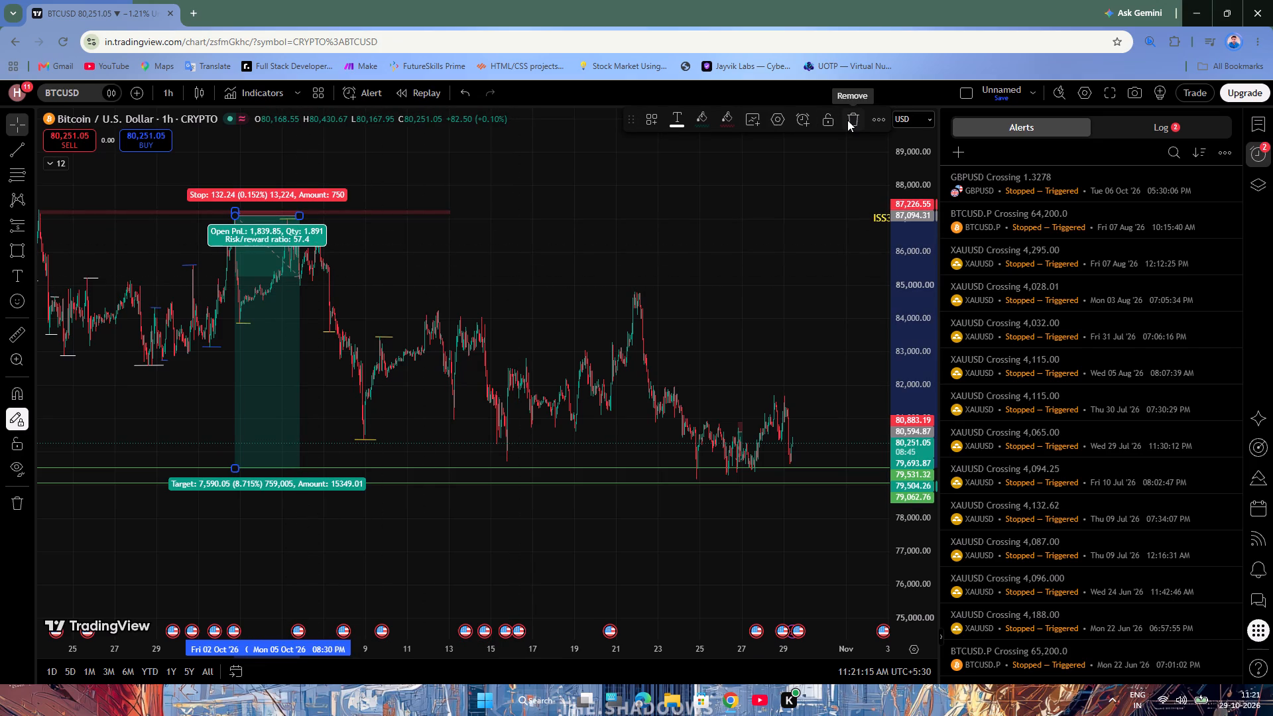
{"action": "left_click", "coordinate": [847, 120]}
Examine the price action from mid-October through the latest candles on 29 October, down to the green horizontal lines.
{"action": "left_click_drag", "start_coordinate": [524, 270], "coordinate": [606, 299]}
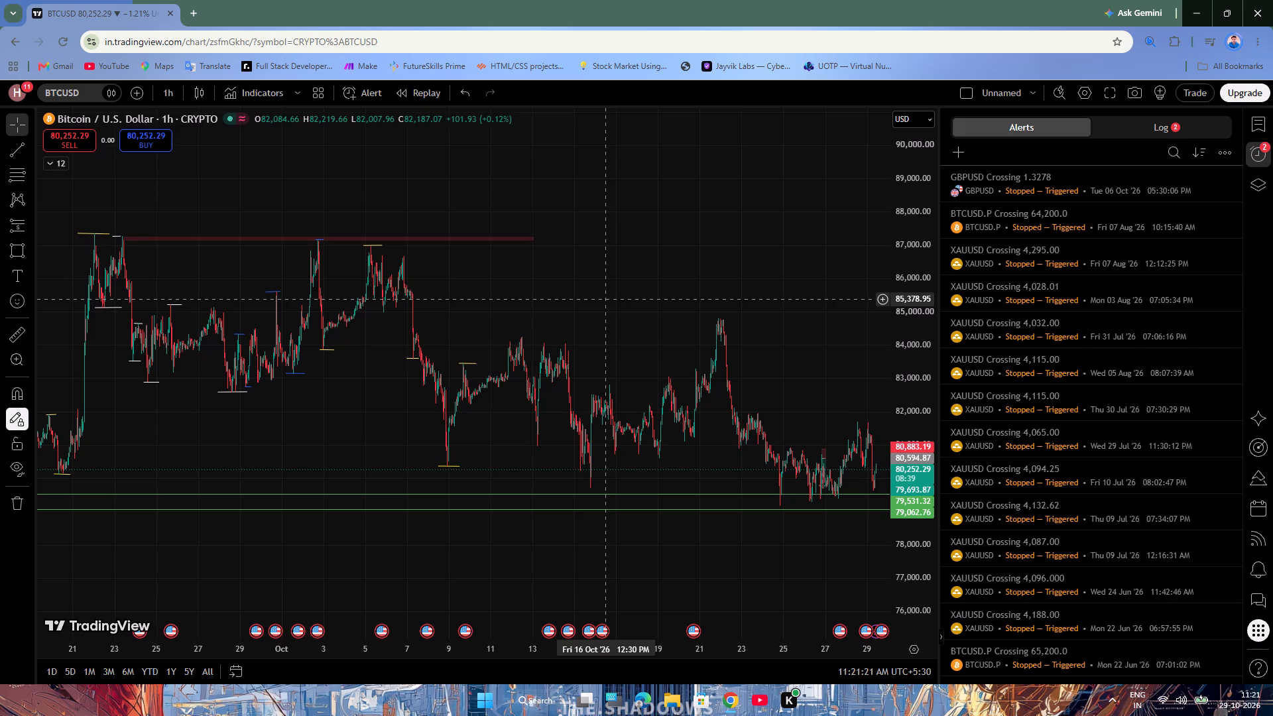
{"action": "scroll", "coordinate": [957, 715], "scroll_direction": "up", "scroll_amount": 1}
{"action": "scroll", "coordinate": [524, 540], "scroll_direction": "up", "scroll_amount": 14}
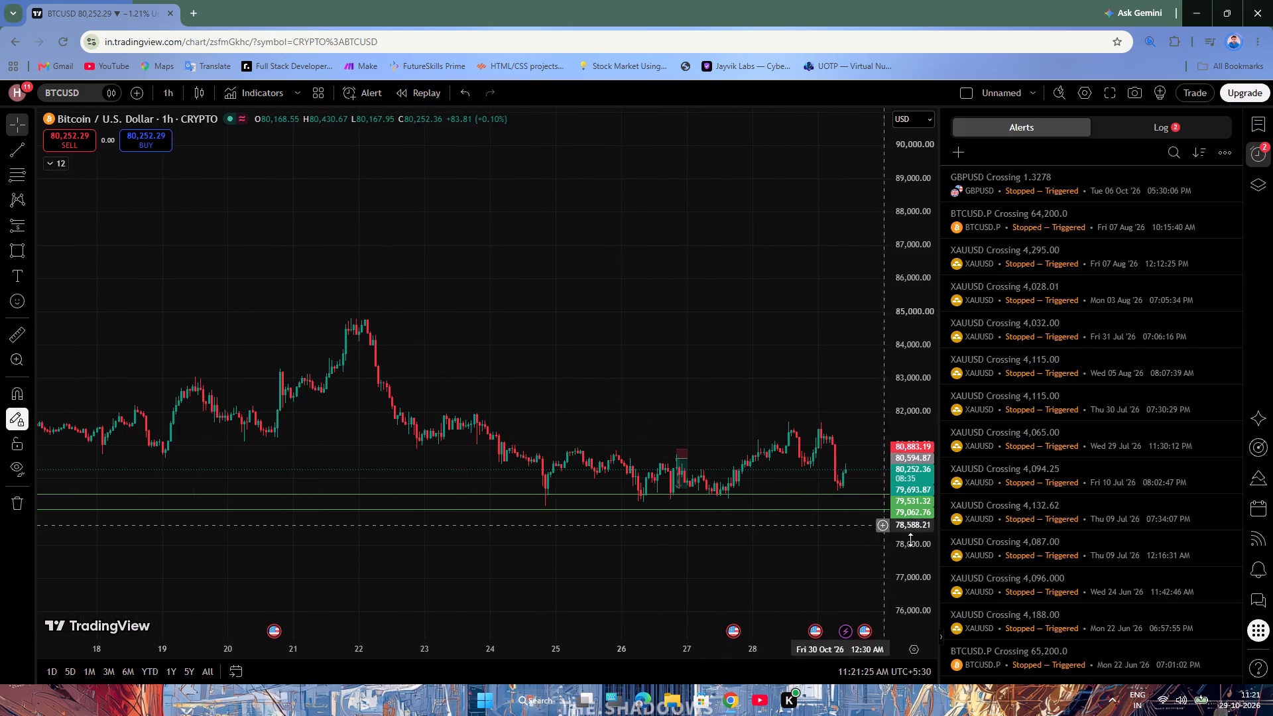
{"action": "left_click_drag", "start_coordinate": [918, 543], "coordinate": [892, 3]}
{"action": "left_click_drag", "start_coordinate": [472, 437], "coordinate": [740, 405]}
{"action": "scroll", "coordinate": [662, 433], "scroll_direction": "up", "scroll_amount": 4}
{"action": "left_click_drag", "start_coordinate": [666, 422], "coordinate": [280, 438]}
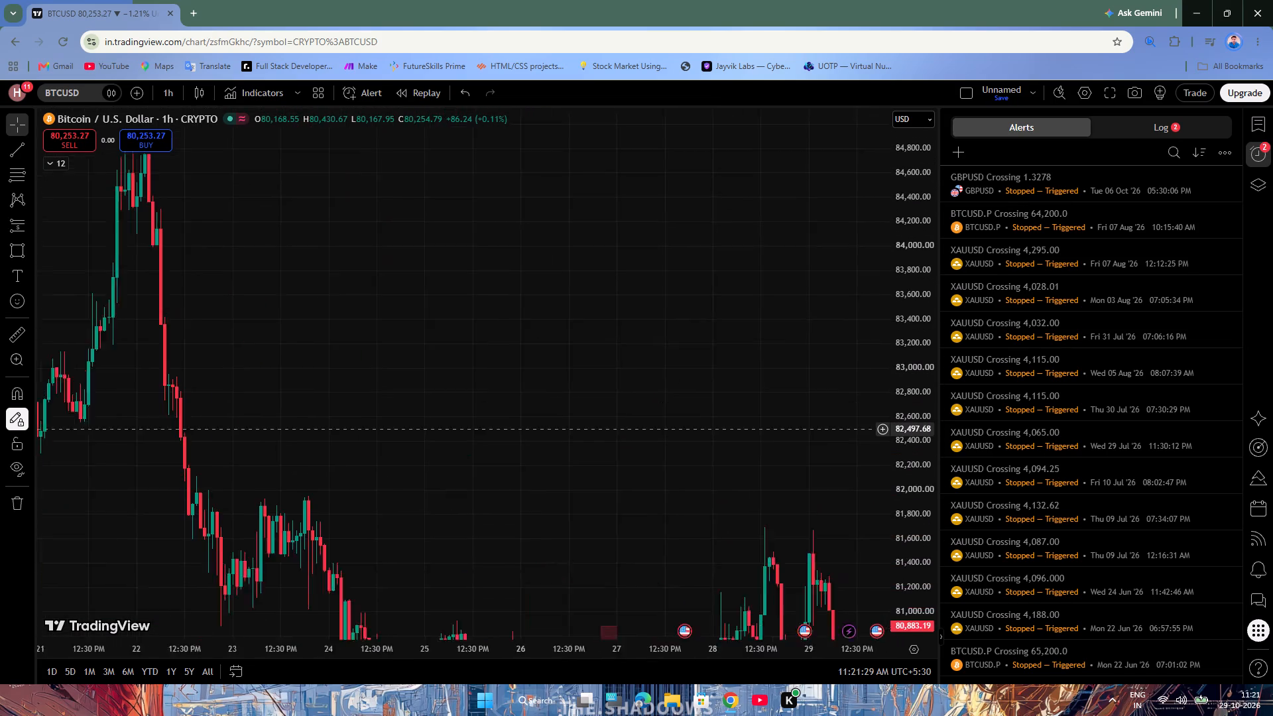
{"action": "left_click_drag", "start_coordinate": [280, 438], "coordinate": [258, 439]}
{"action": "scroll", "coordinate": [454, 459], "scroll_direction": "down", "scroll_amount": 4}
{"action": "left_click_drag", "start_coordinate": [635, 448], "coordinate": [612, 337]}
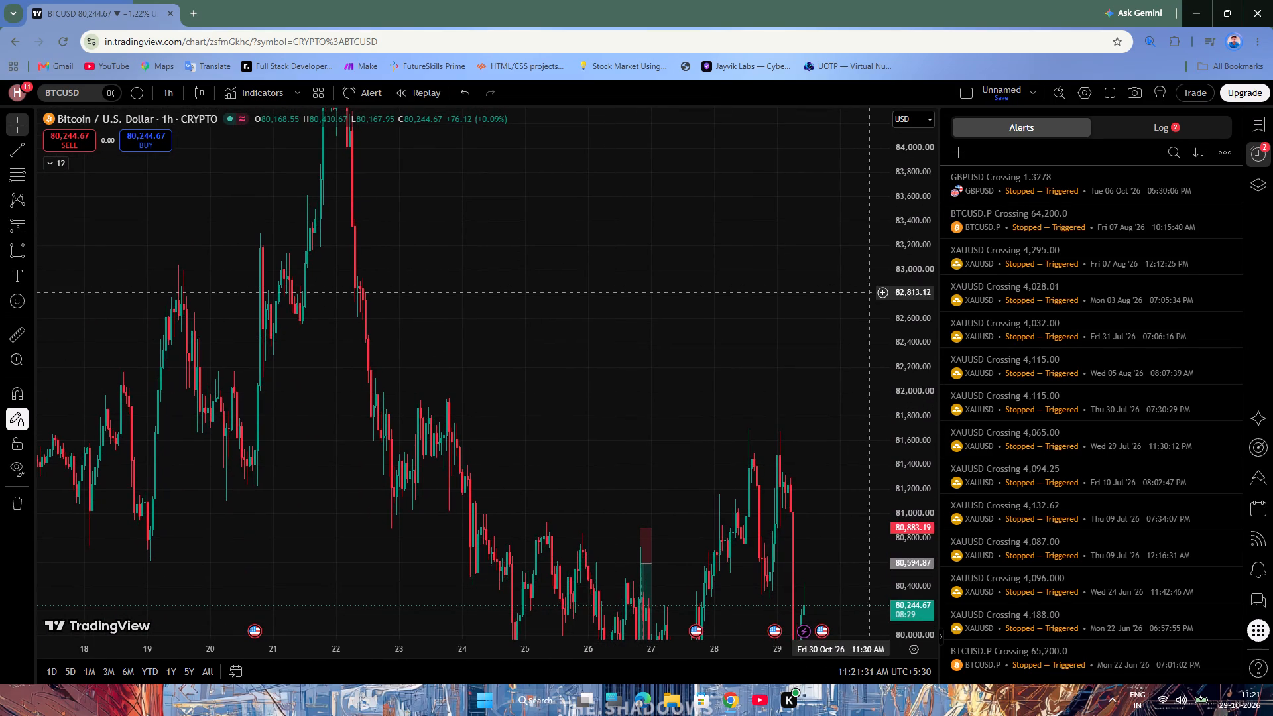
{"action": "left_click_drag", "start_coordinate": [916, 299], "coordinate": [918, 508]}
{"action": "left_click_drag", "start_coordinate": [741, 306], "coordinate": [660, 270]}
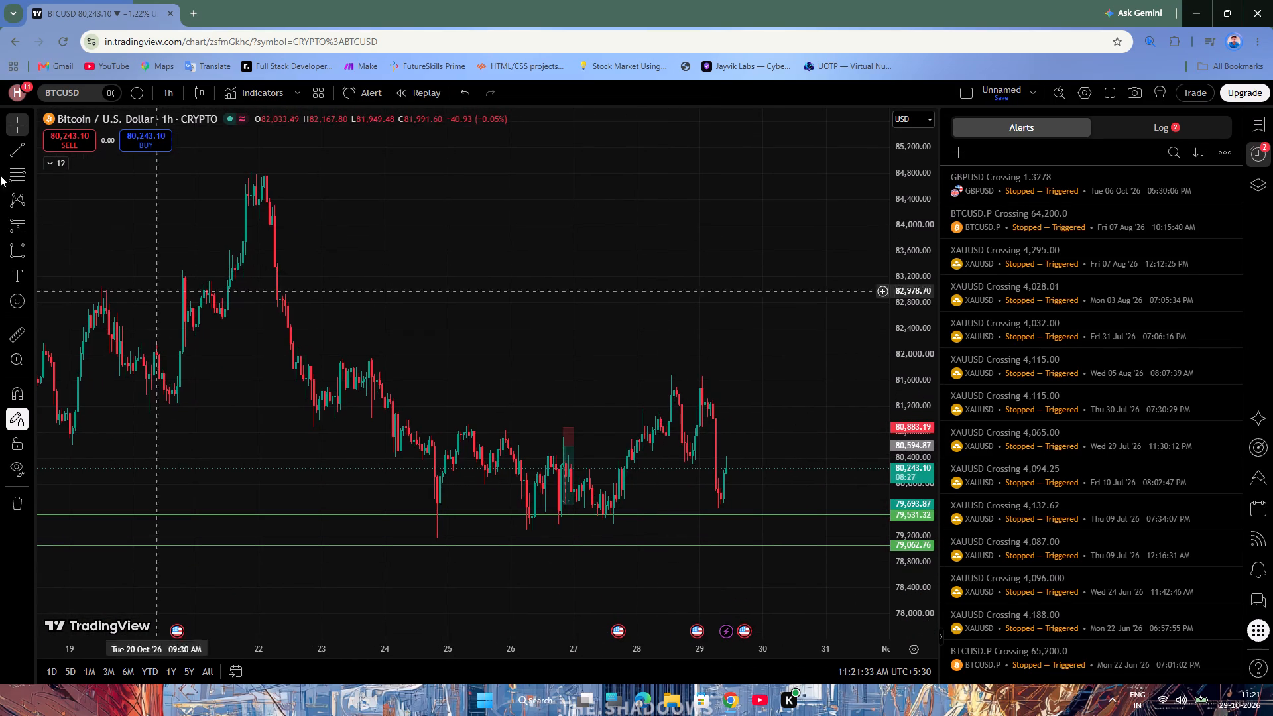
{"action": "scroll", "coordinate": [611, 396], "scroll_direction": "up", "scroll_amount": 3}
{"action": "left_click_drag", "start_coordinate": [493, 345], "coordinate": [589, 316]}
{"action": "left_click_drag", "start_coordinate": [929, 547], "coordinate": [871, 326]}
{"action": "left_click_drag", "start_coordinate": [772, 428], "coordinate": [769, 383]}
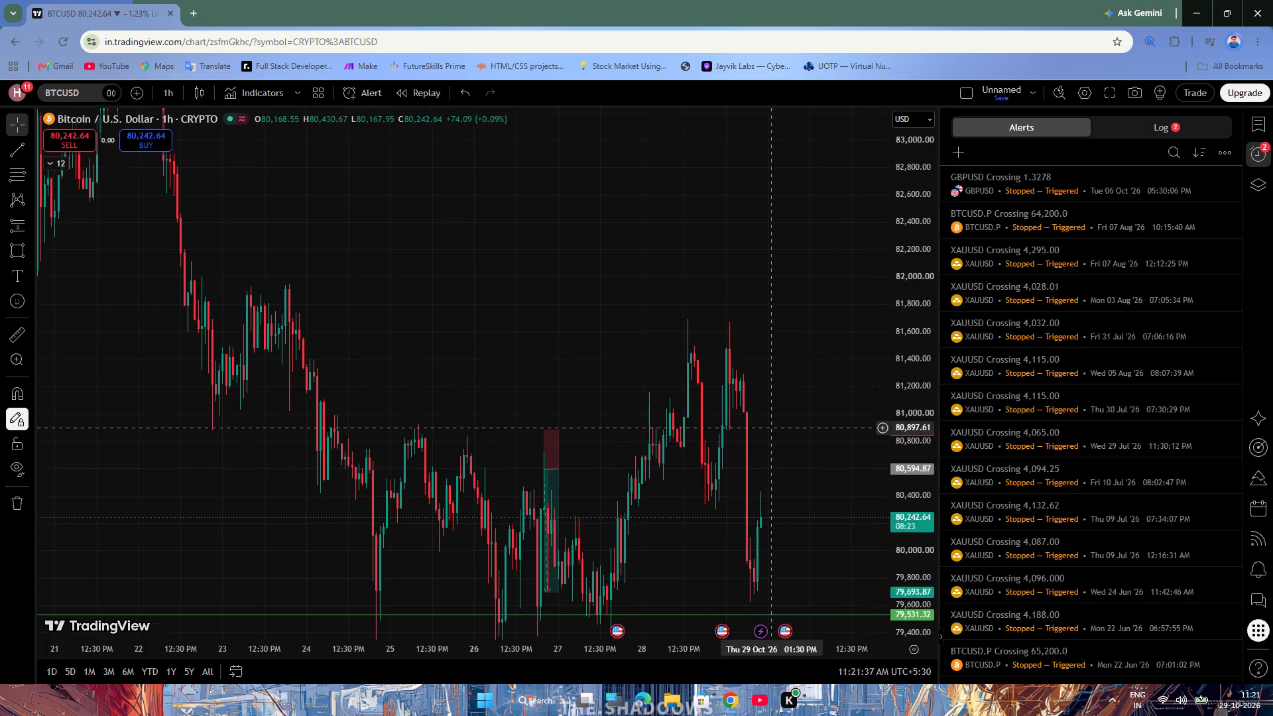
Delete the short position drawn on the 26 October candles above the green horizontal lines.
{"action": "left_click_drag", "start_coordinate": [769, 383], "coordinate": [757, 263]}
{"action": "scroll", "coordinate": [637, 331], "scroll_direction": "up", "scroll_amount": 3}
{"action": "left_click_drag", "start_coordinate": [624, 365], "coordinate": [670, 355]}
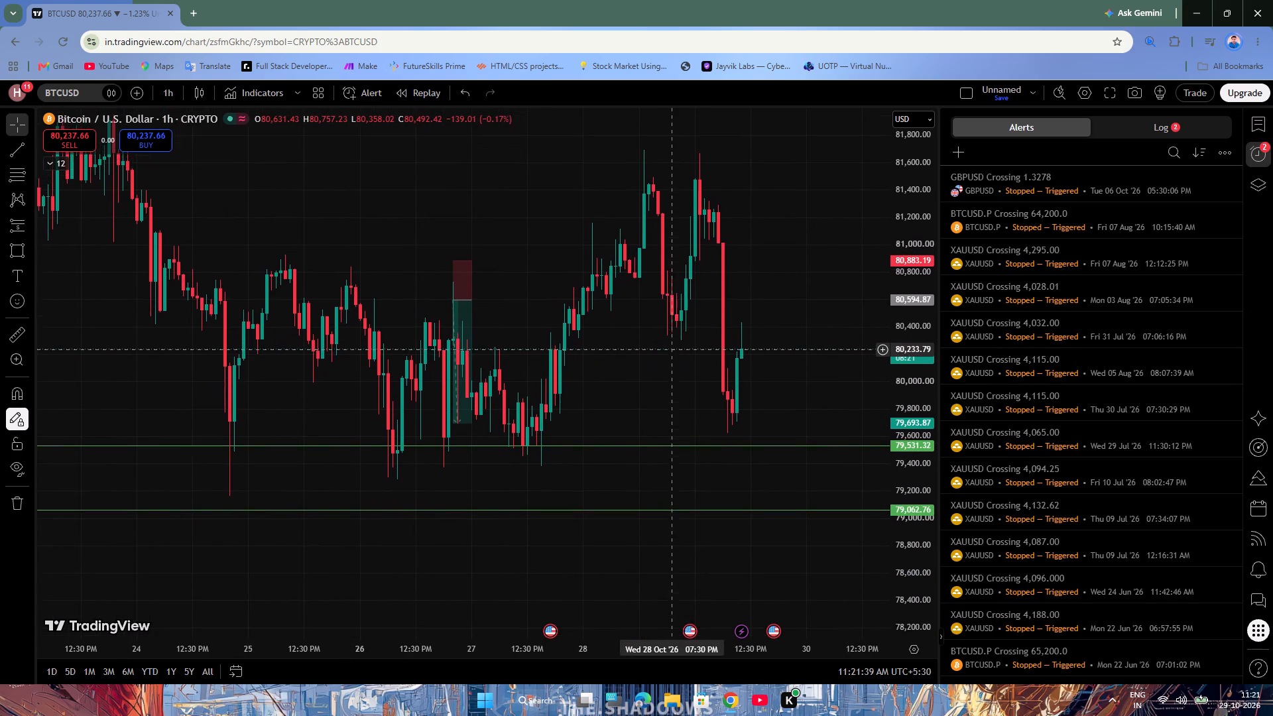
{"action": "left_click_drag", "start_coordinate": [670, 355], "coordinate": [666, 375]}
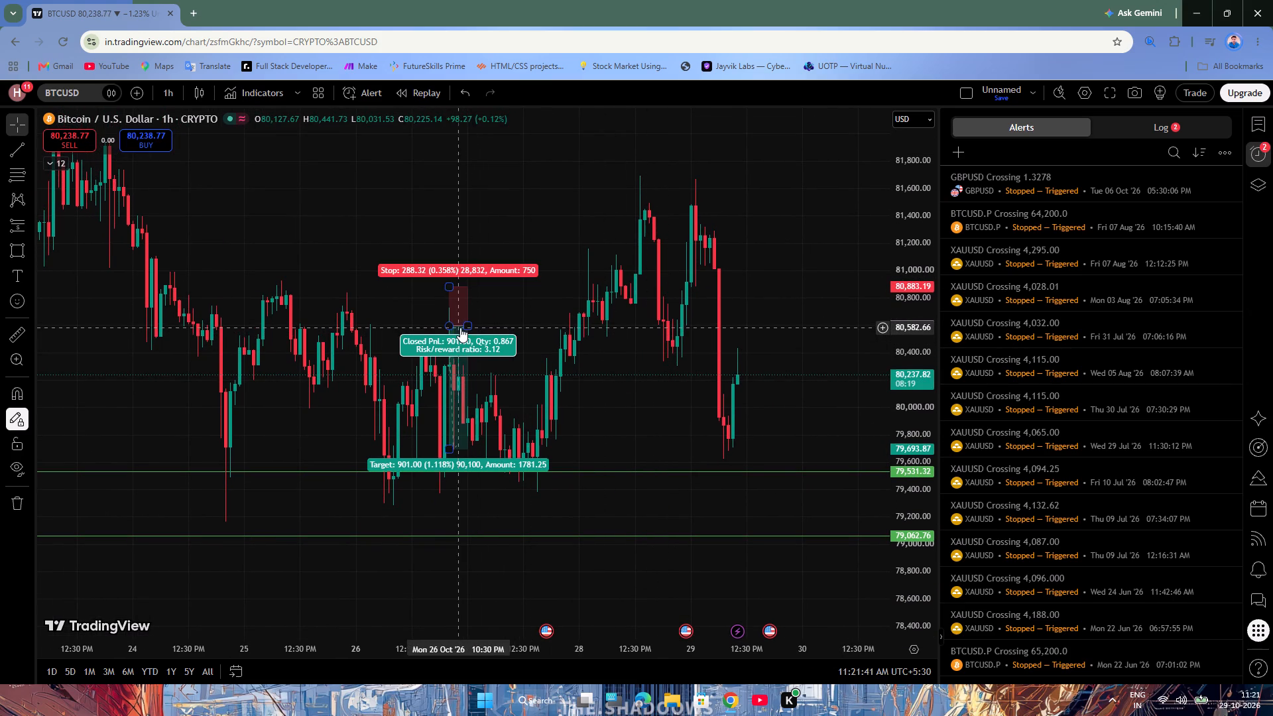
{"action": "left_click", "coordinate": [460, 328]}
{"action": "left_click", "coordinate": [847, 121]}
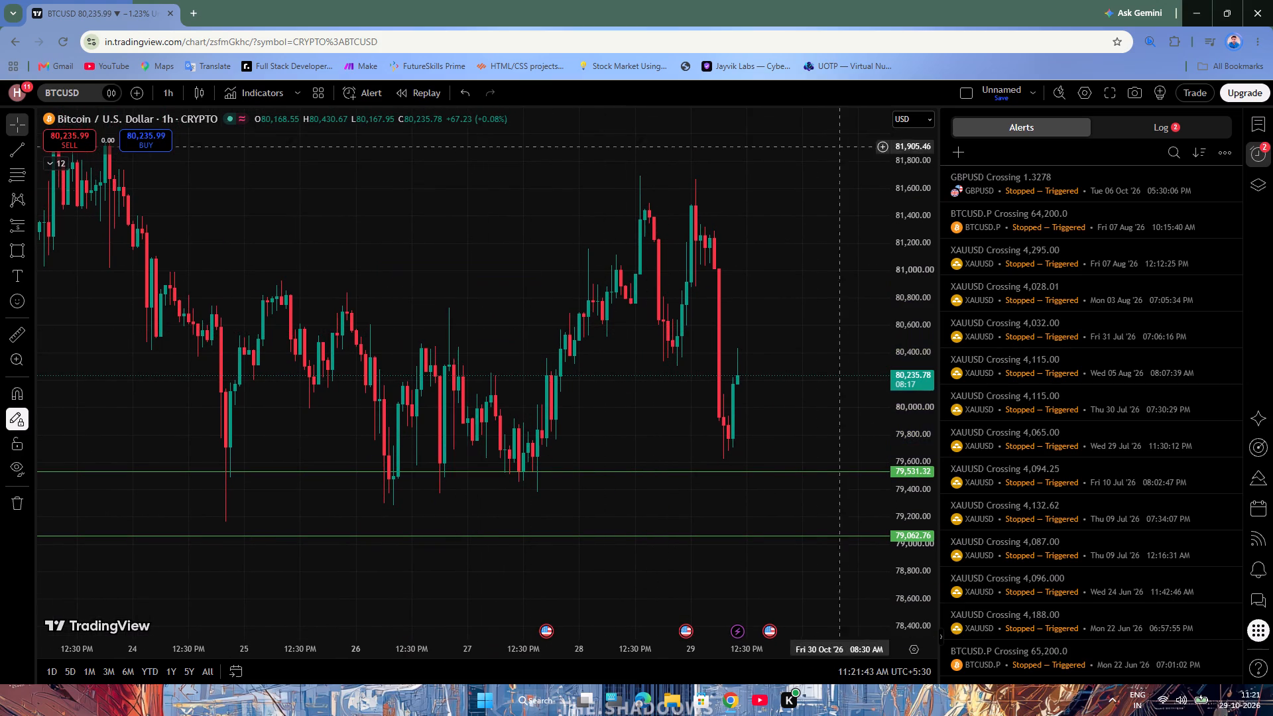
Draw short, nearly flat trendlines at the 24 October swing low near 79,163 and the 25 October swing high near 80,927.
{"action": "left_click_drag", "start_coordinate": [638, 409], "coordinate": [658, 411]}
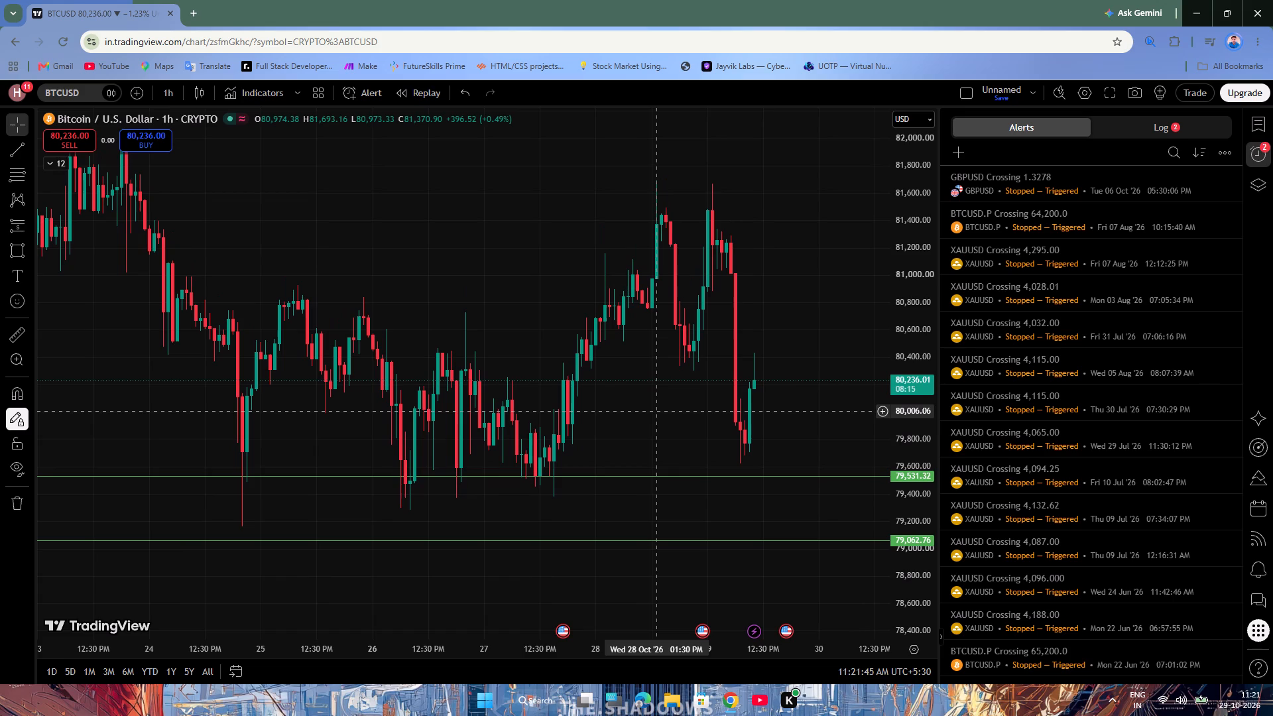
{"action": "left_click_drag", "start_coordinate": [658, 411], "coordinate": [661, 439]}
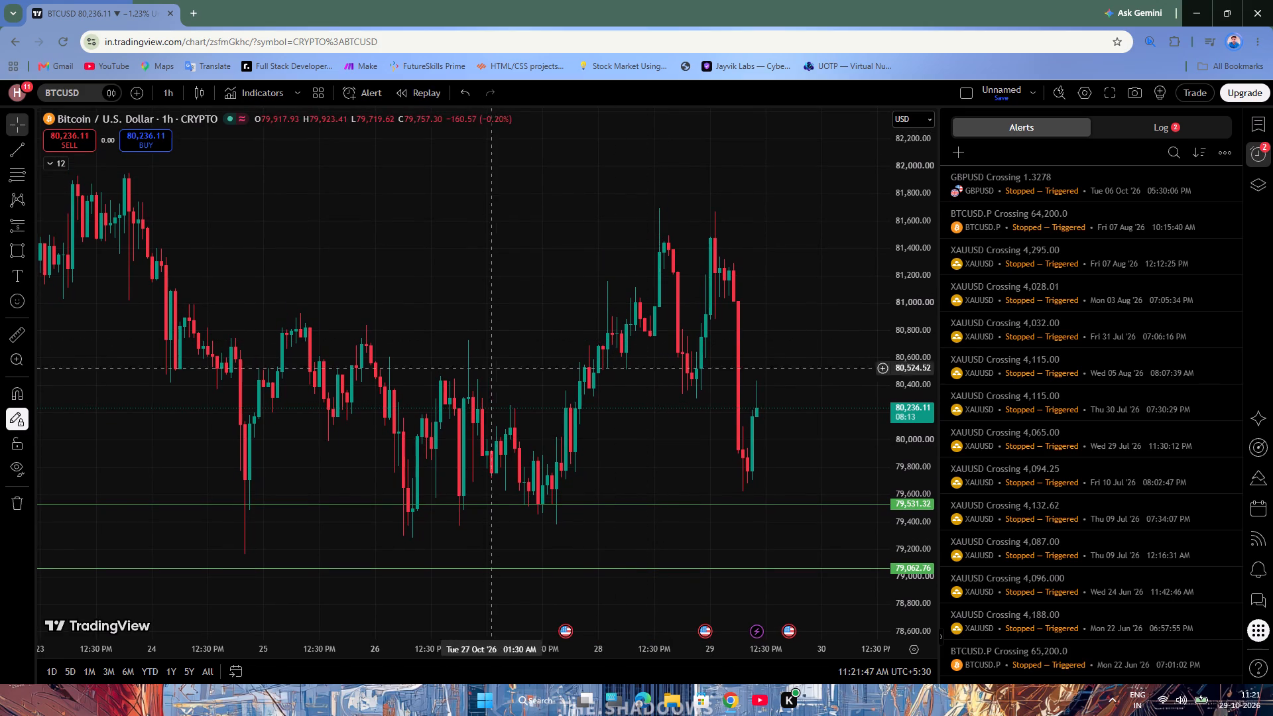
{"action": "left_click_drag", "start_coordinate": [713, 465], "coordinate": [720, 391]}
{"action": "left_click_drag", "start_coordinate": [722, 398], "coordinate": [721, 421]}
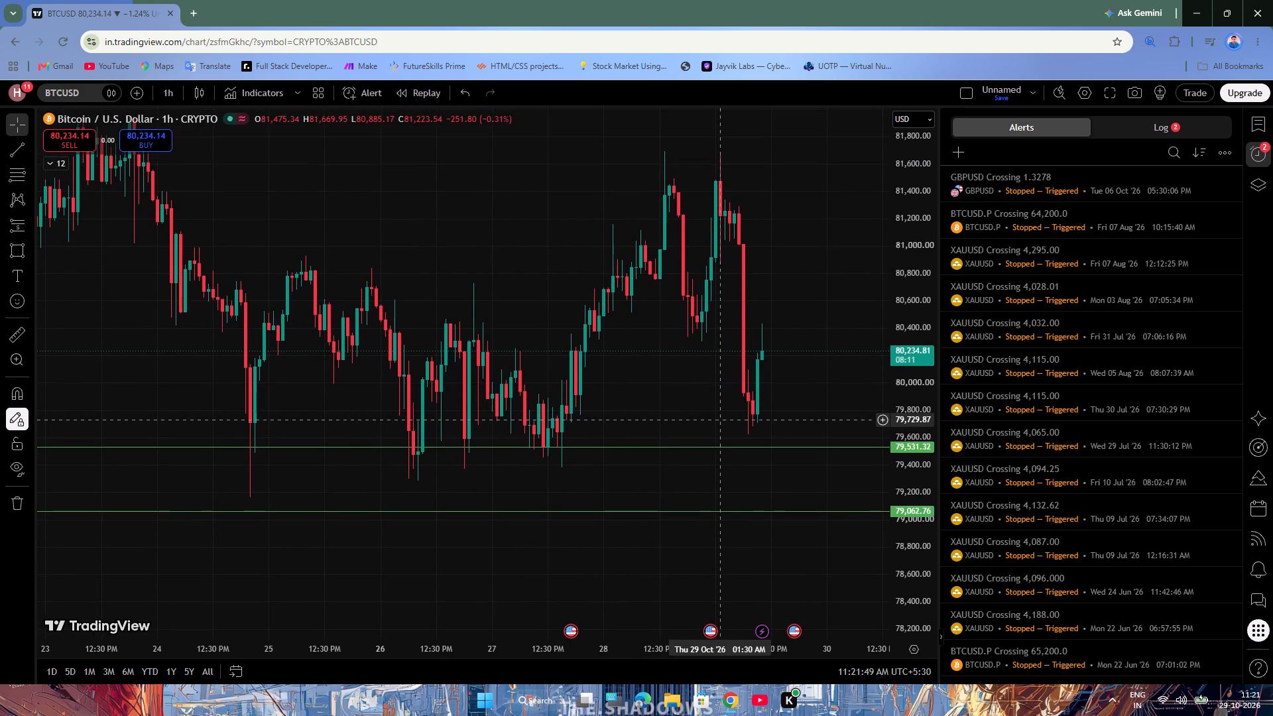
{"action": "left_click_drag", "start_coordinate": [721, 421], "coordinate": [759, 434]}
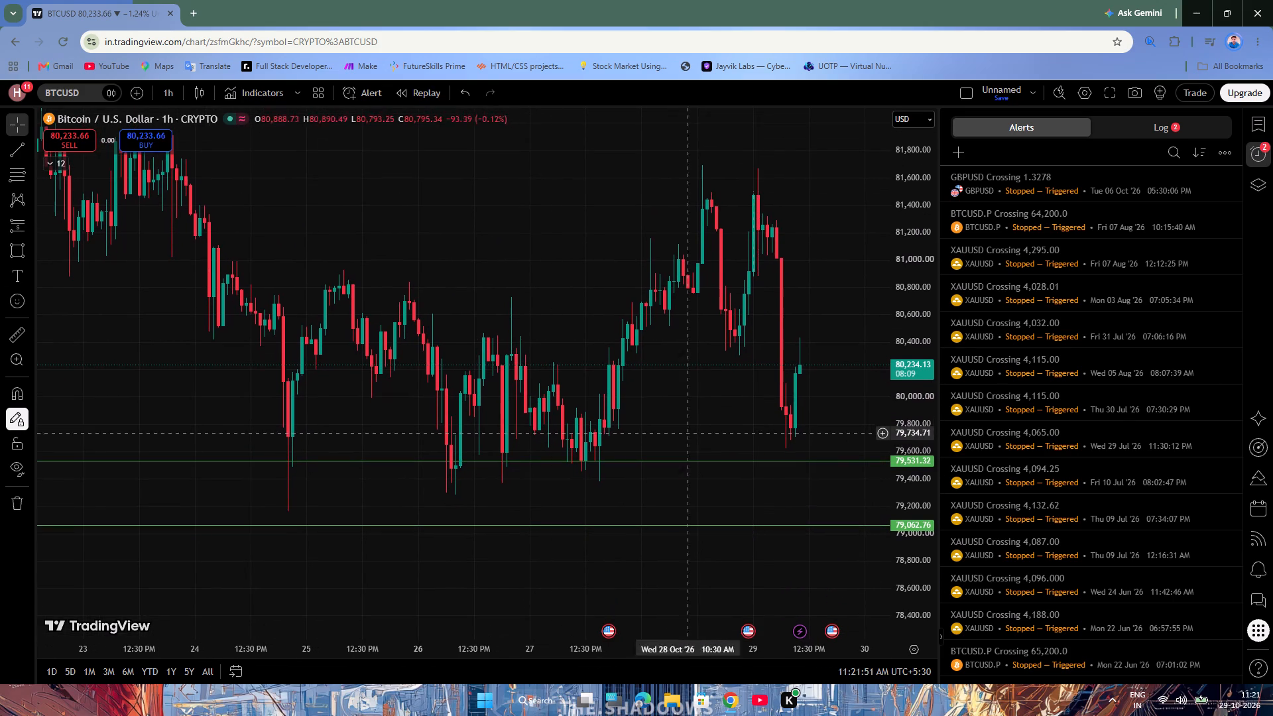
{"action": "left_click", "coordinate": [12, 158]}
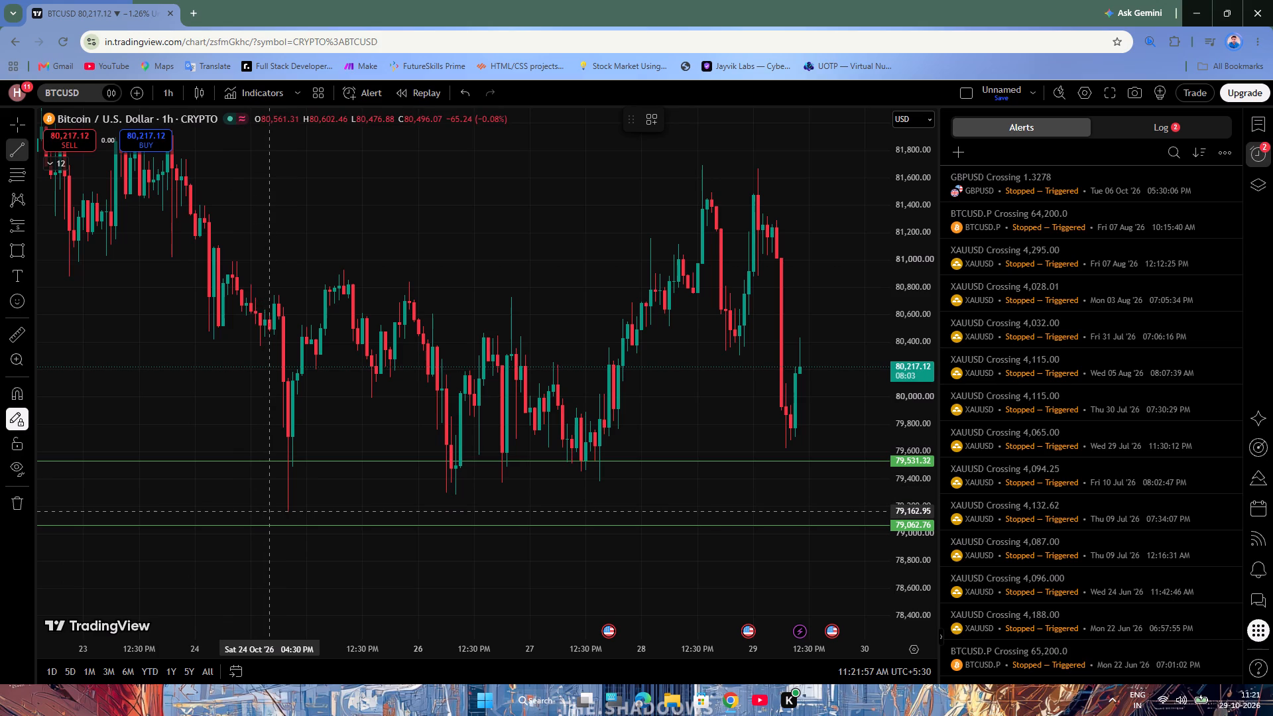
{"action": "left_click", "coordinate": [270, 511]}
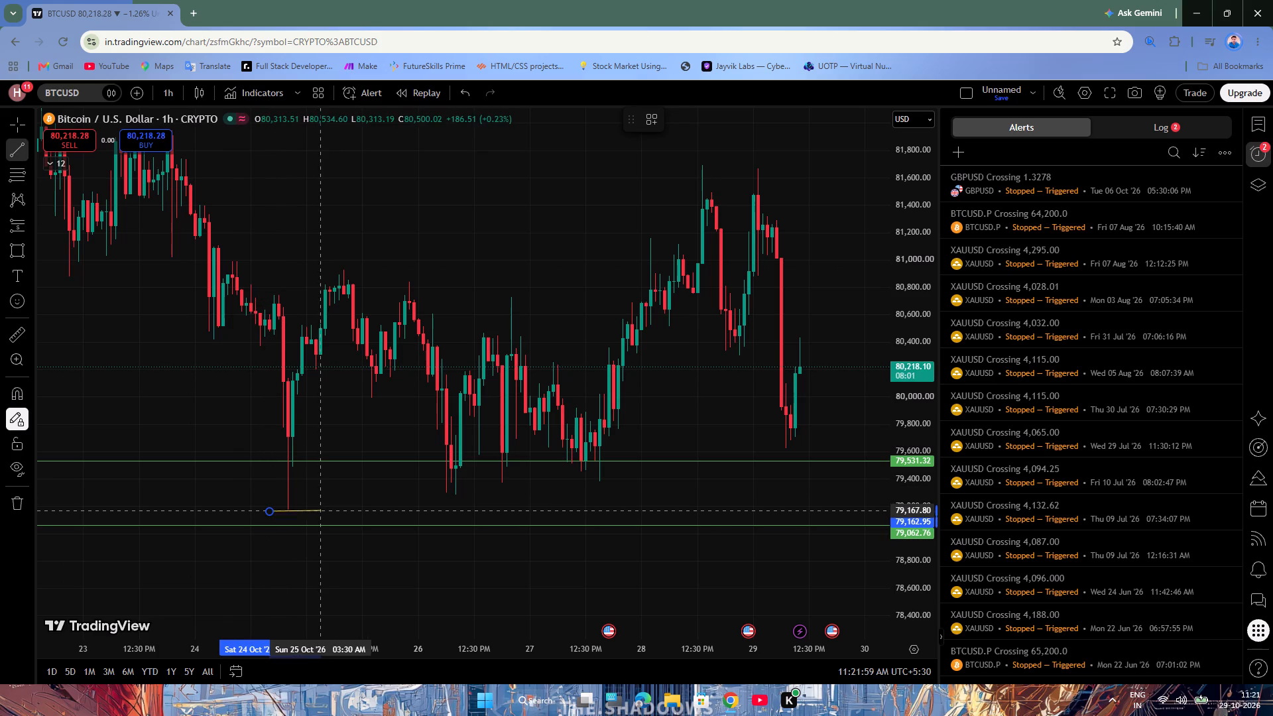
{"action": "left_click", "coordinate": [323, 511]}
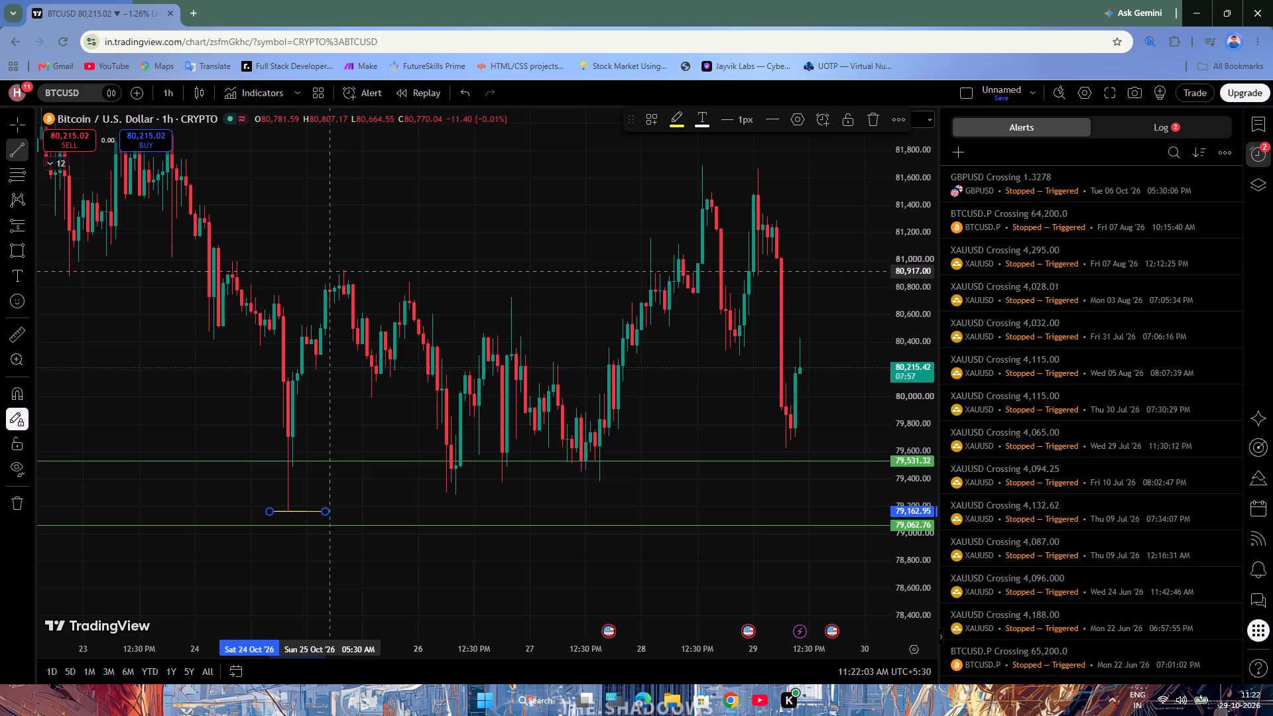
{"action": "left_click", "coordinate": [328, 270]}
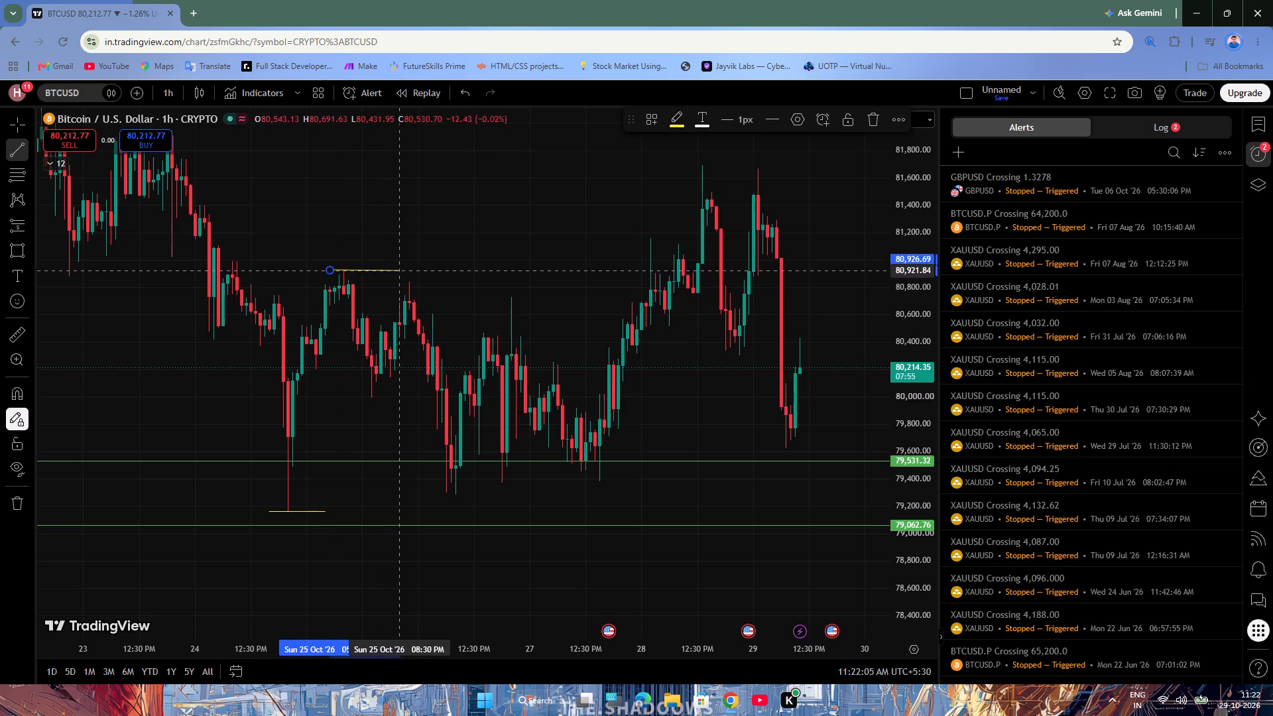
{"action": "left_click", "coordinate": [408, 269]}
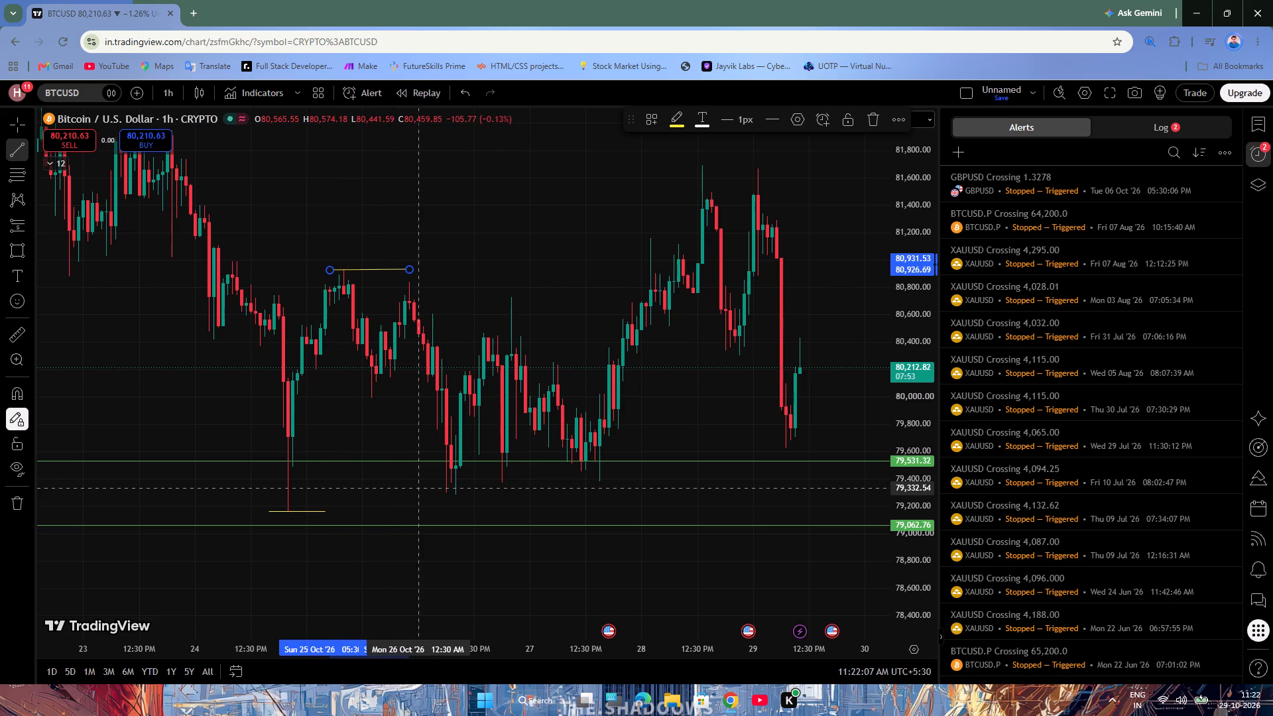
Draw short trendlines at the 26 October swing low near 79,294 and the 28 October swing high near 81,690.
{"action": "left_click", "coordinate": [417, 493]}
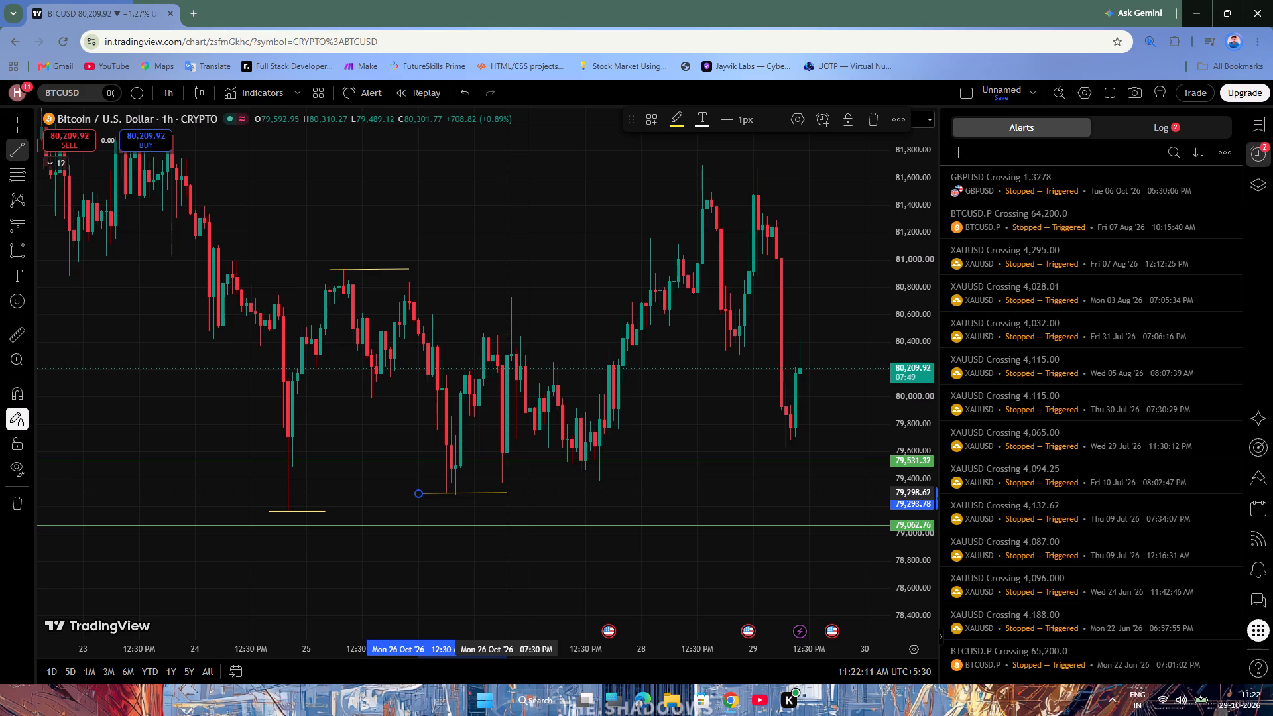
{"action": "left_click", "coordinate": [507, 493]}
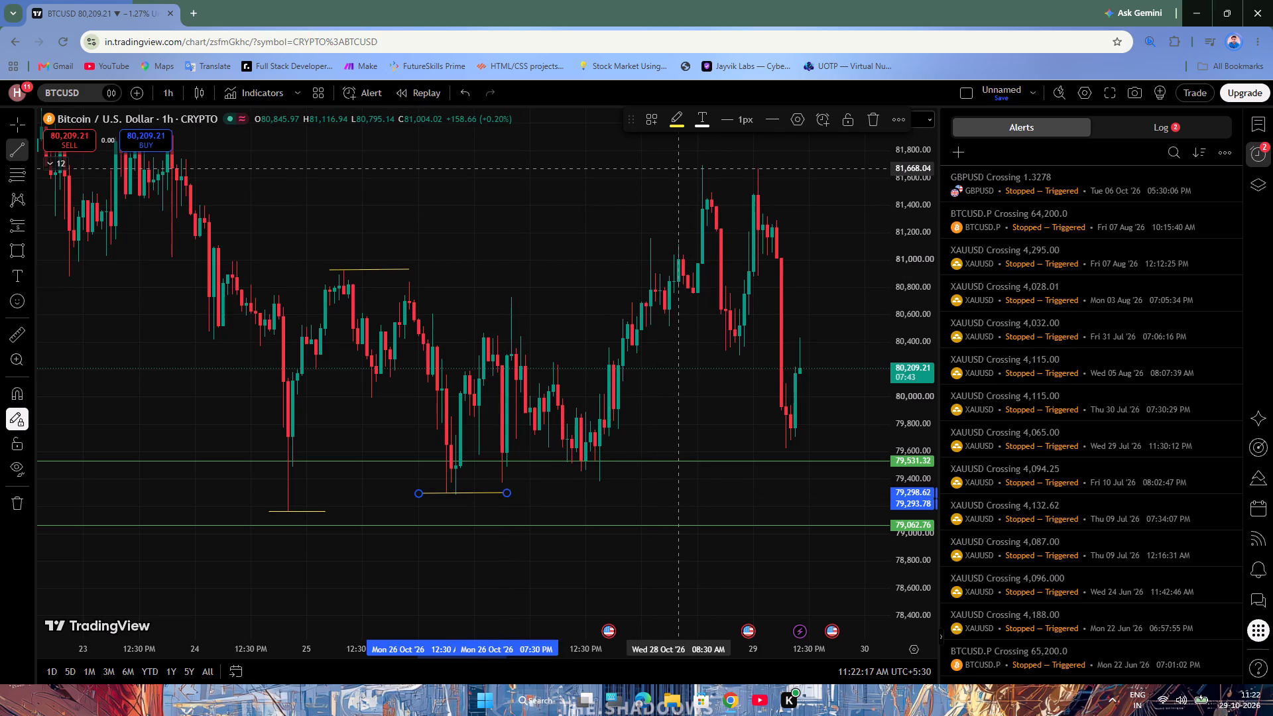
{"action": "left_click", "coordinate": [682, 166]}
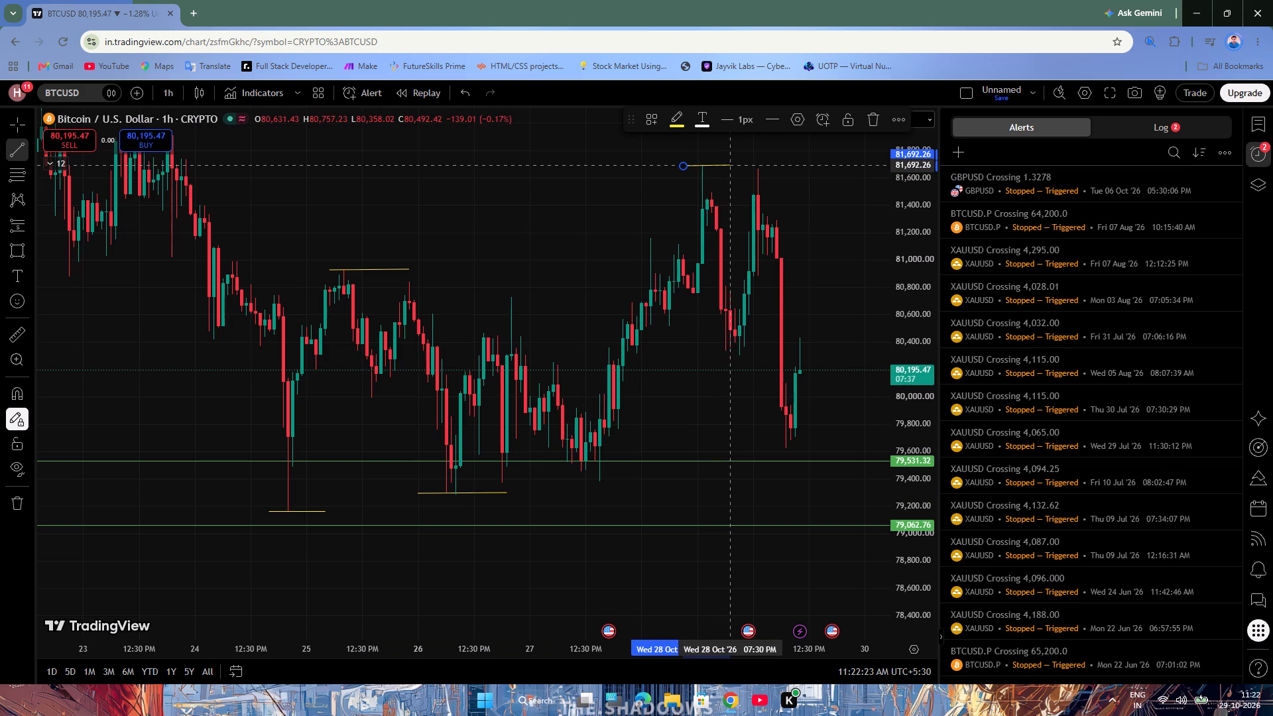
{"action": "left_click", "coordinate": [729, 165]}
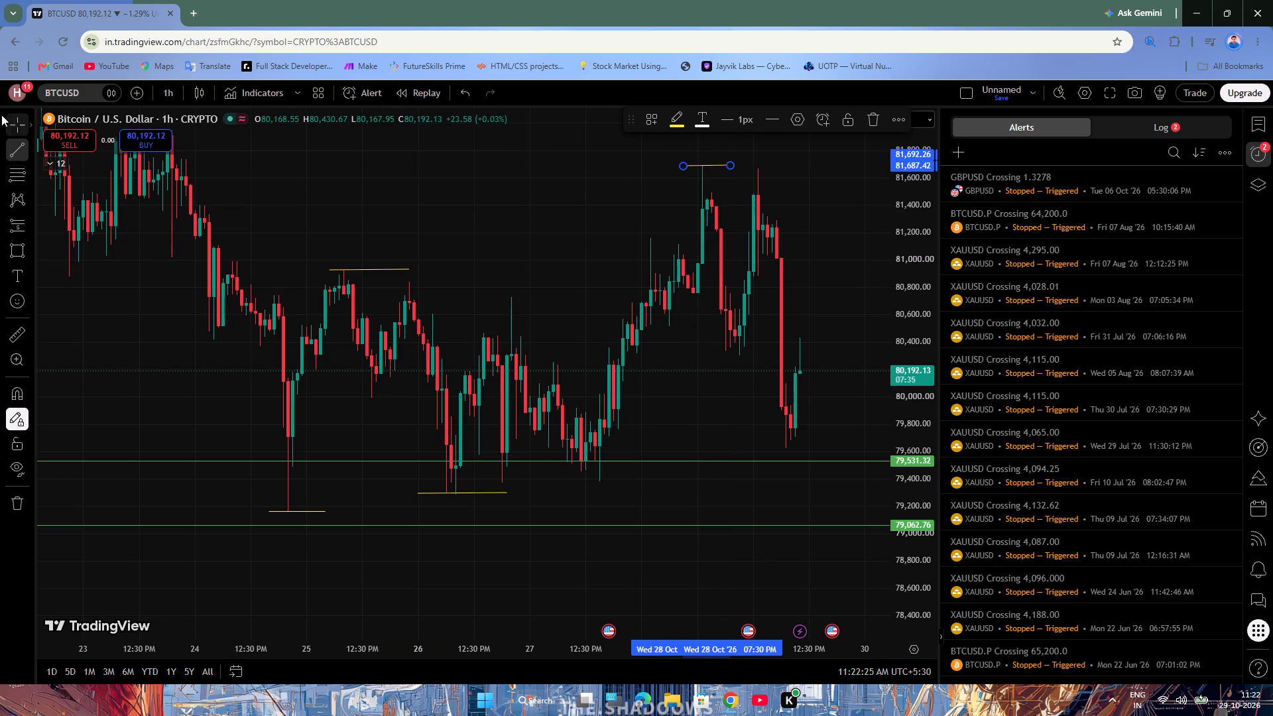
{"action": "left_click", "coordinate": [19, 129]}
Draw a short trendline under the 28 October pullback low at about 80,336 and colour it white.
{"action": "left_click_drag", "start_coordinate": [632, 244], "coordinate": [633, 327]}
{"action": "scroll", "coordinate": [632, 328], "scroll_direction": "up", "scroll_amount": 5}
{"action": "scroll", "coordinate": [794, 356], "scroll_direction": "down", "scroll_amount": 5}
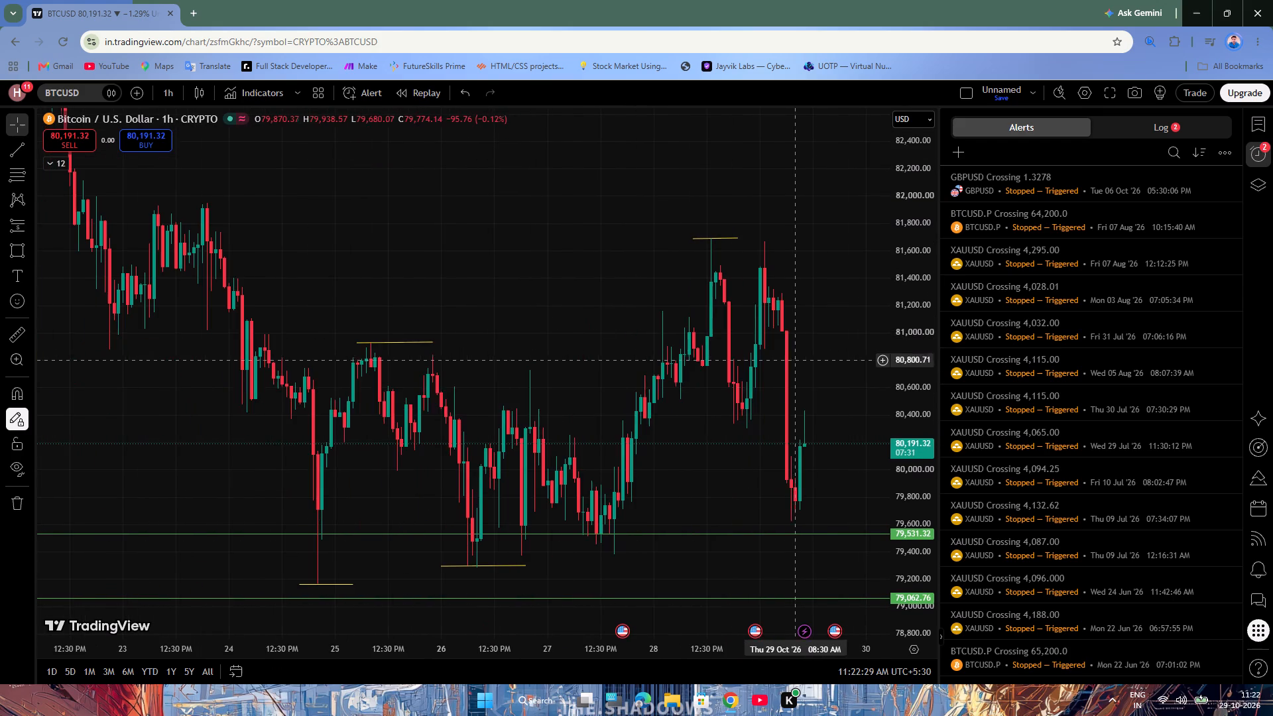
{"action": "left_click_drag", "start_coordinate": [916, 508], "coordinate": [914, 426]}
{"action": "scroll", "coordinate": [612, 500], "scroll_direction": "up", "scroll_amount": 4}
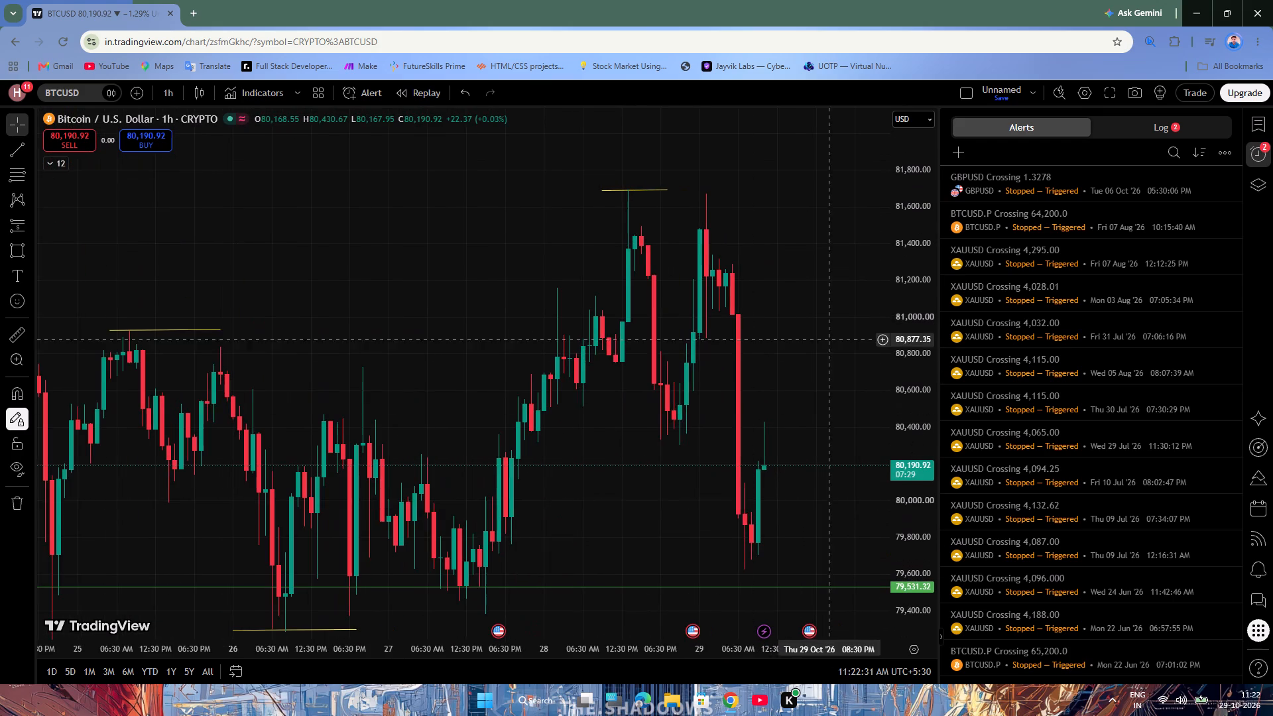
{"action": "left_click_drag", "start_coordinate": [842, 329], "coordinate": [739, 408]}
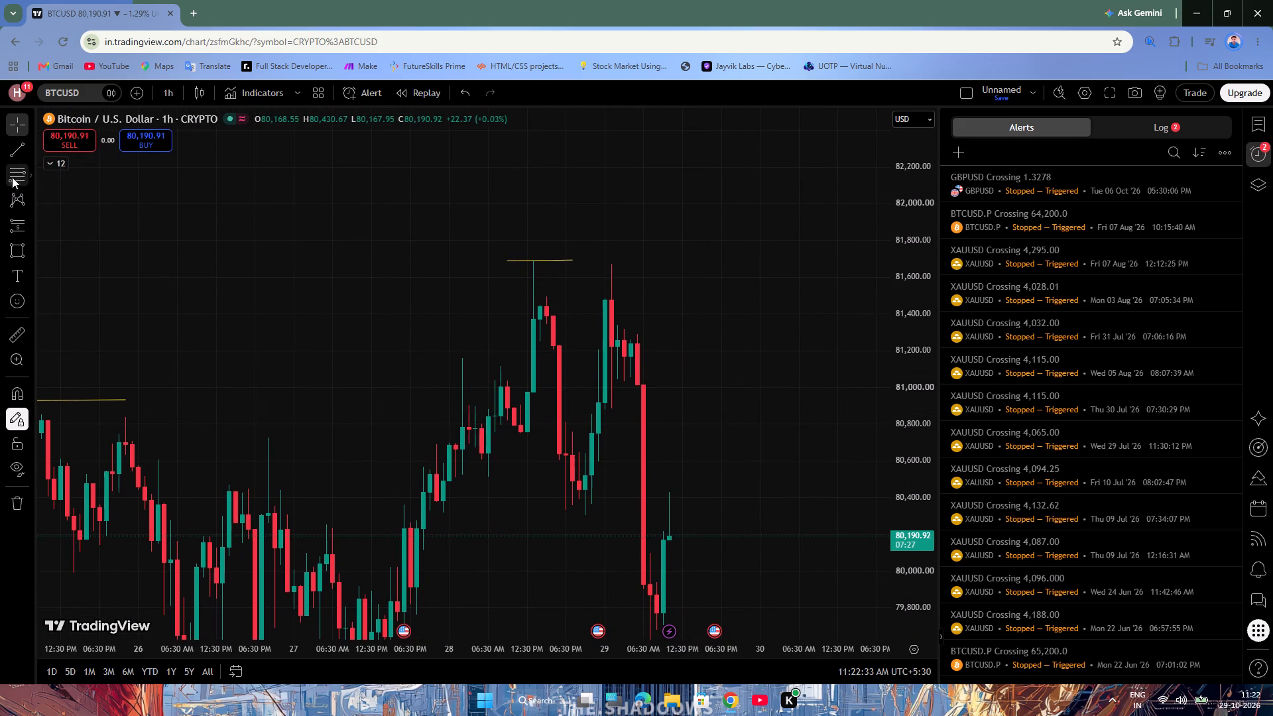
{"action": "left_click", "coordinate": [7, 153]}
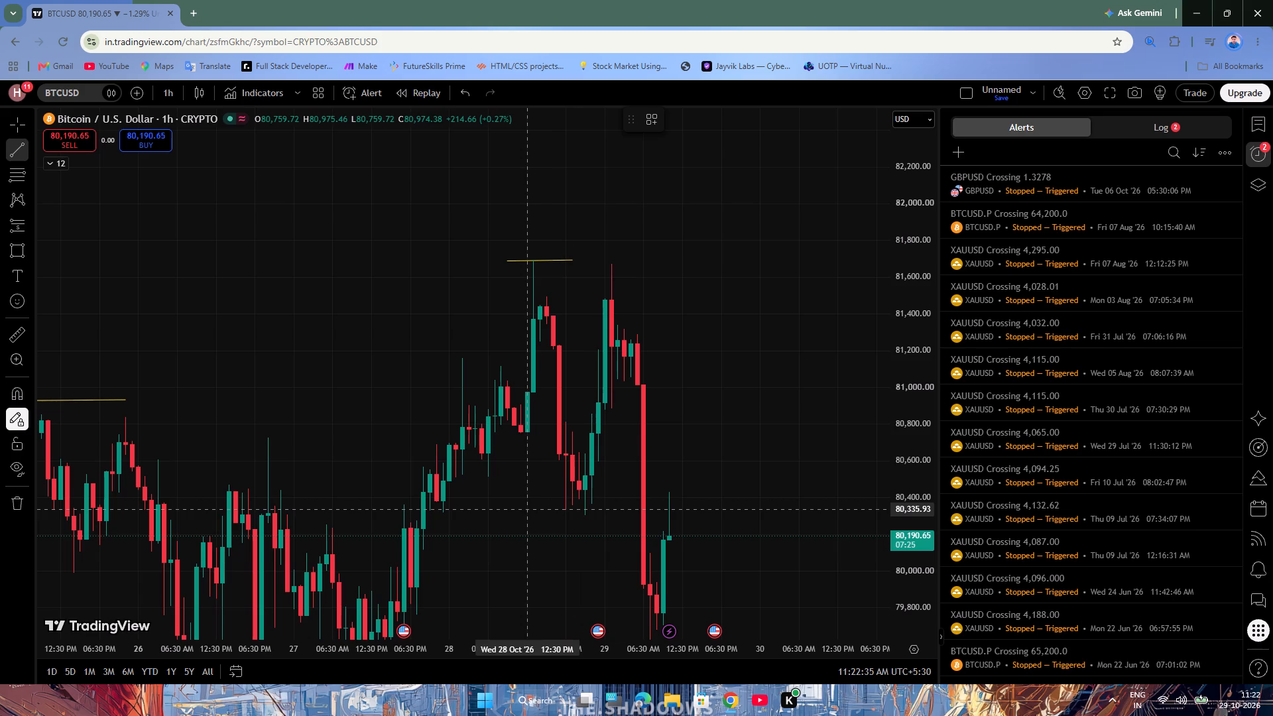
{"action": "left_click", "coordinate": [530, 509]}
{"action": "left_click", "coordinate": [631, 508]}
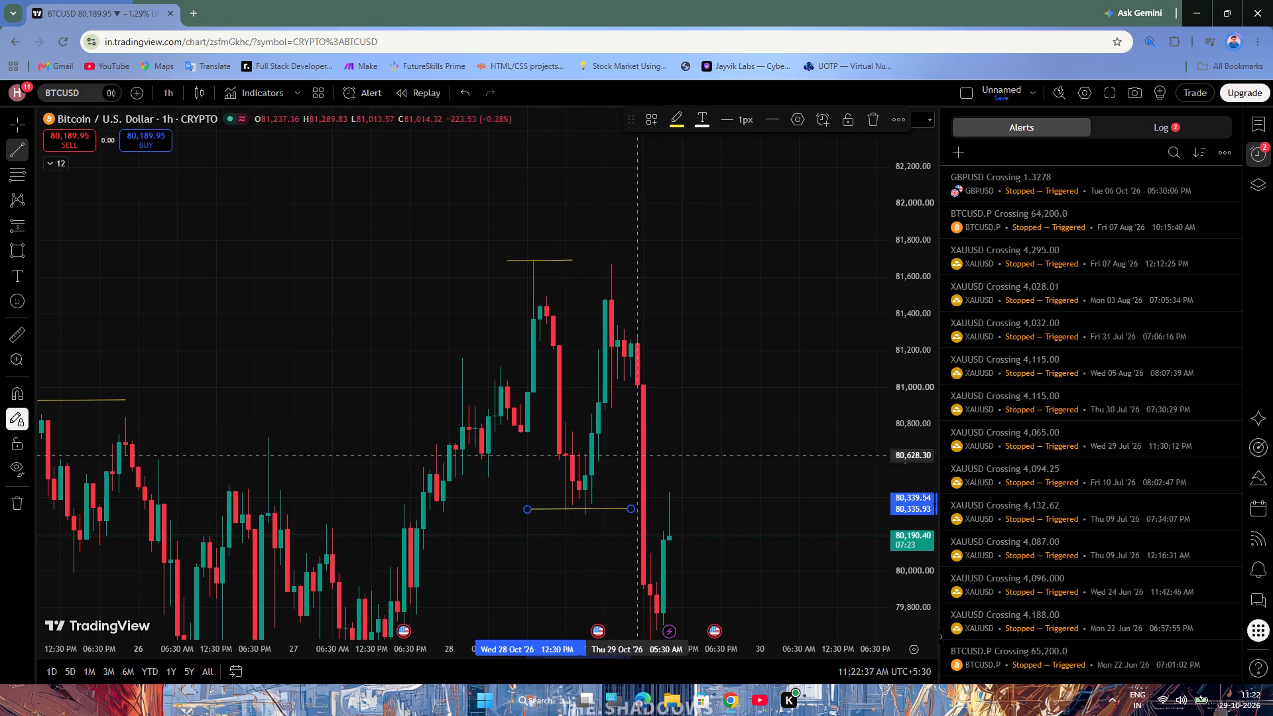
{"action": "left_click", "coordinate": [679, 117]}
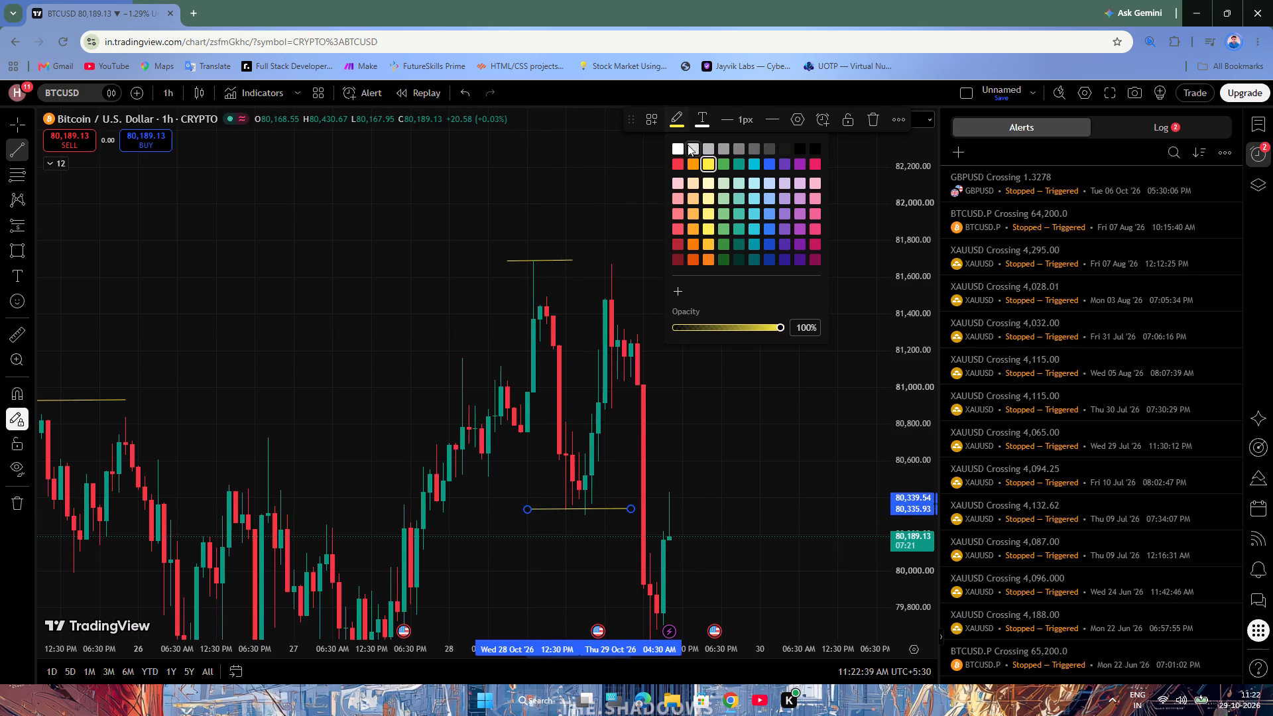
{"action": "left_click", "coordinate": [676, 153]}
{"action": "left_click_drag", "start_coordinate": [697, 383], "coordinate": [697, 321]}
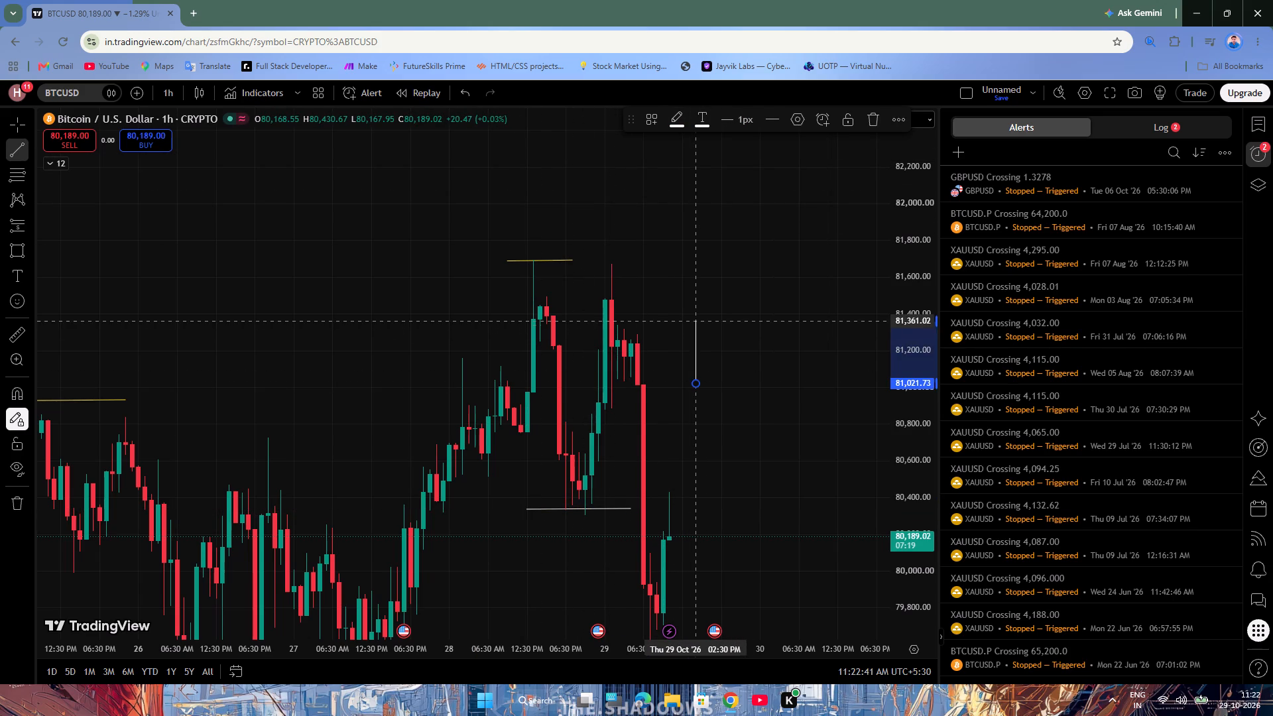
{"action": "right_click", "coordinate": [729, 392]}
Draw a short white trendline at the 29 October swing high at about 81,665.
{"action": "left_click", "coordinate": [7, 160]}
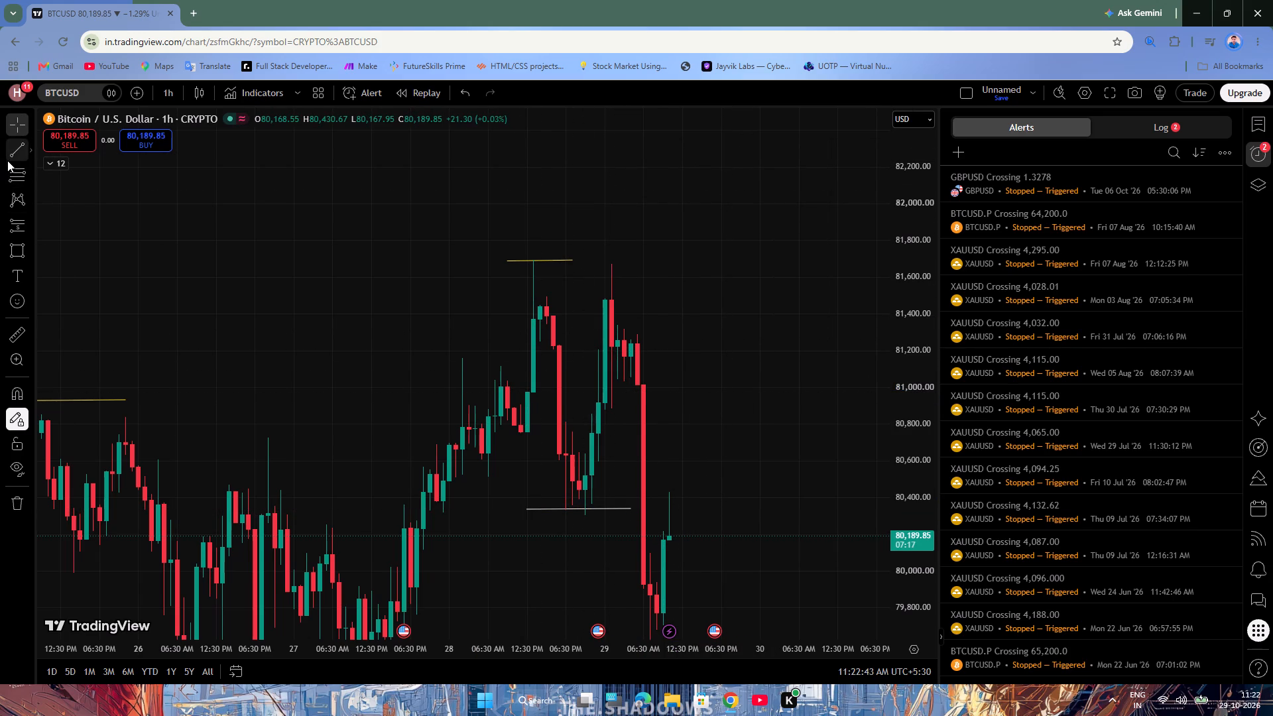
{"action": "left_click", "coordinate": [601, 265]}
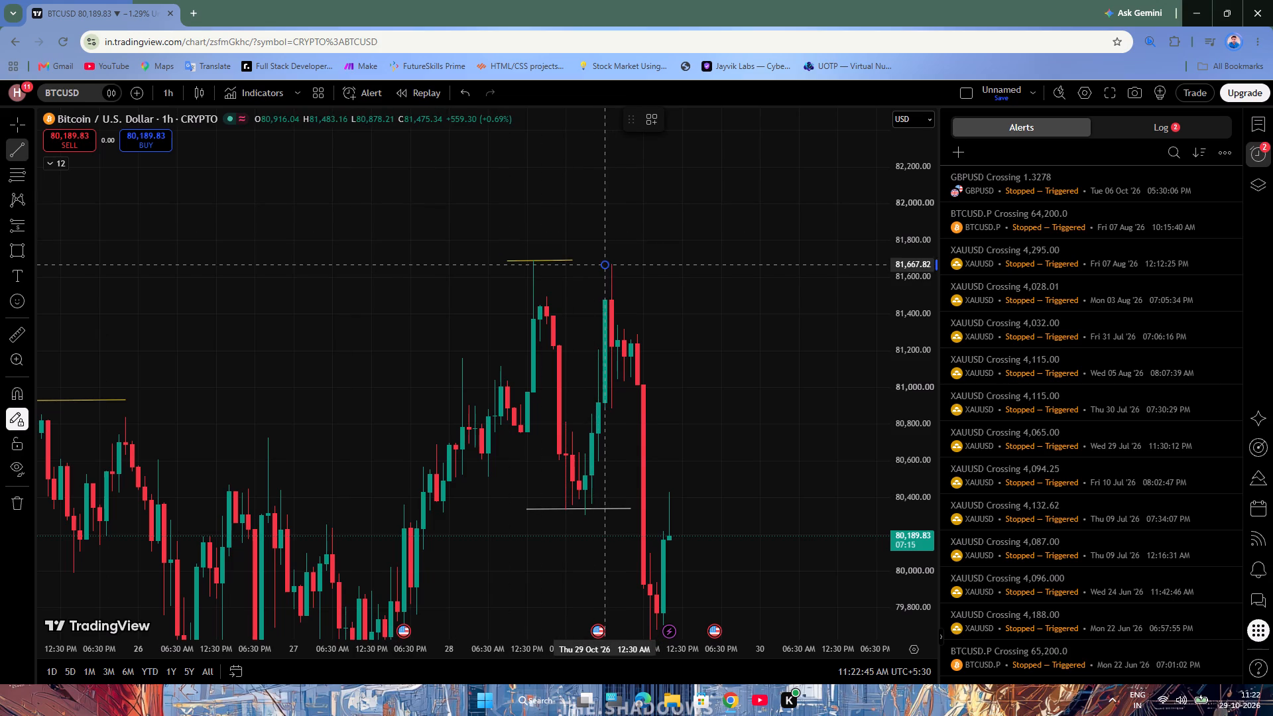
{"action": "left_click", "coordinate": [660, 265]}
{"action": "left_click", "coordinate": [15, 123]}
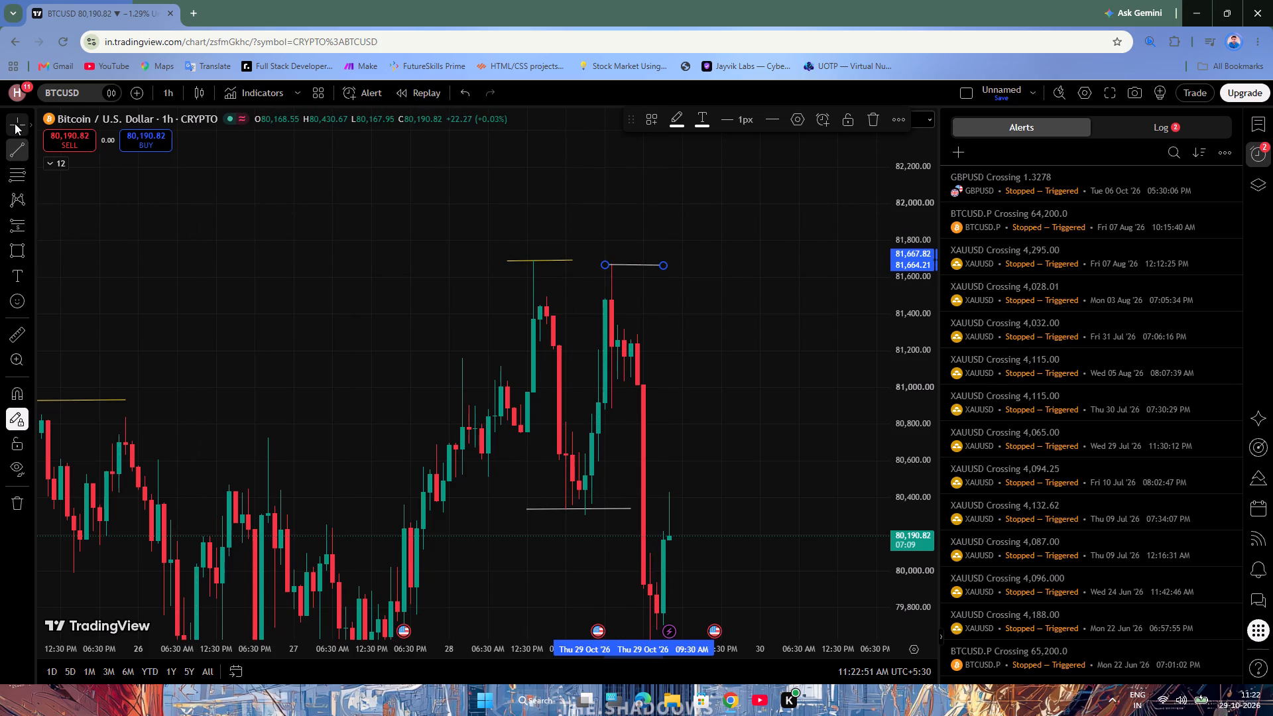
Draw a supply zone rectangle from the 29 October high, about 81,664 down to 81,433, reaching to 1 November.
{"action": "left_click_drag", "start_coordinate": [739, 347], "coordinate": [413, 391]}
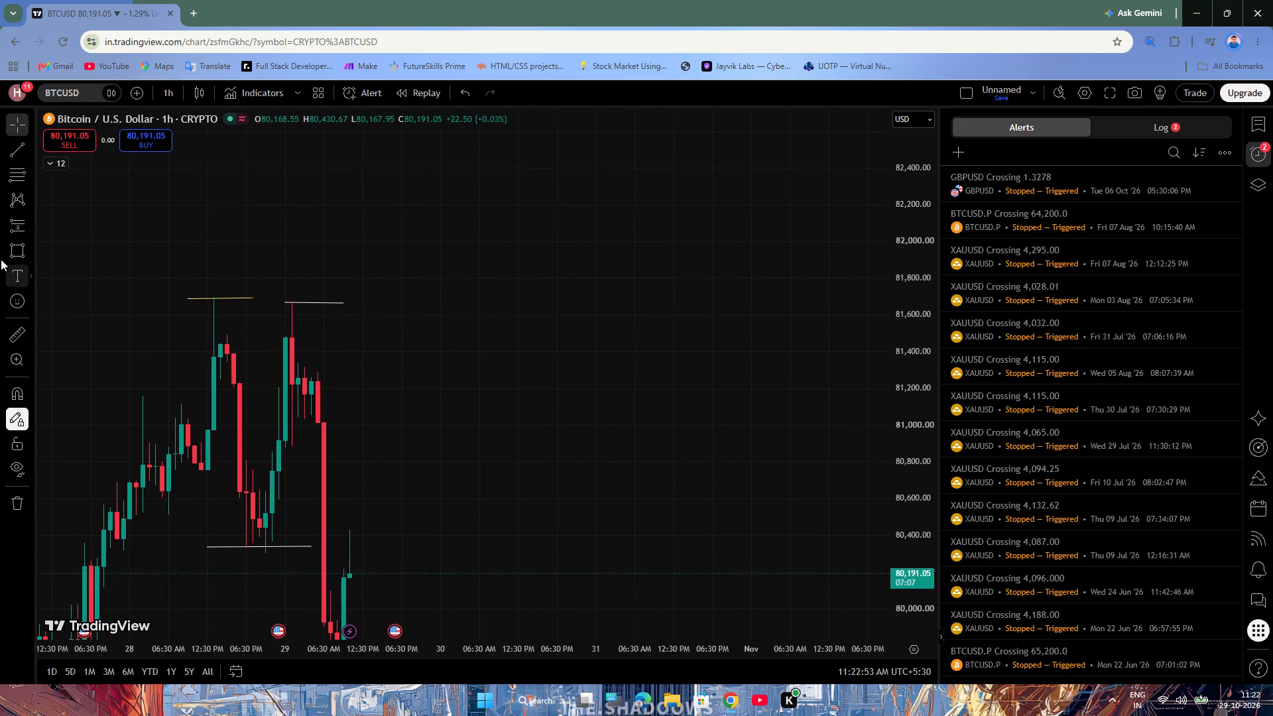
{"action": "left_click", "coordinate": [9, 247]}
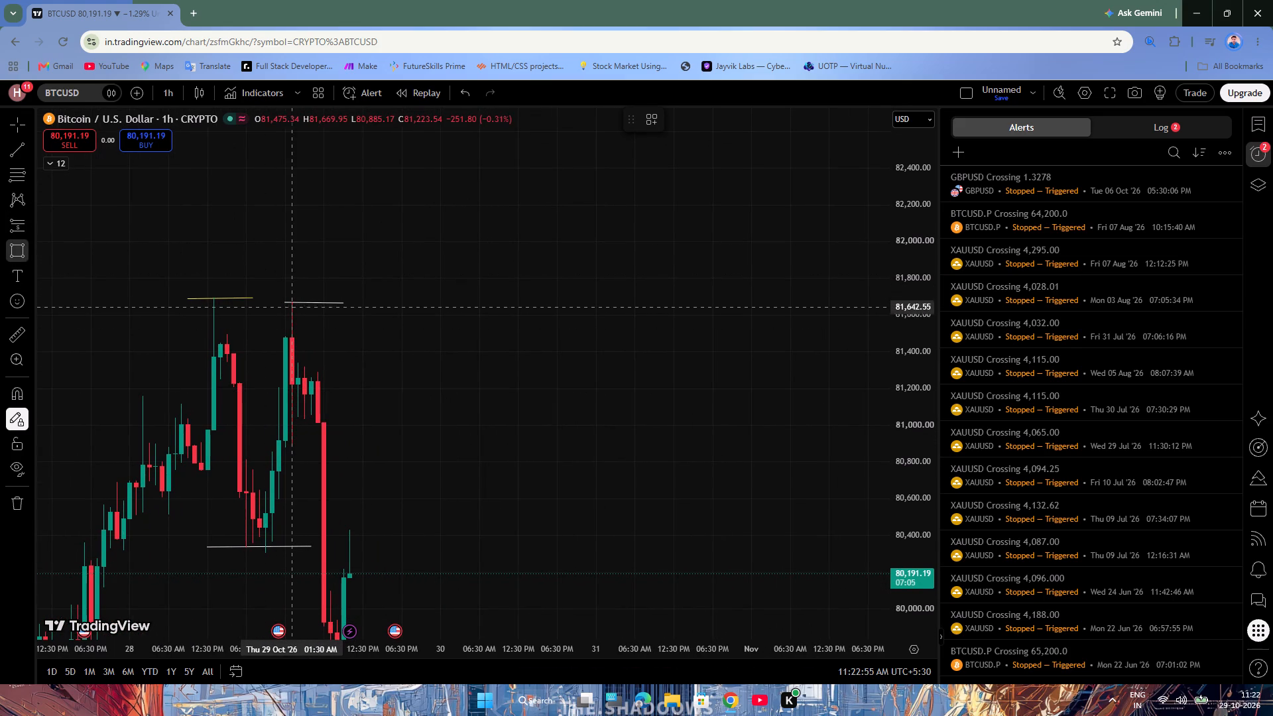
{"action": "left_click", "coordinate": [288, 303]}
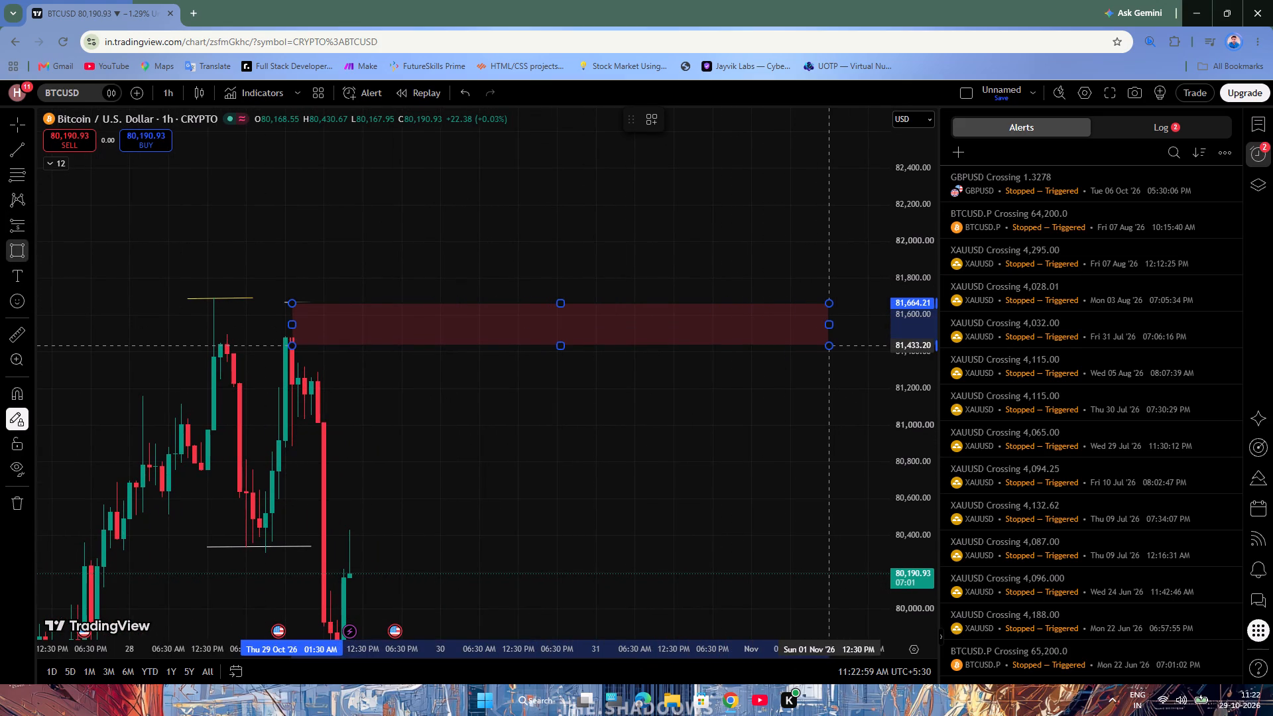
{"action": "left_click", "coordinate": [830, 345]}
{"action": "left_click", "coordinate": [16, 117]}
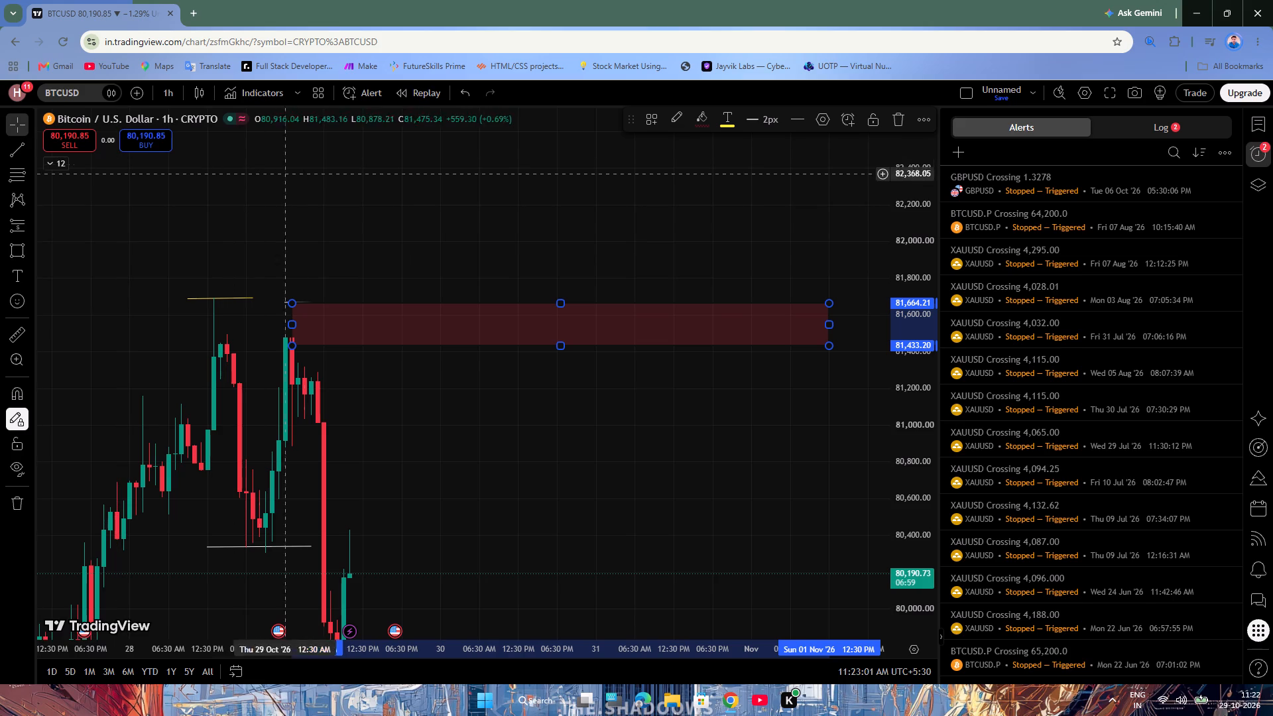
{"action": "left_click", "coordinate": [329, 192]}
Extend the supply zone rectangle's end date to about 3 November.
{"action": "left_click_drag", "start_coordinate": [484, 218], "coordinate": [137, 206]}
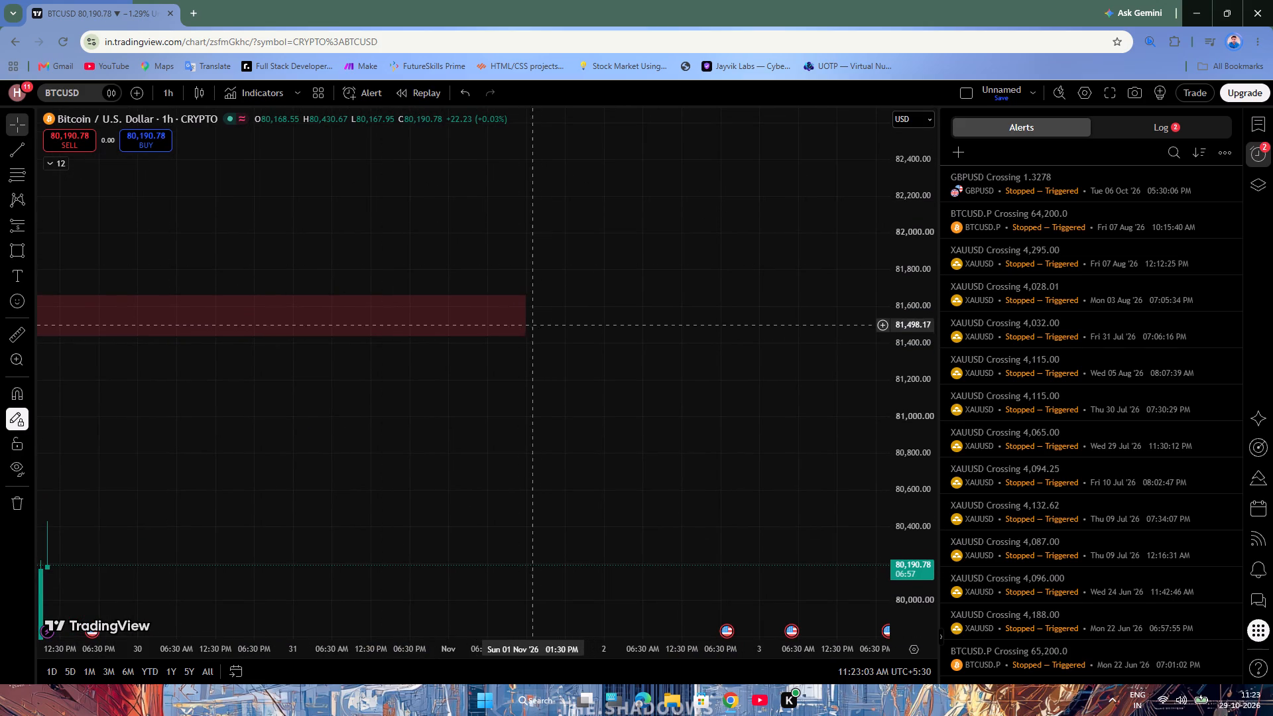
{"action": "left_click_drag", "start_coordinate": [526, 316], "coordinate": [656, 312]}
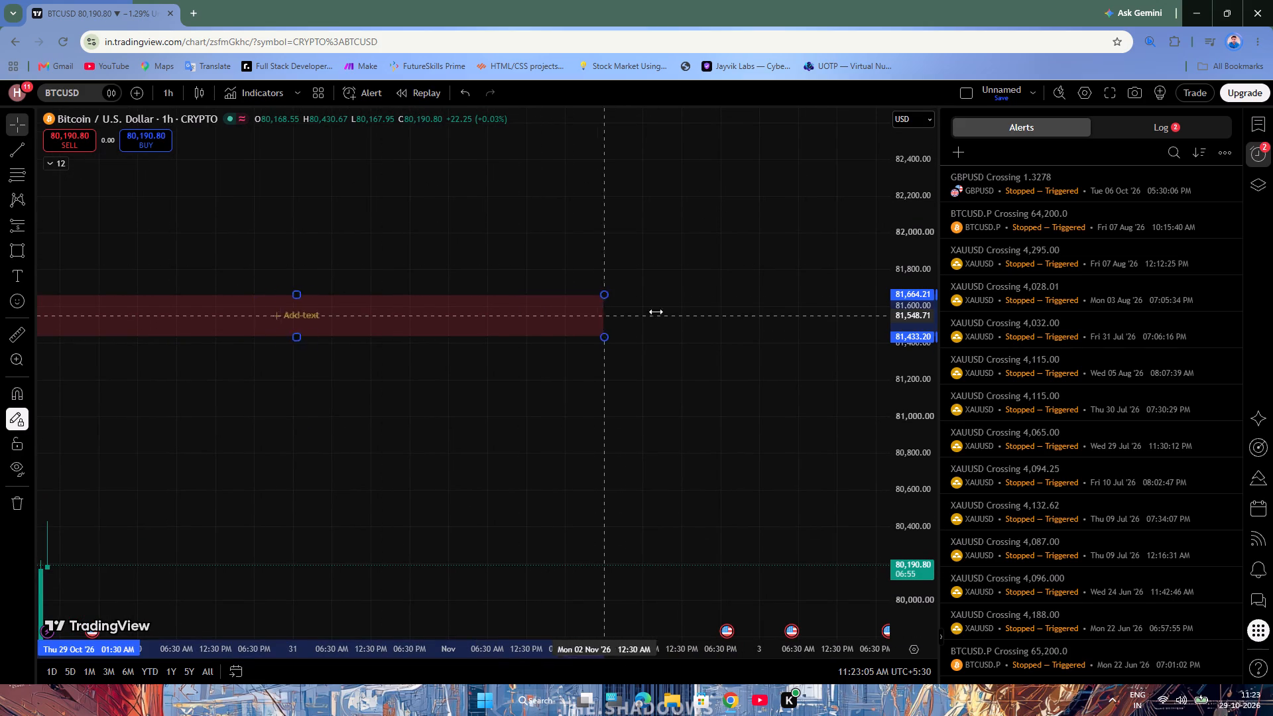
{"action": "left_click_drag", "start_coordinate": [656, 312], "coordinate": [855, 323]}
Examine the one-hour price action from 23 to 29 October between the upper supply zone and the green support lines.
{"action": "left_click_drag", "start_coordinate": [302, 460], "coordinate": [774, 349]}
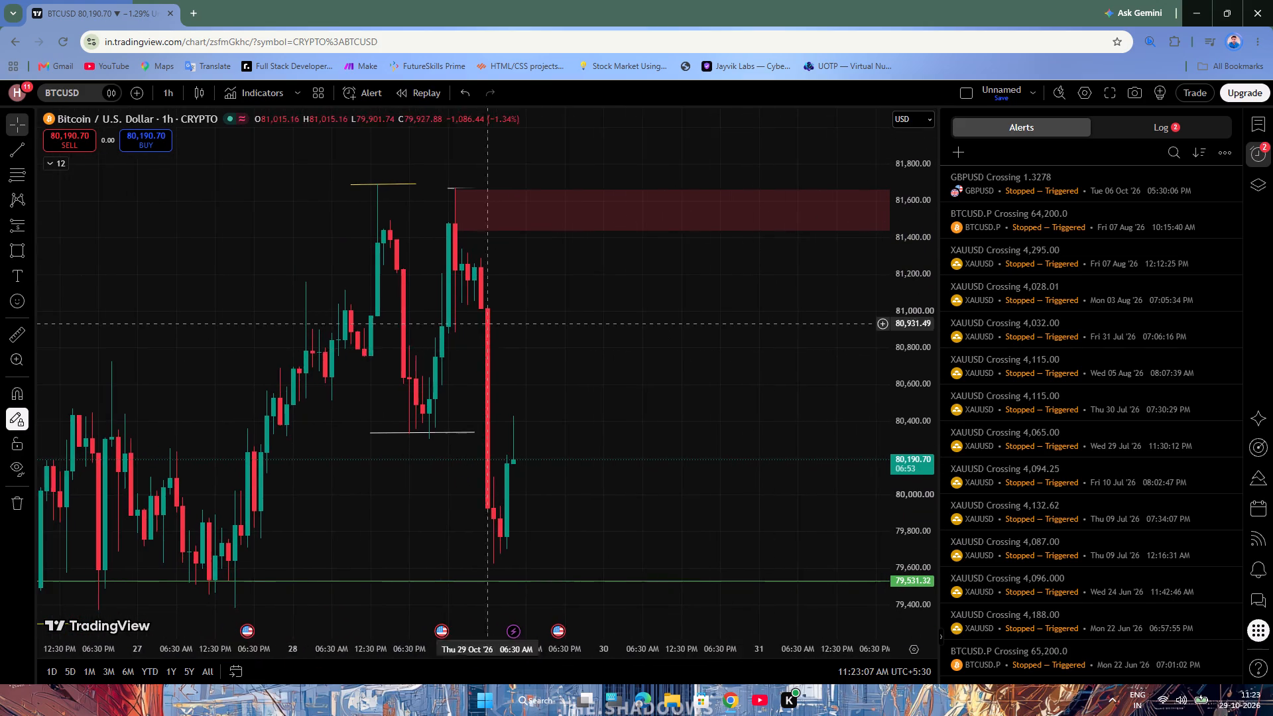
{"action": "scroll", "coordinate": [287, 330], "scroll_direction": "up", "scroll_amount": 3}
{"action": "left_click_drag", "start_coordinate": [624, 373], "coordinate": [636, 363]}
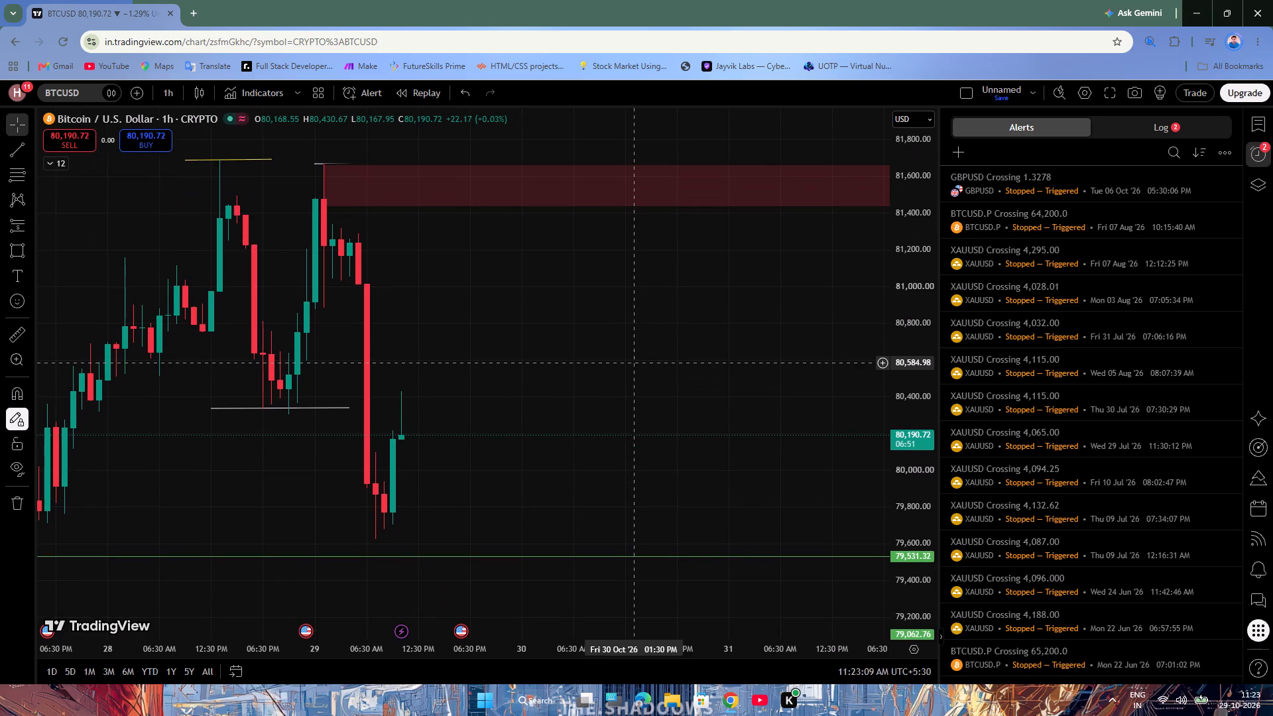
{"action": "left_click_drag", "start_coordinate": [636, 363], "coordinate": [652, 299]}
{"action": "scroll", "coordinate": [653, 298], "scroll_direction": "down", "scroll_amount": 4}
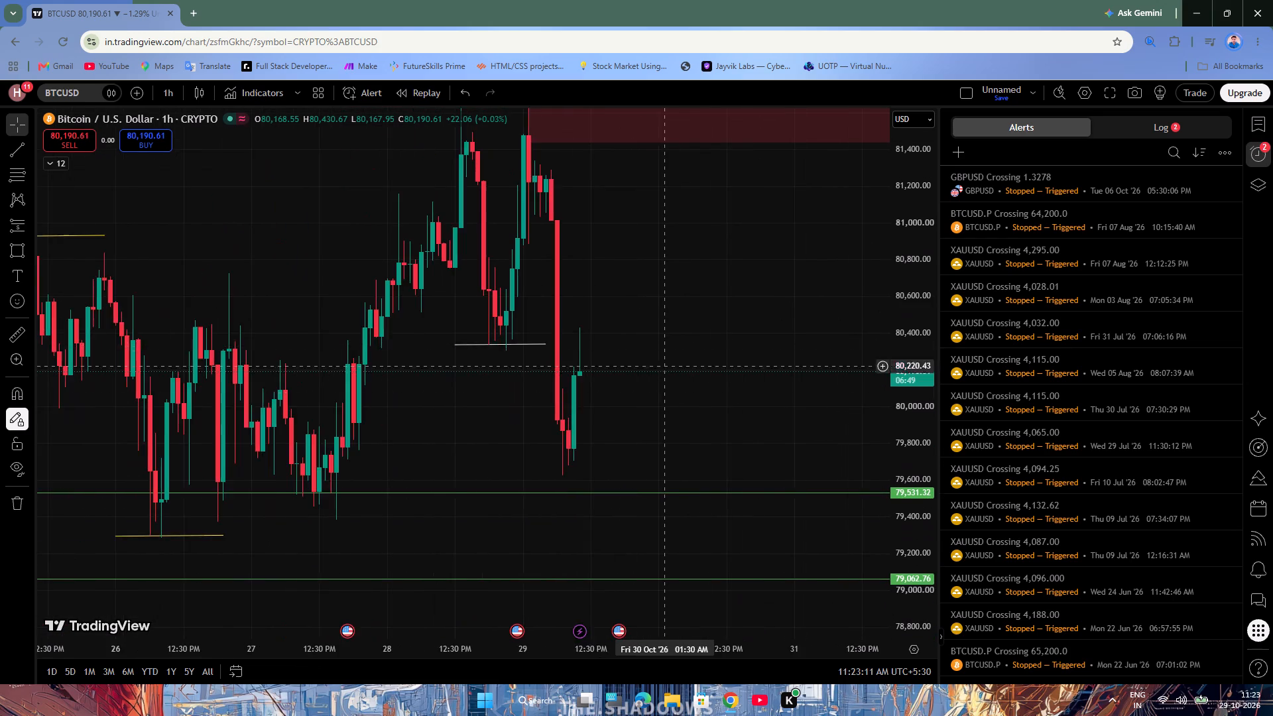
{"action": "scroll", "coordinate": [668, 427], "scroll_direction": "down", "scroll_amount": 3}
{"action": "left_click_drag", "start_coordinate": [648, 538], "coordinate": [608, 604]}
{"action": "scroll", "coordinate": [524, 493], "scroll_direction": "up", "scroll_amount": 6}
{"action": "left_click_drag", "start_coordinate": [554, 480], "coordinate": [765, 434]}
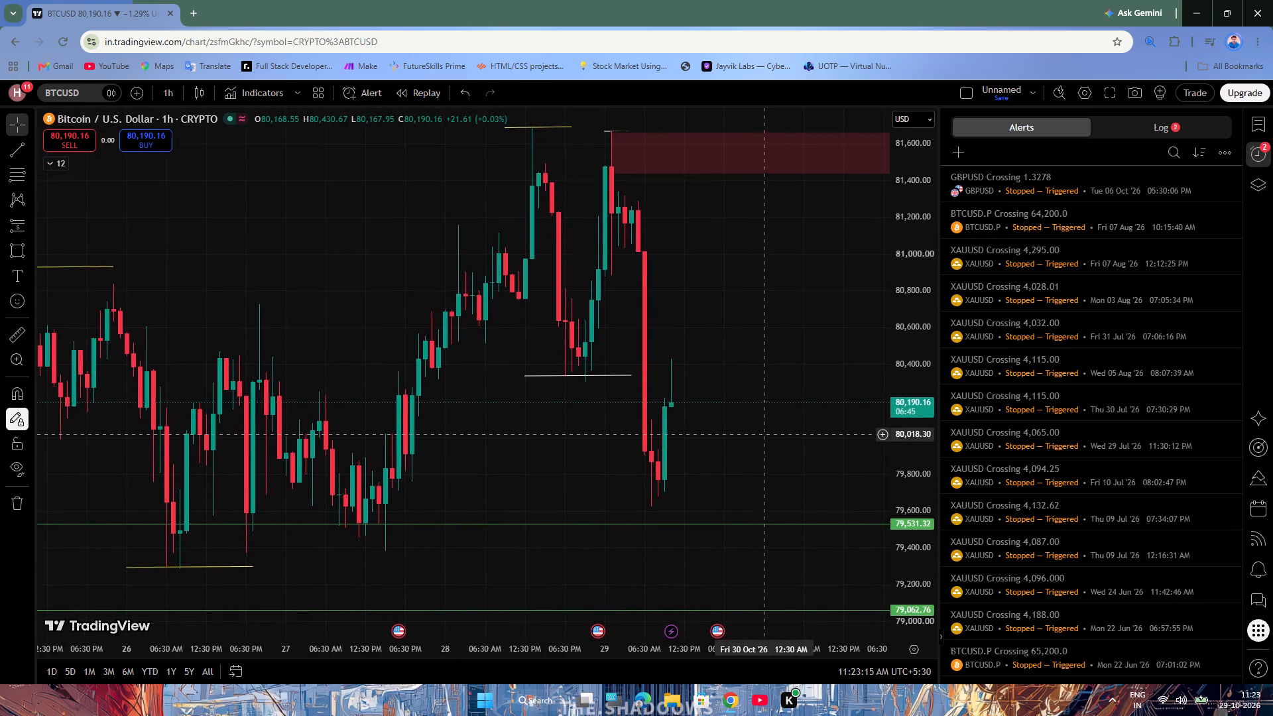
{"action": "left_click_drag", "start_coordinate": [765, 434], "coordinate": [829, 394]}
{"action": "scroll", "coordinate": [831, 394], "scroll_direction": "down", "scroll_amount": 5}
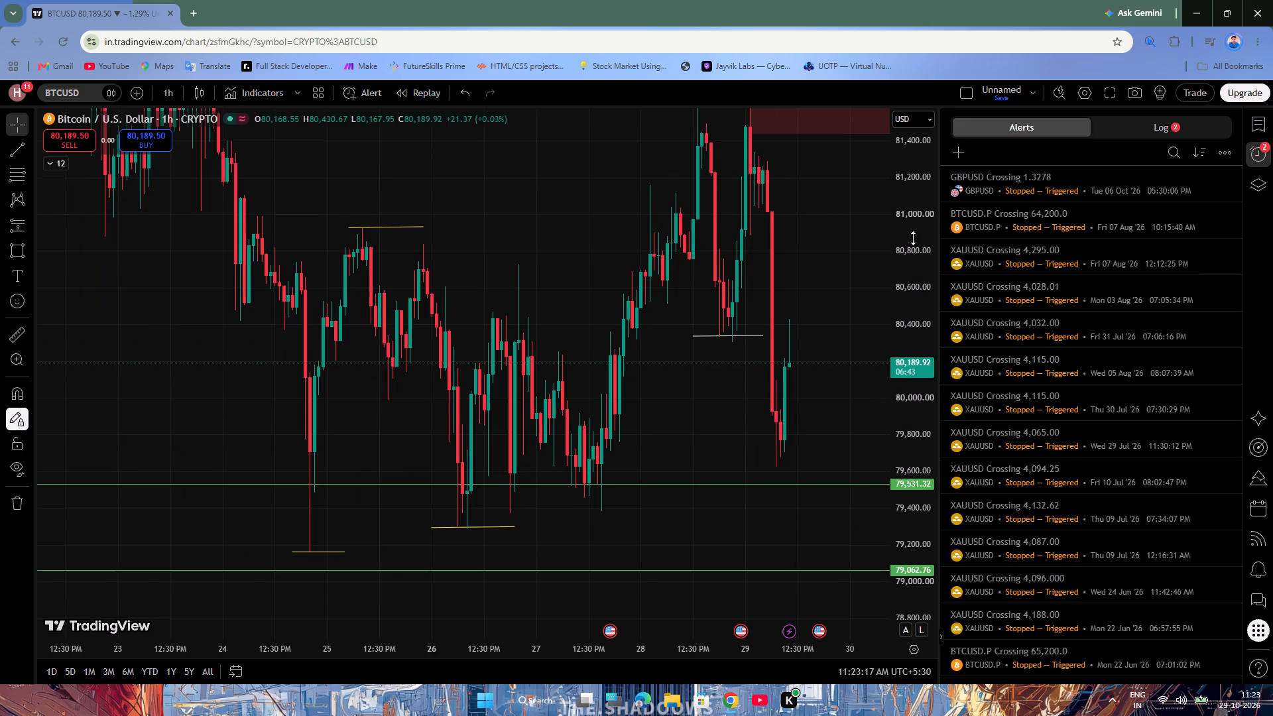
{"action": "left_click_drag", "start_coordinate": [913, 238], "coordinate": [912, 406]}
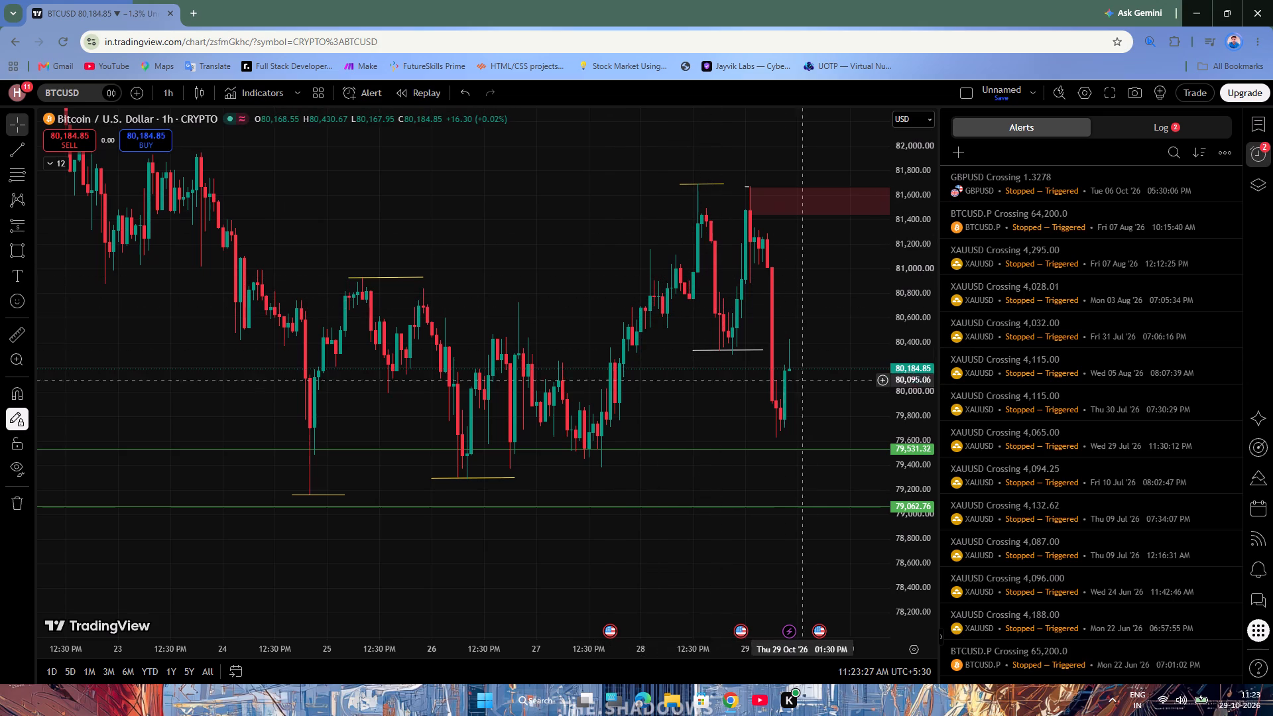
{"action": "scroll", "coordinate": [806, 387], "scroll_direction": "up", "scroll_amount": 4}
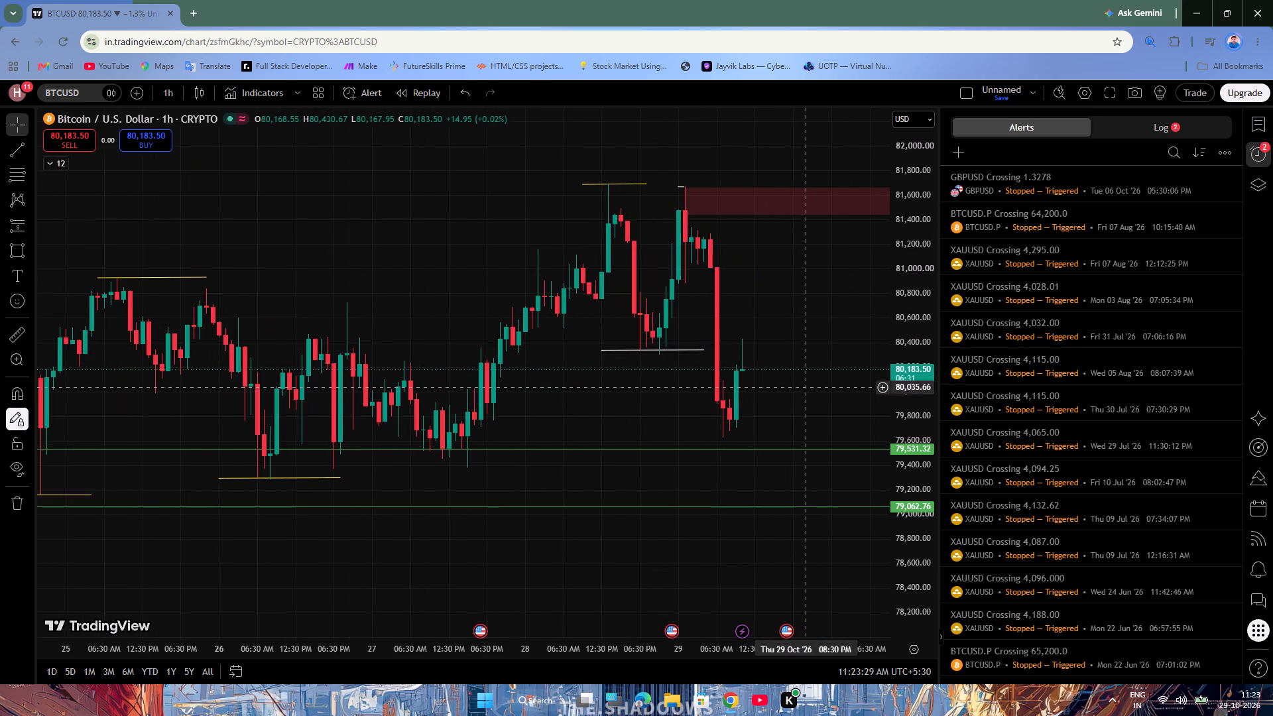
{"action": "scroll", "coordinate": [807, 387], "scroll_direction": "up", "scroll_amount": 2}
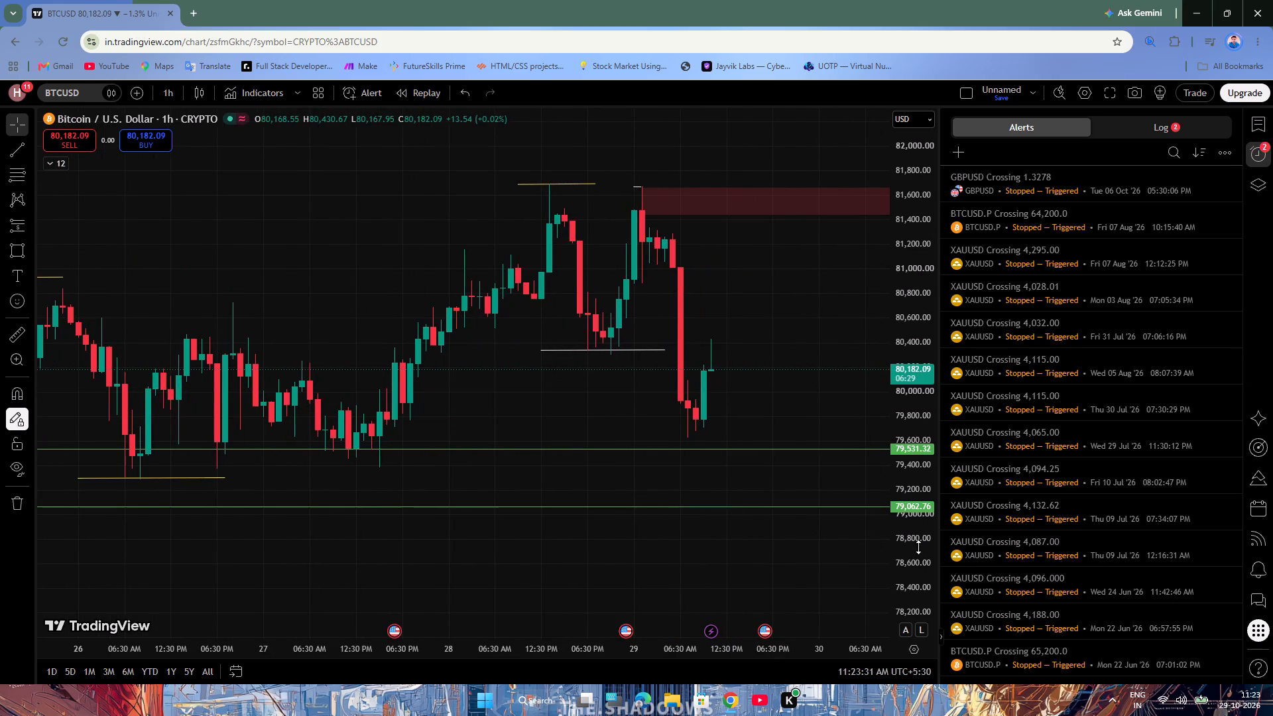
{"action": "left_click_drag", "start_coordinate": [918, 544], "coordinate": [902, 364]}
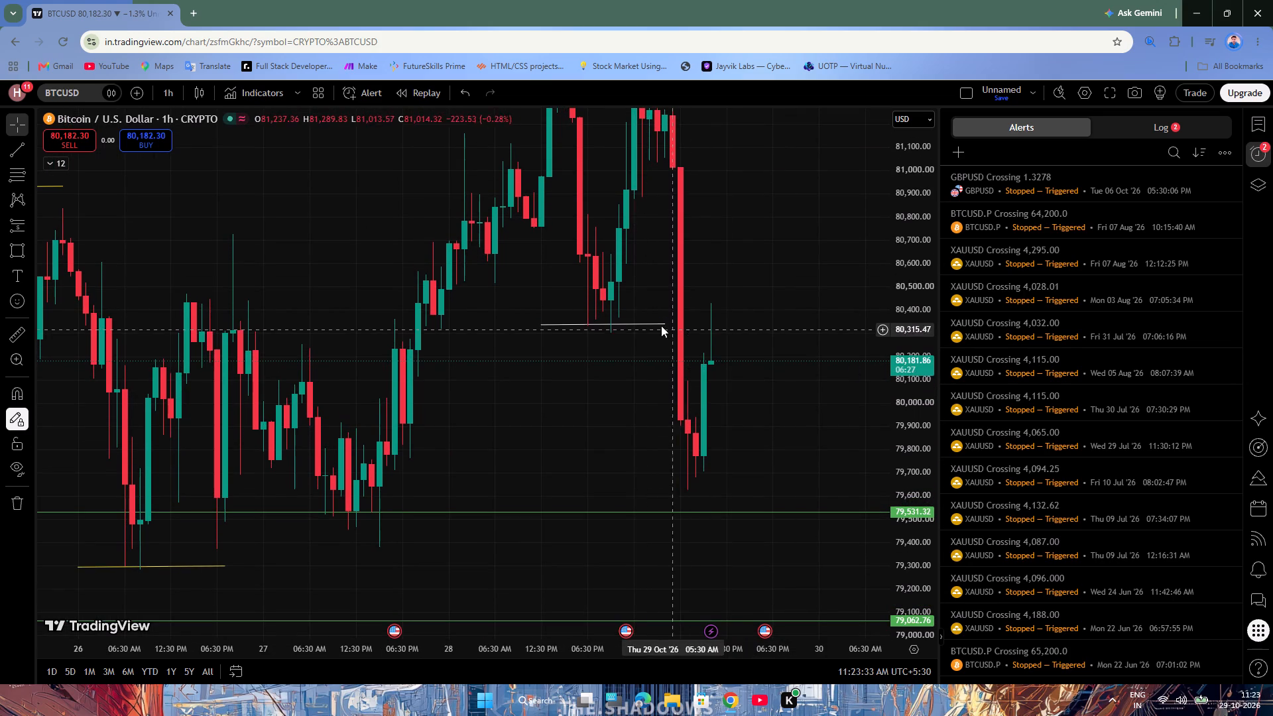
Move the white trendline at the 28 October pullback down to its lowest wick, at about 80,310.
{"action": "left_click", "coordinate": [668, 326]}
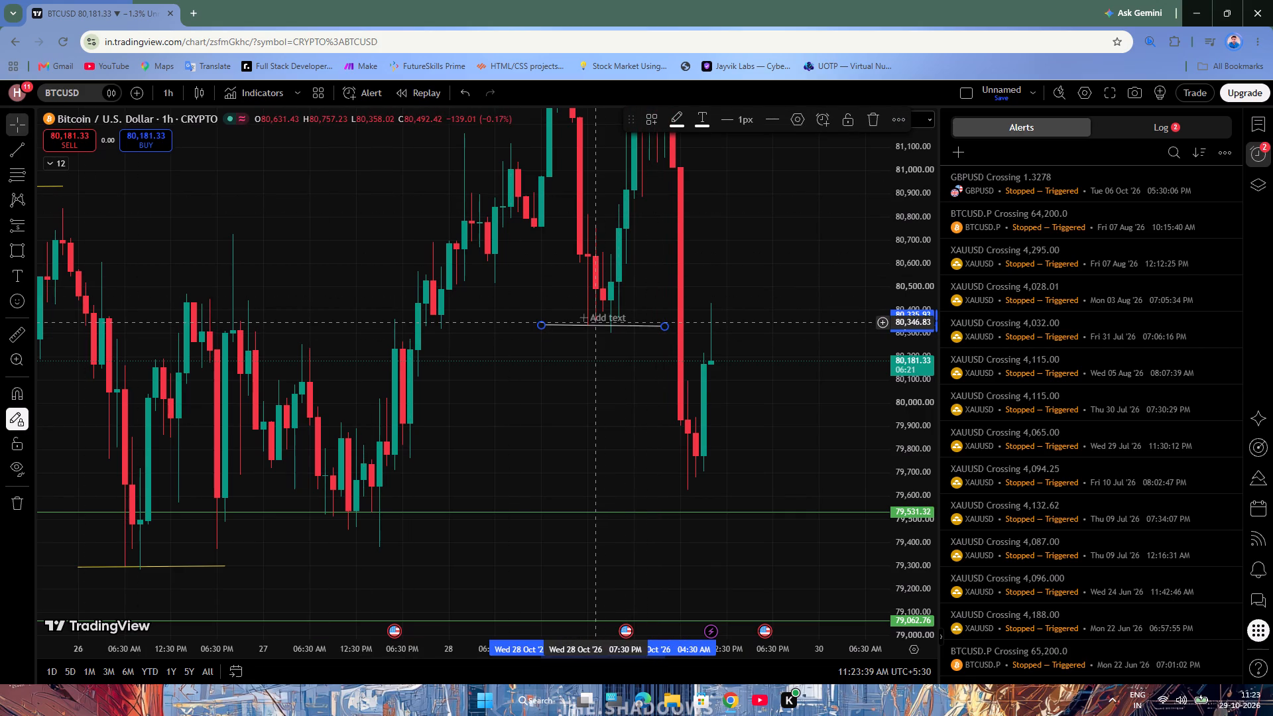
{"action": "left_click_drag", "start_coordinate": [598, 325], "coordinate": [613, 331]}
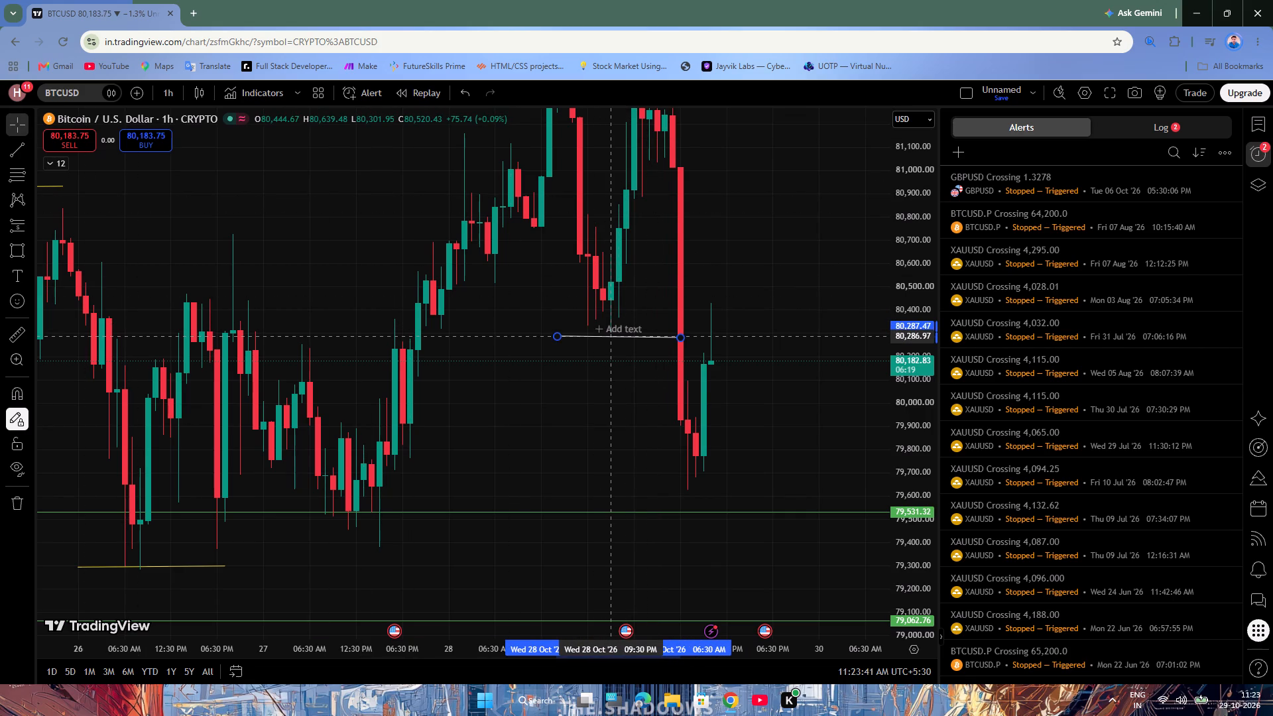
{"action": "left_click_drag", "start_coordinate": [613, 331], "coordinate": [613, 329]}
{"action": "left_click", "coordinate": [717, 258]}
Draw a second supply zone rectangle at the broken 28 October low, from about 80,440 down to 80,306, reaching to 30 October.
{"action": "left_click_drag", "start_coordinate": [774, 227], "coordinate": [709, 347]}
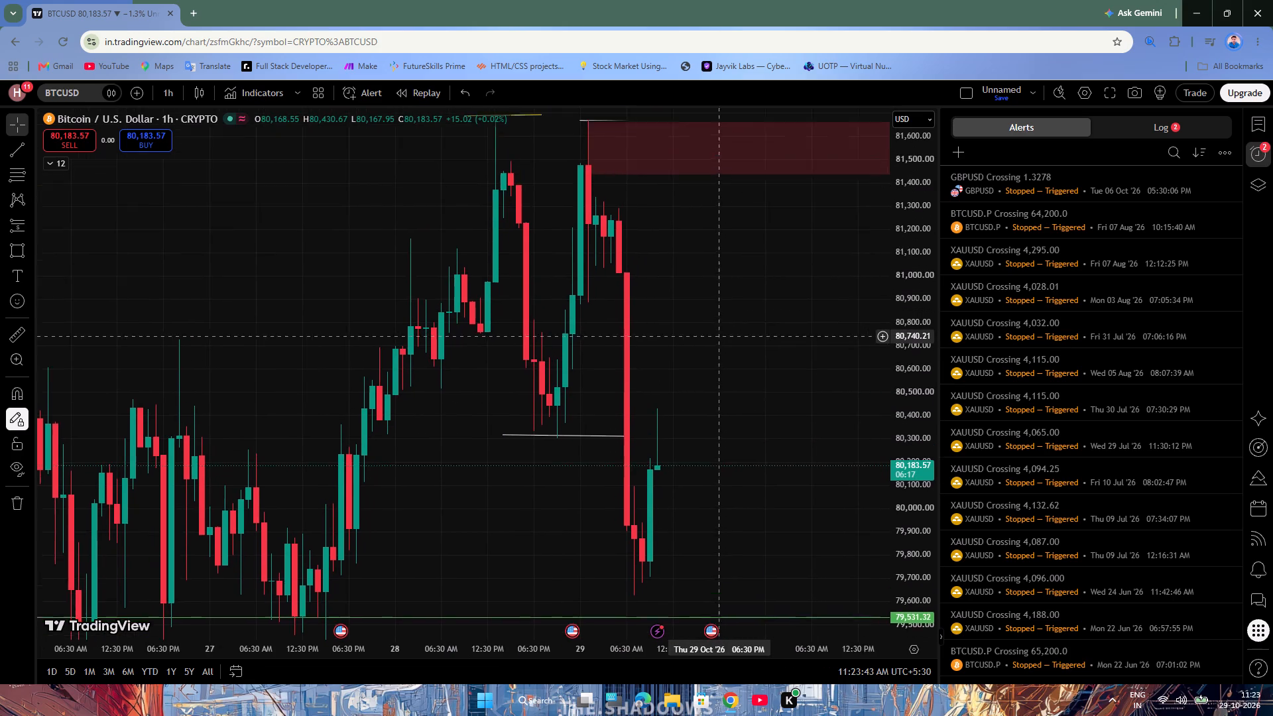
{"action": "left_click_drag", "start_coordinate": [709, 347], "coordinate": [686, 385]}
{"action": "left_click_drag", "start_coordinate": [924, 268], "coordinate": [906, 370]}
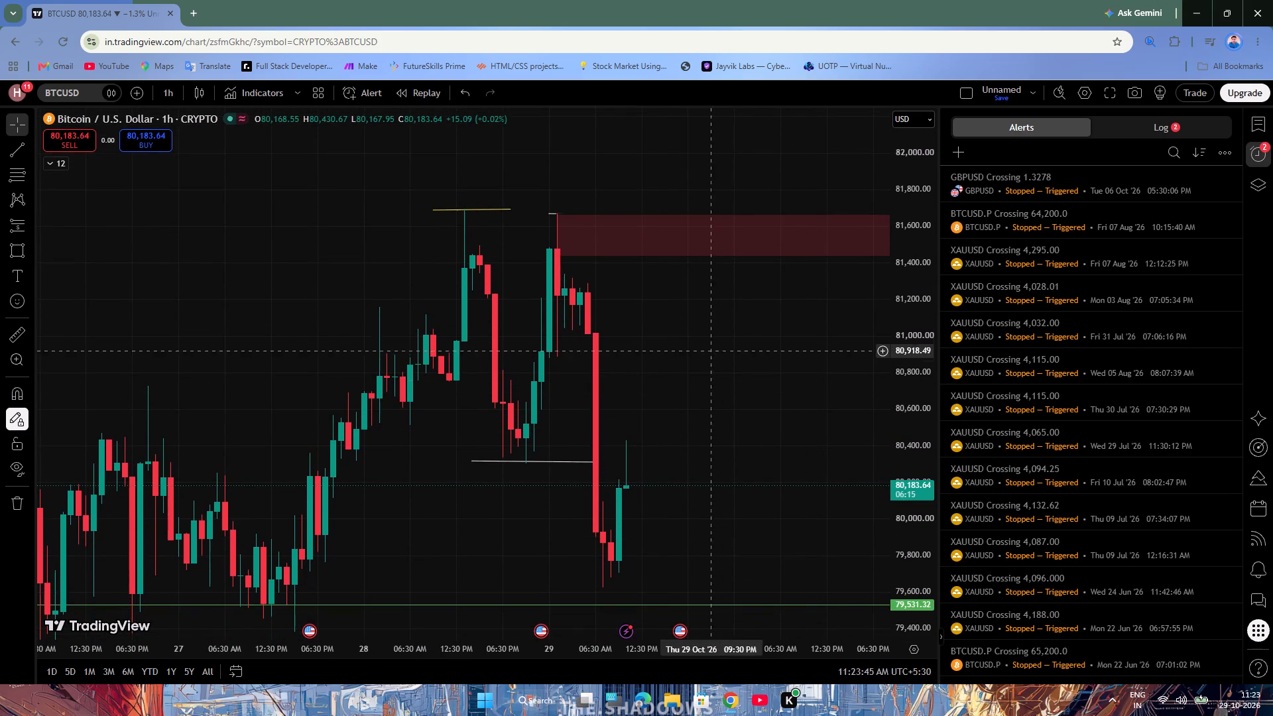
{"action": "scroll", "coordinate": [682, 343], "scroll_direction": "up", "scroll_amount": 2}
{"action": "left_click_drag", "start_coordinate": [680, 345], "coordinate": [682, 302]}
{"action": "left_click", "coordinate": [11, 241]}
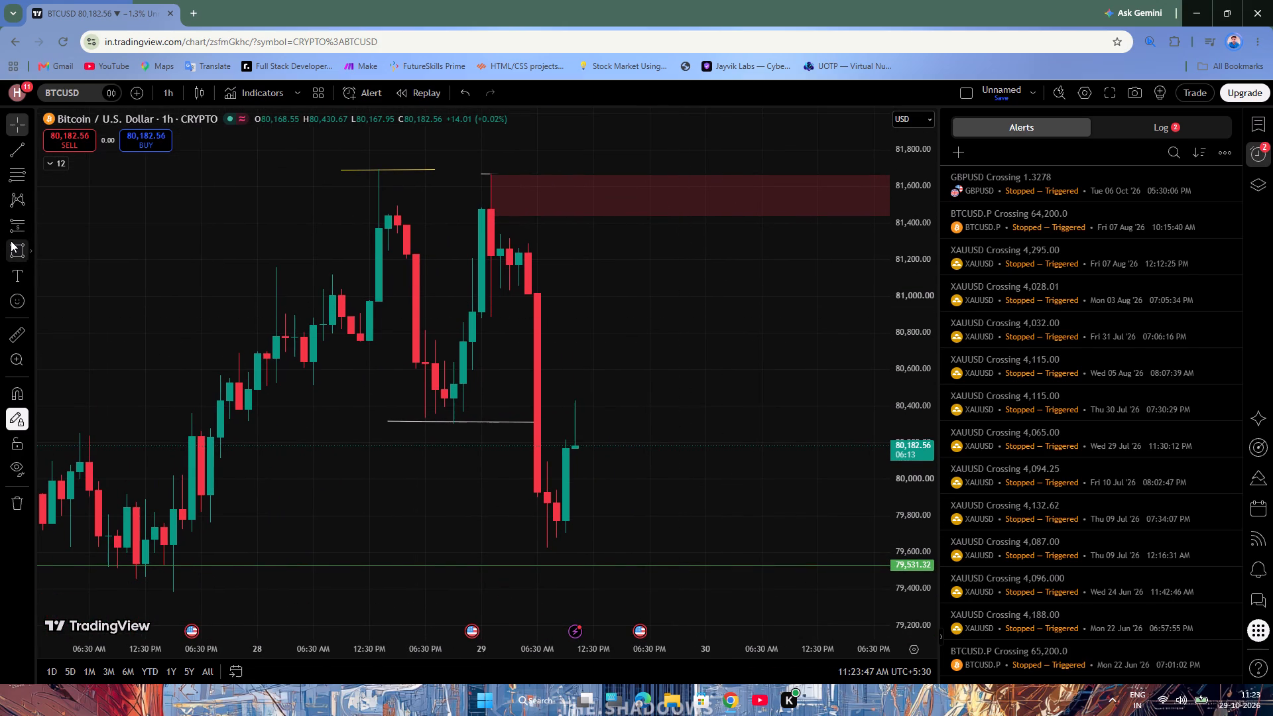
{"action": "left_click", "coordinate": [453, 398]}
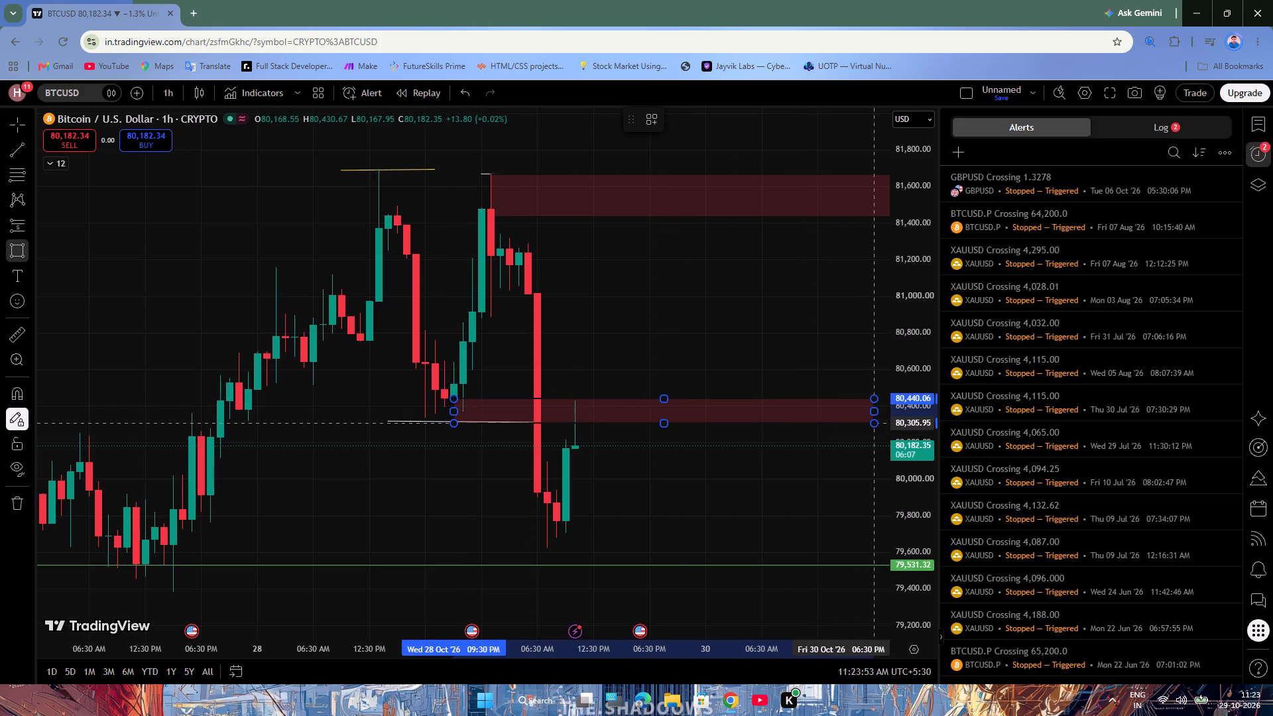
{"action": "left_click", "coordinate": [869, 423]}
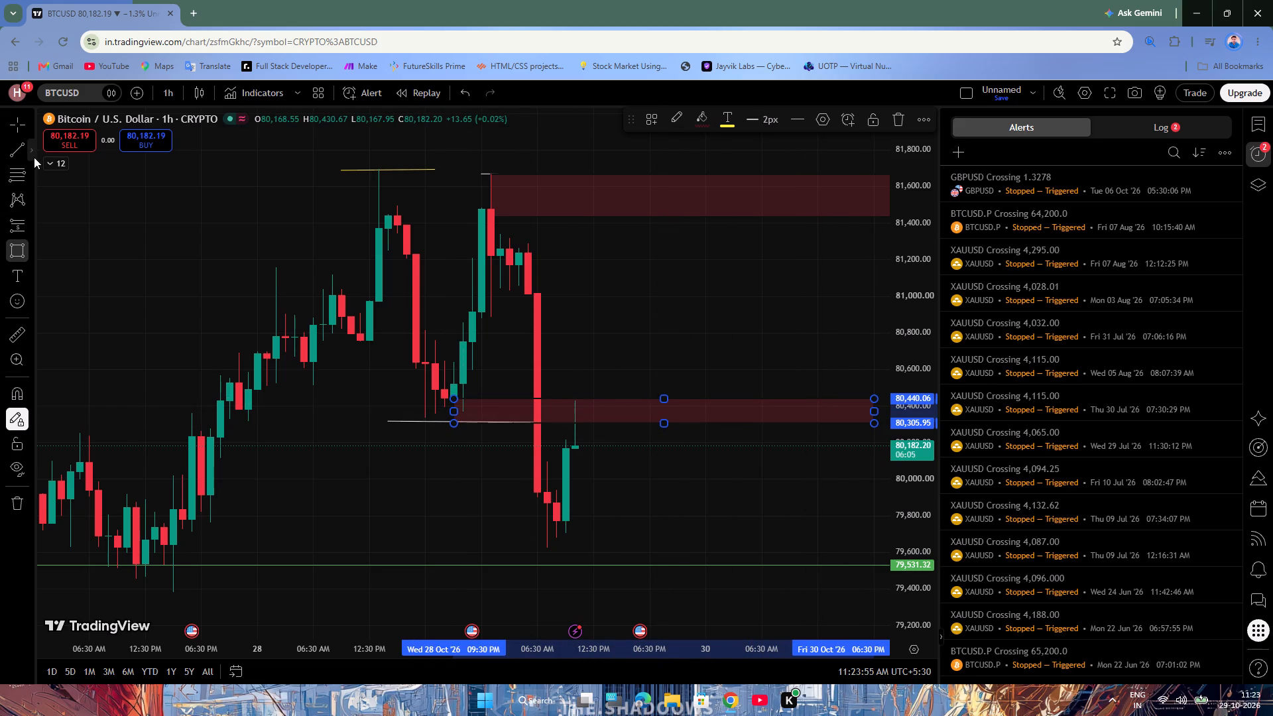
{"action": "left_click", "coordinate": [18, 121]}
{"action": "left_click", "coordinate": [599, 288]}
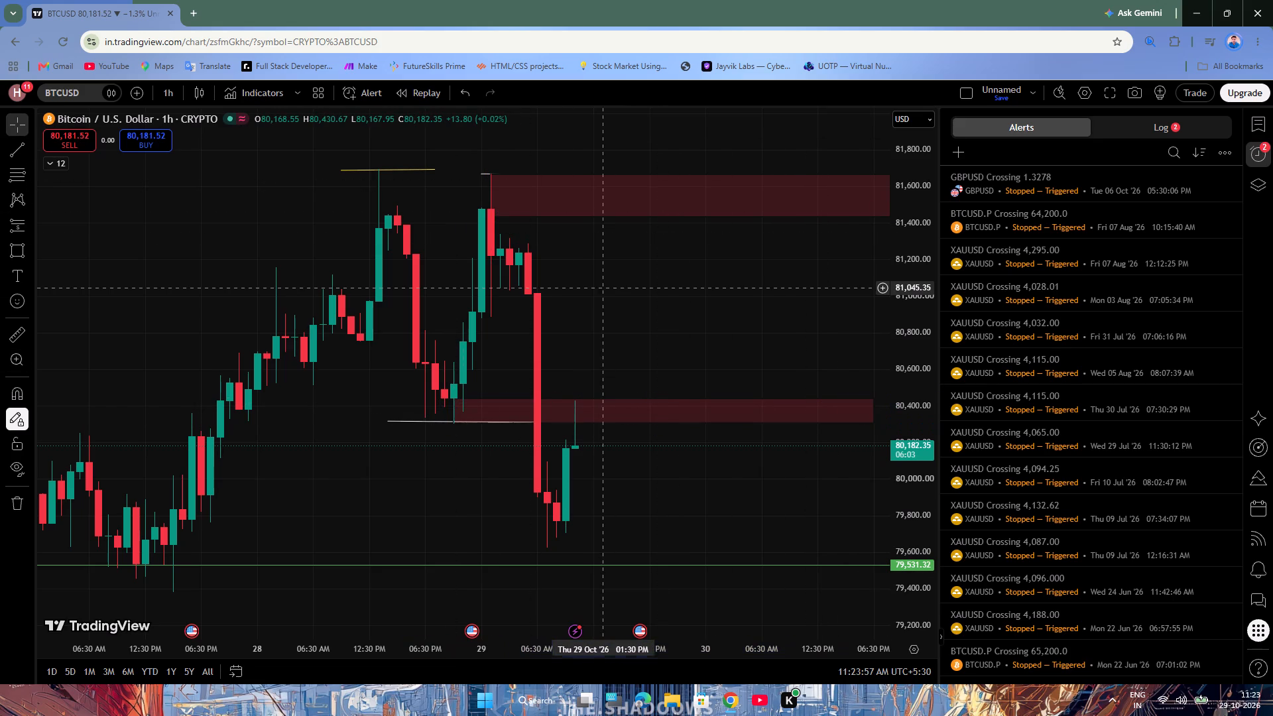
Draw a rectangle between the two green horizontal lines, from about 79,539 down to 79,057, spanning 23 October to 1 November.
{"action": "left_click_drag", "start_coordinate": [598, 302], "coordinate": [611, 266]}
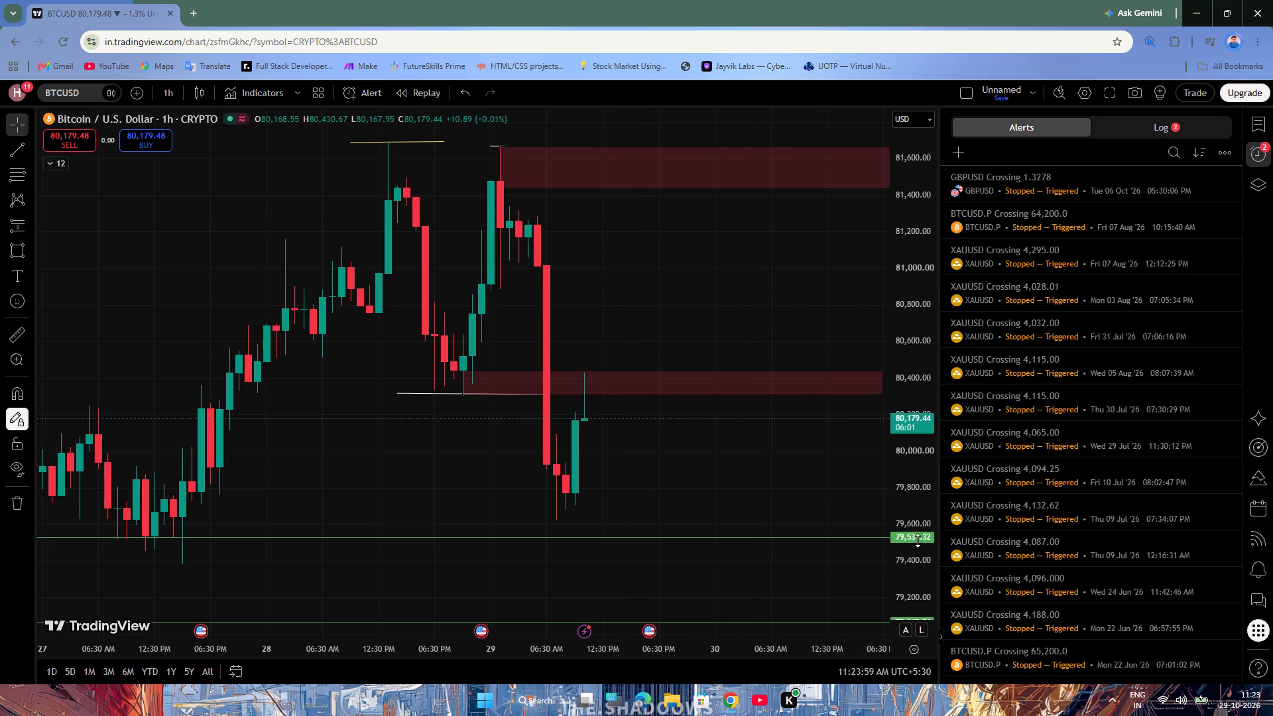
{"action": "left_click_drag", "start_coordinate": [918, 542], "coordinate": [917, 483]}
{"action": "scroll", "coordinate": [180, 257], "scroll_direction": "down", "scroll_amount": 2}
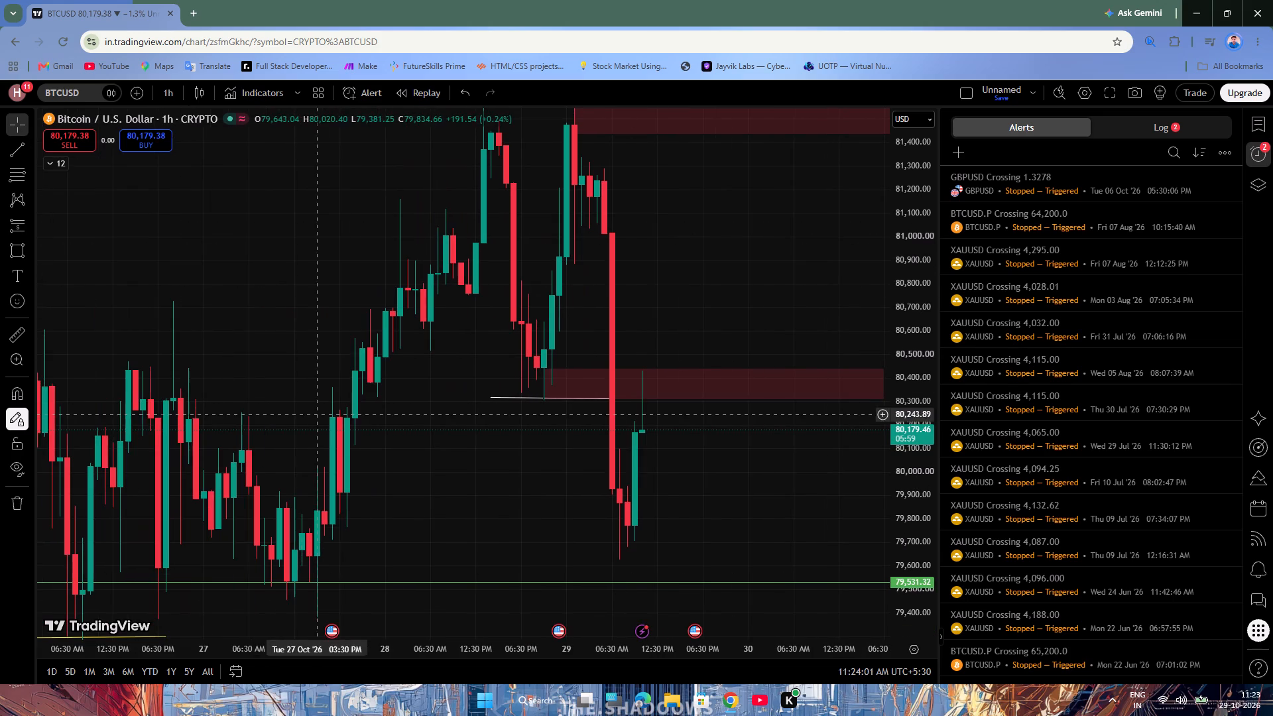
{"action": "left_click_drag", "start_coordinate": [377, 449], "coordinate": [427, 247]}
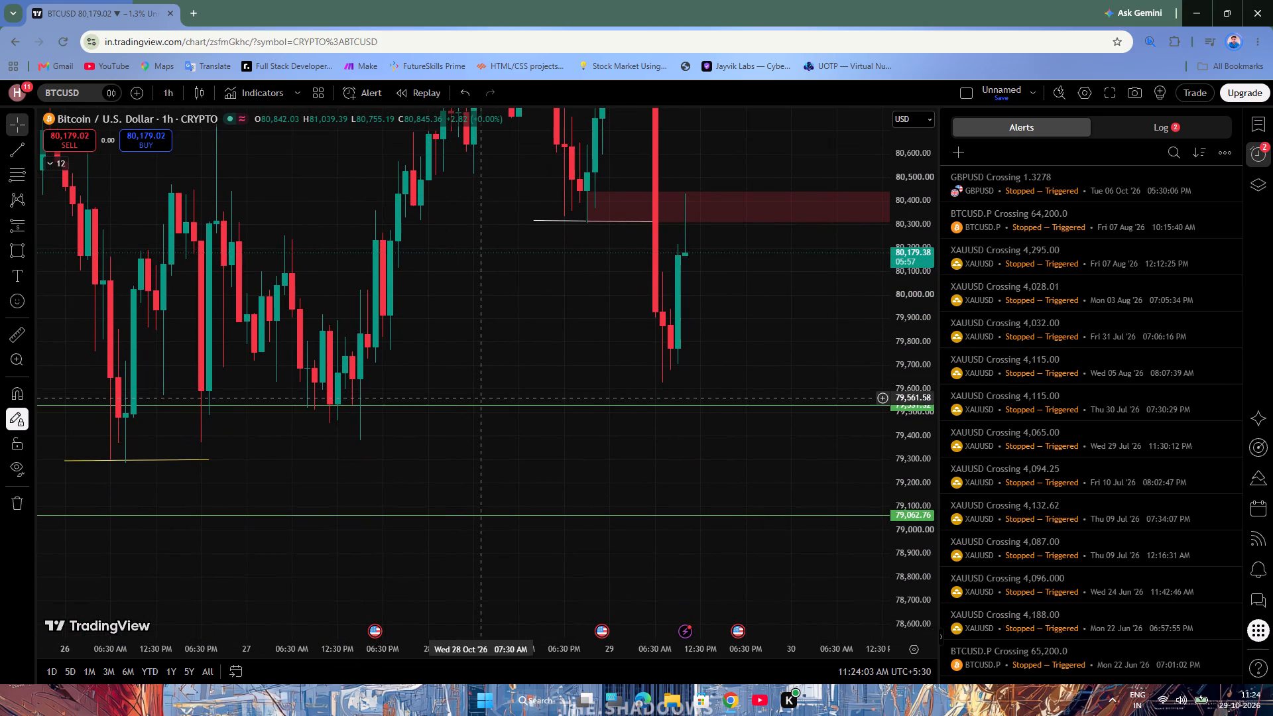
{"action": "scroll", "coordinate": [480, 402], "scroll_direction": "down", "scroll_amount": 8}
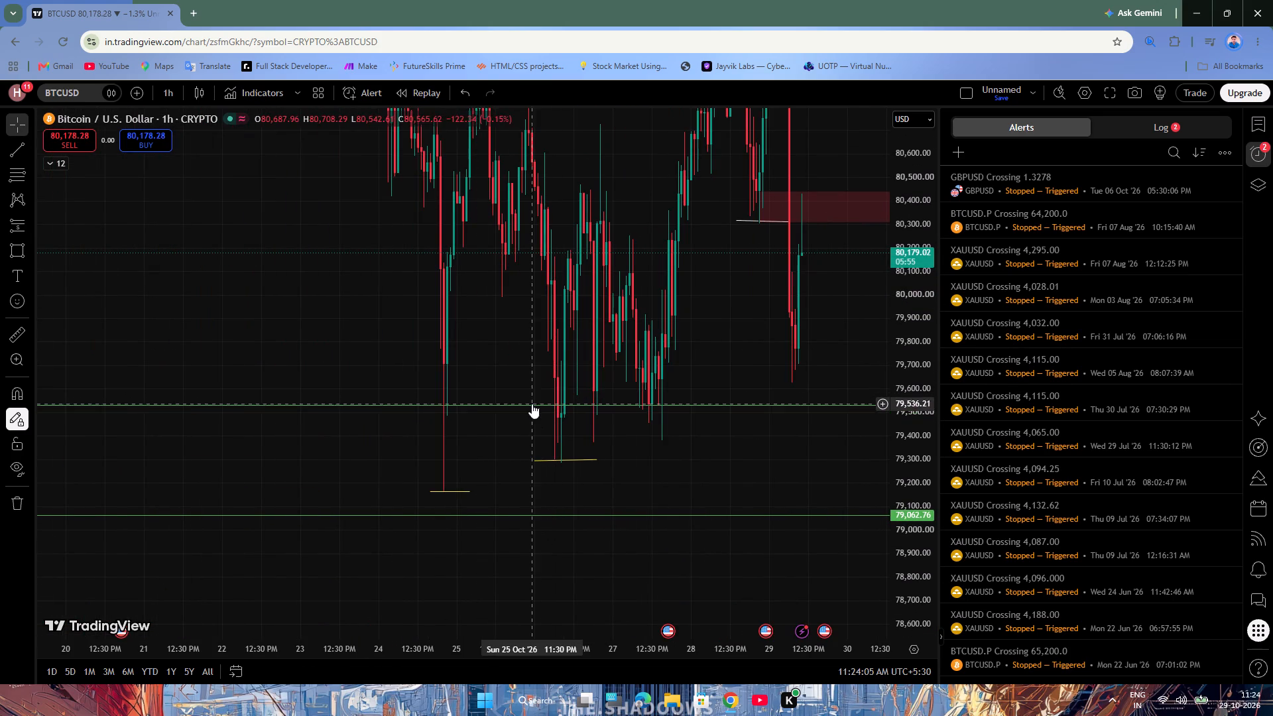
{"action": "left_click_drag", "start_coordinate": [556, 355], "coordinate": [269, 322]}
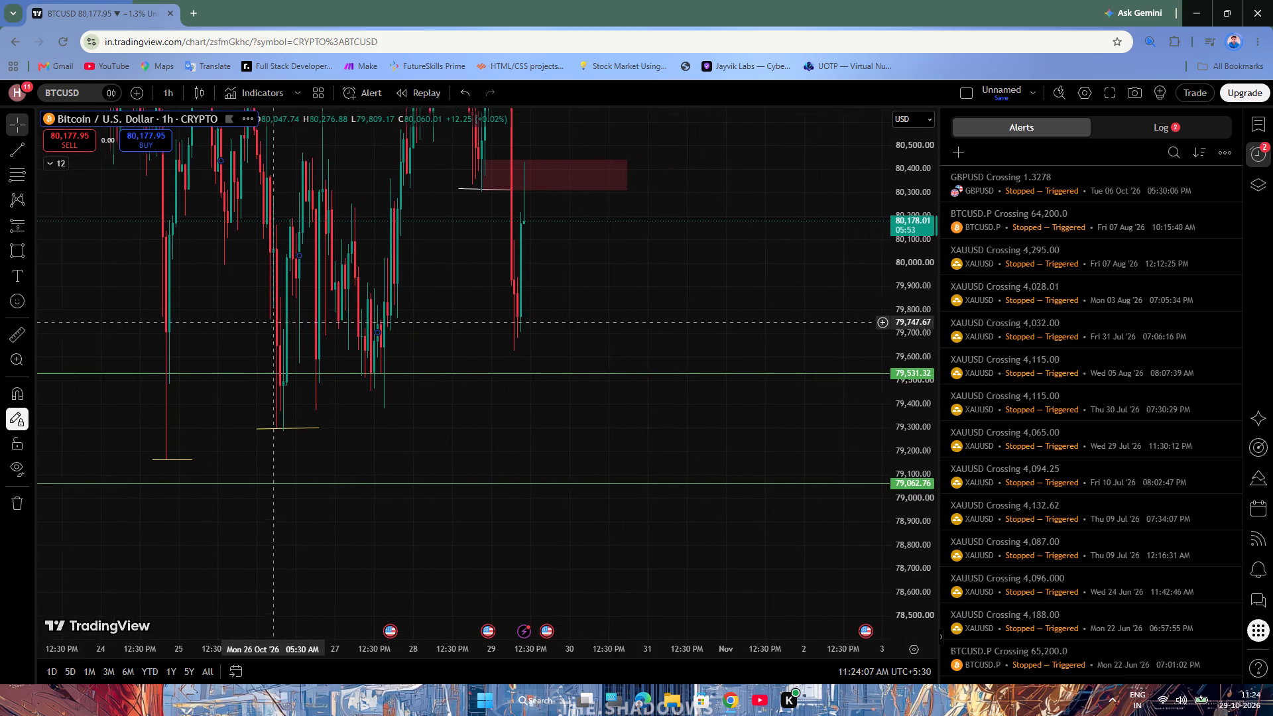
{"action": "left_click_drag", "start_coordinate": [269, 322], "coordinate": [260, 322]}
{"action": "left_click", "coordinate": [10, 252]}
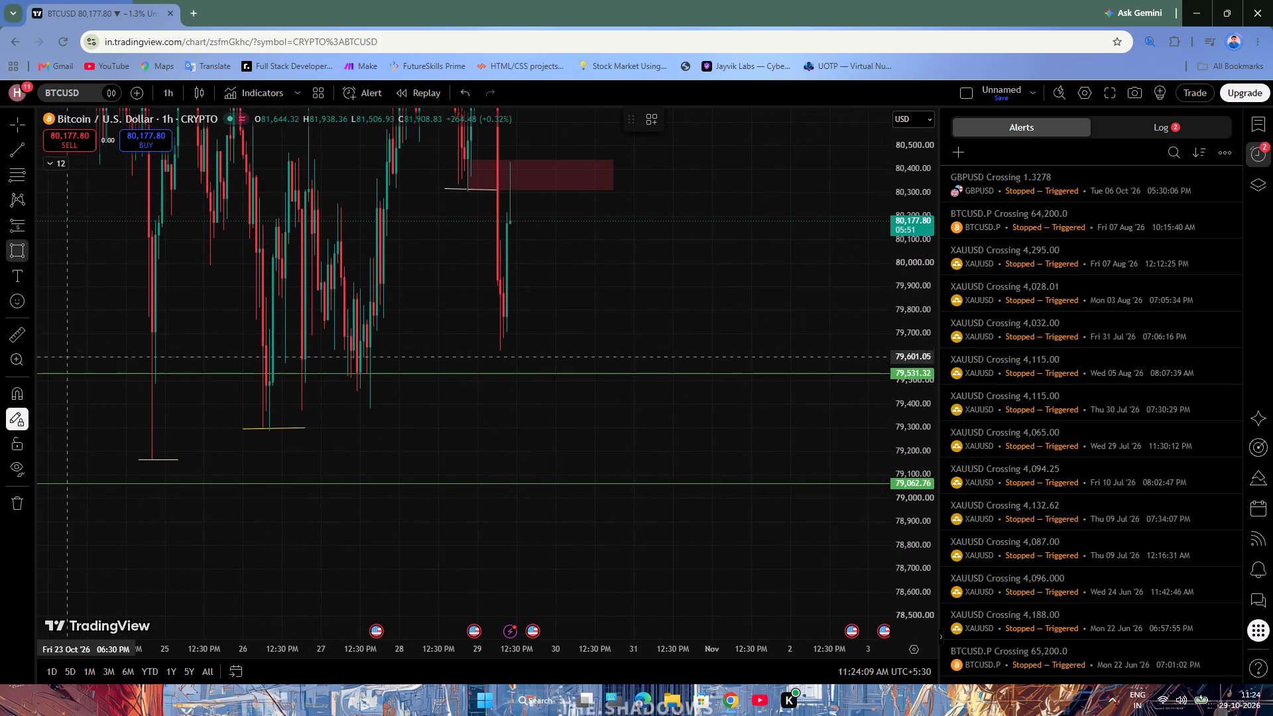
{"action": "left_click", "coordinate": [67, 371]}
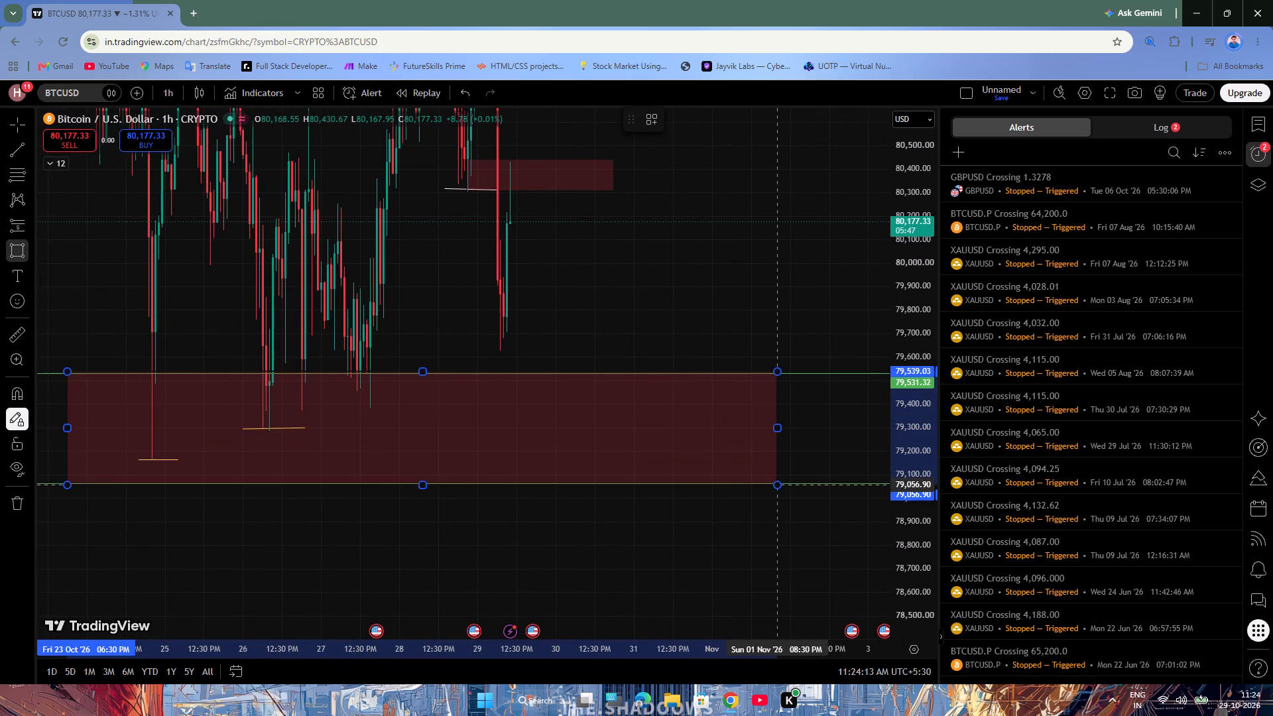
{"action": "left_click", "coordinate": [778, 485]}
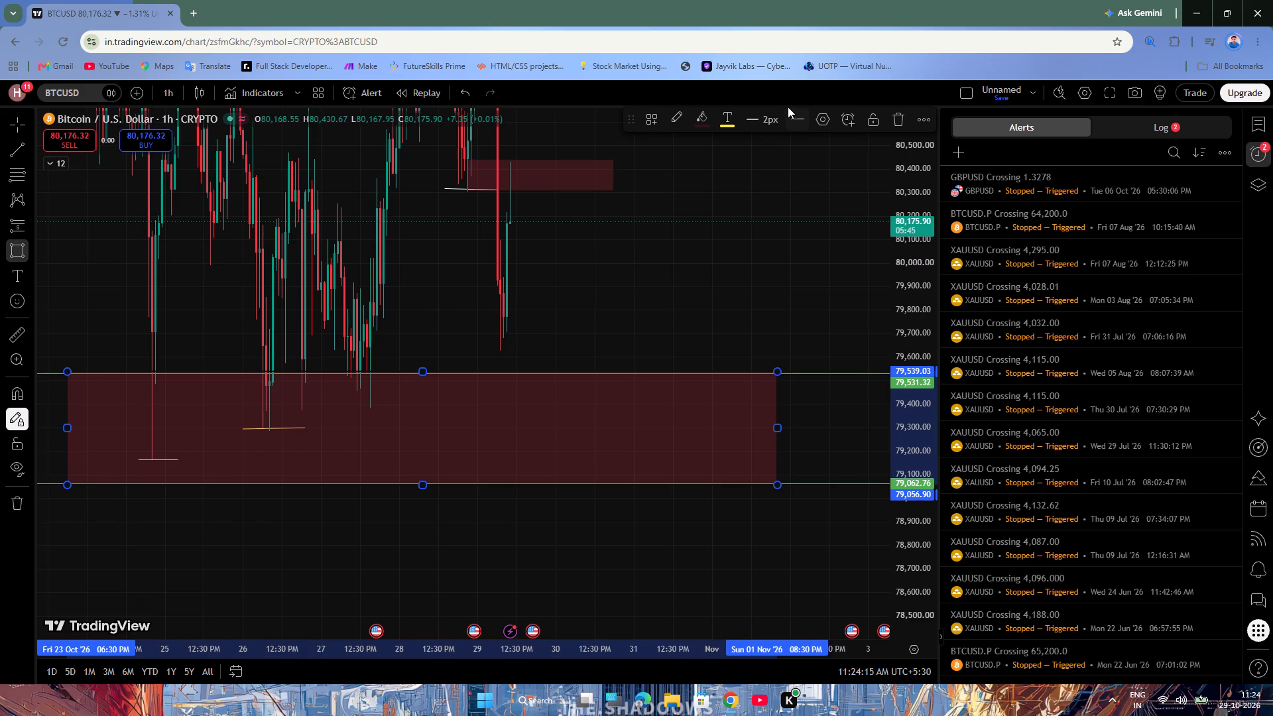
Change the fill colour of the rectangle between the horizontal support lines to green.
{"action": "left_click", "coordinate": [708, 121]}
{"action": "left_click", "coordinate": [747, 167]}
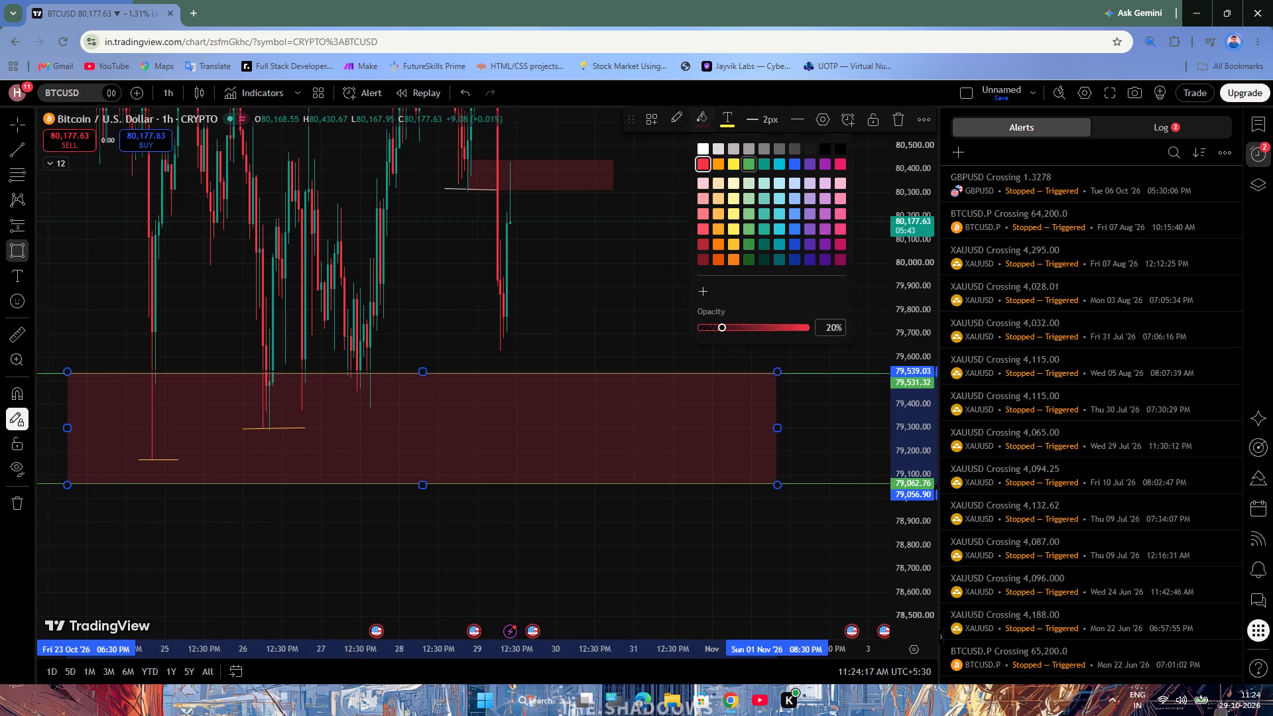
{"action": "left_click", "coordinate": [609, 257]}
{"action": "right_click", "coordinate": [352, 205]}
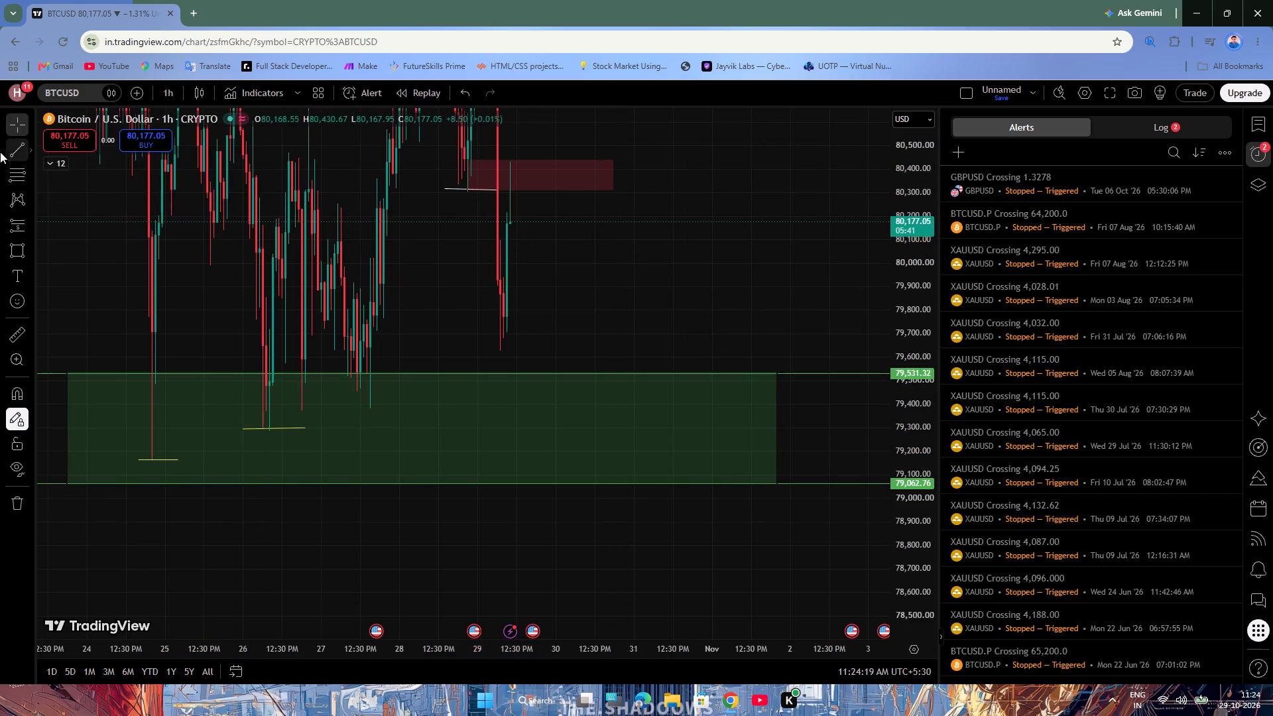
{"action": "left_click", "coordinate": [12, 125]}
Switch the chart to the 1-minute timeframe.
{"action": "left_click", "coordinate": [164, 84]}
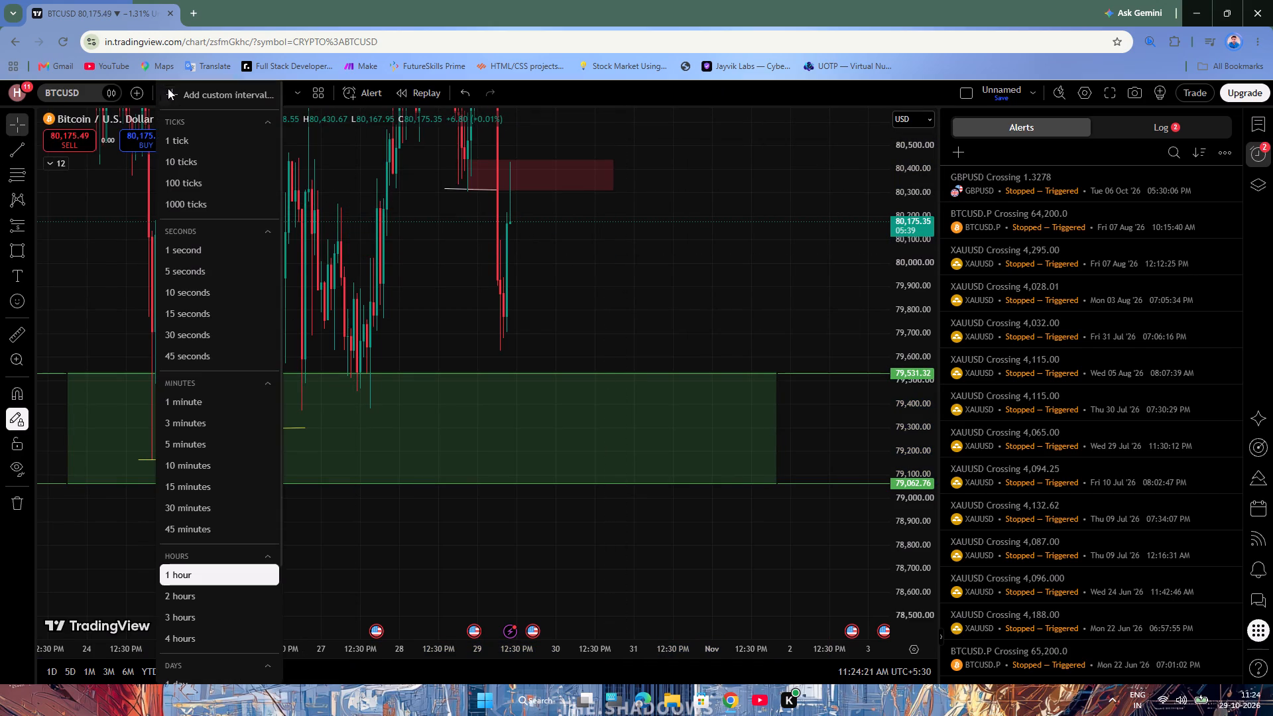
{"action": "left_click", "coordinate": [162, 399]}
{"action": "right_click", "coordinate": [486, 248]}
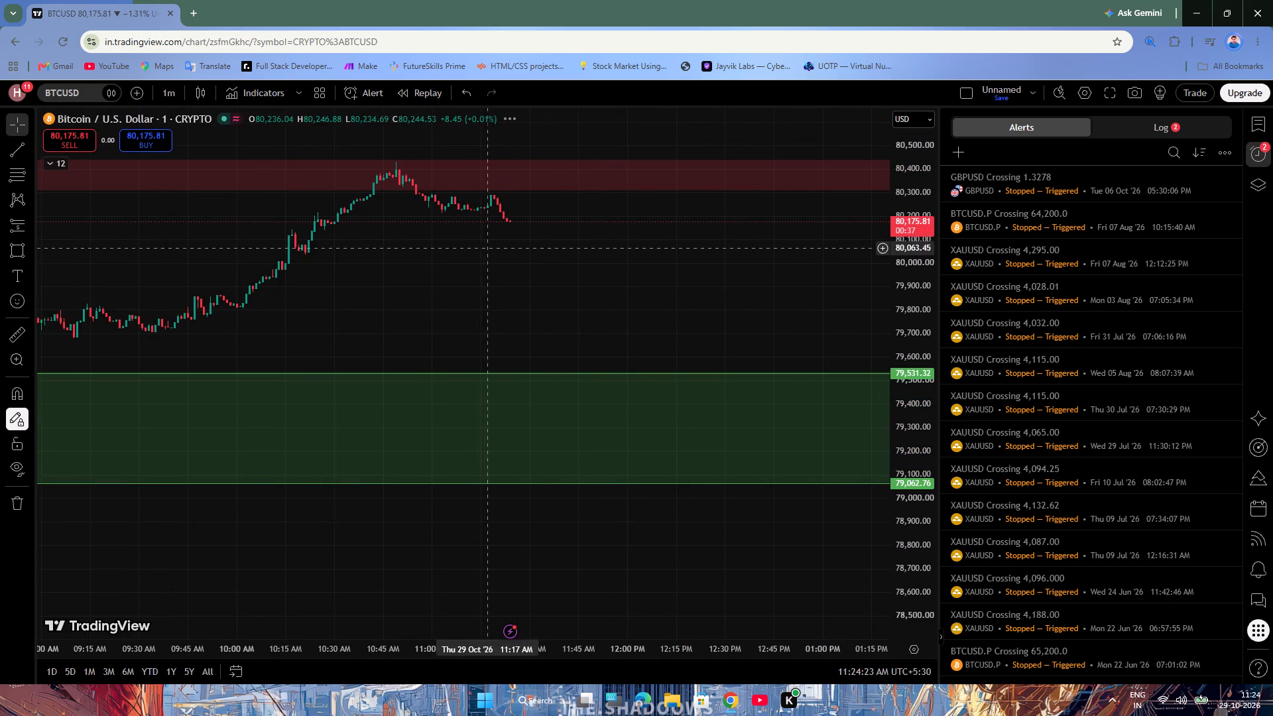
{"action": "left_click", "coordinate": [505, 261]}
Mark the rising leg's swing points with three short trendlines: lows at about 80,038 and 80,140, and the high at about 80,216.
{"action": "scroll", "coordinate": [502, 258], "scroll_direction": "down", "scroll_amount": 8}
{"action": "scroll", "coordinate": [539, 416], "scroll_direction": "up", "scroll_amount": 6}
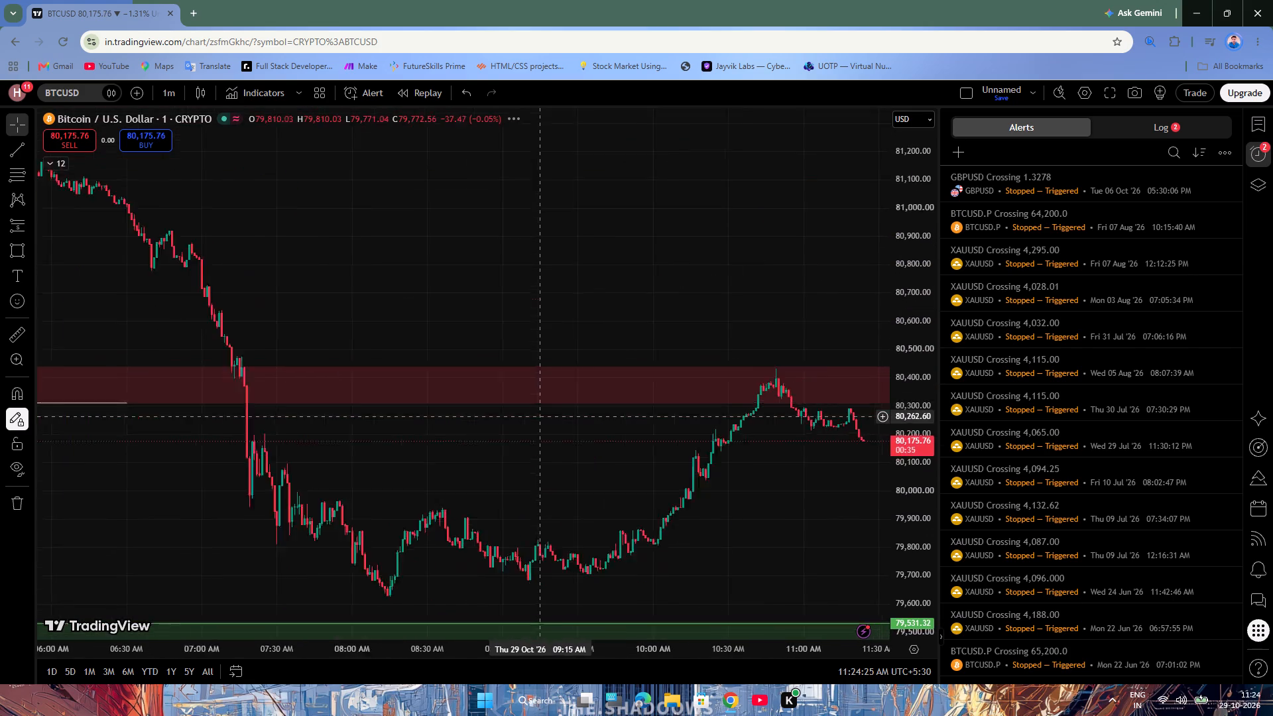
{"action": "scroll", "coordinate": [539, 416], "scroll_direction": "up", "scroll_amount": 1}
{"action": "scroll", "coordinate": [539, 418], "scroll_direction": "down", "scroll_amount": 5}
{"action": "scroll", "coordinate": [539, 418], "scroll_direction": "up", "scroll_amount": 5}
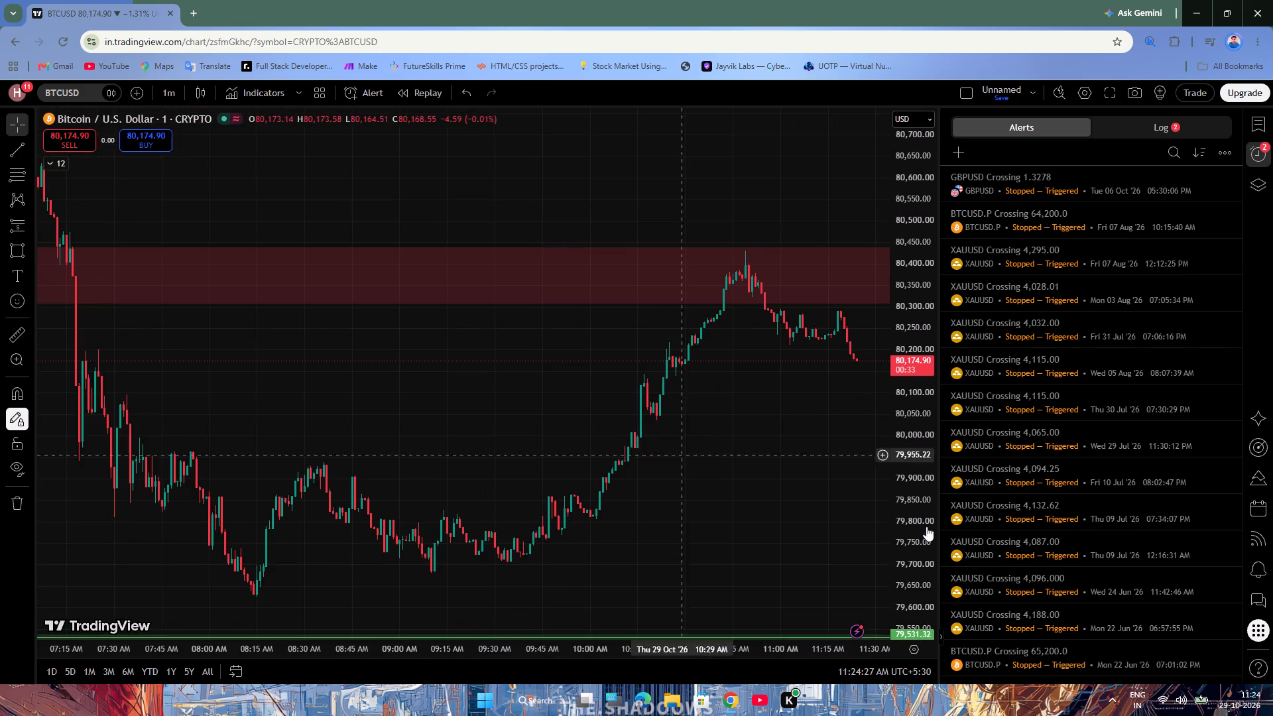
{"action": "left_click_drag", "start_coordinate": [908, 579], "coordinate": [898, 432]}
{"action": "scroll", "coordinate": [673, 519], "scroll_direction": "up", "scroll_amount": 6}
{"action": "left_click_drag", "start_coordinate": [678, 518], "coordinate": [666, 529]}
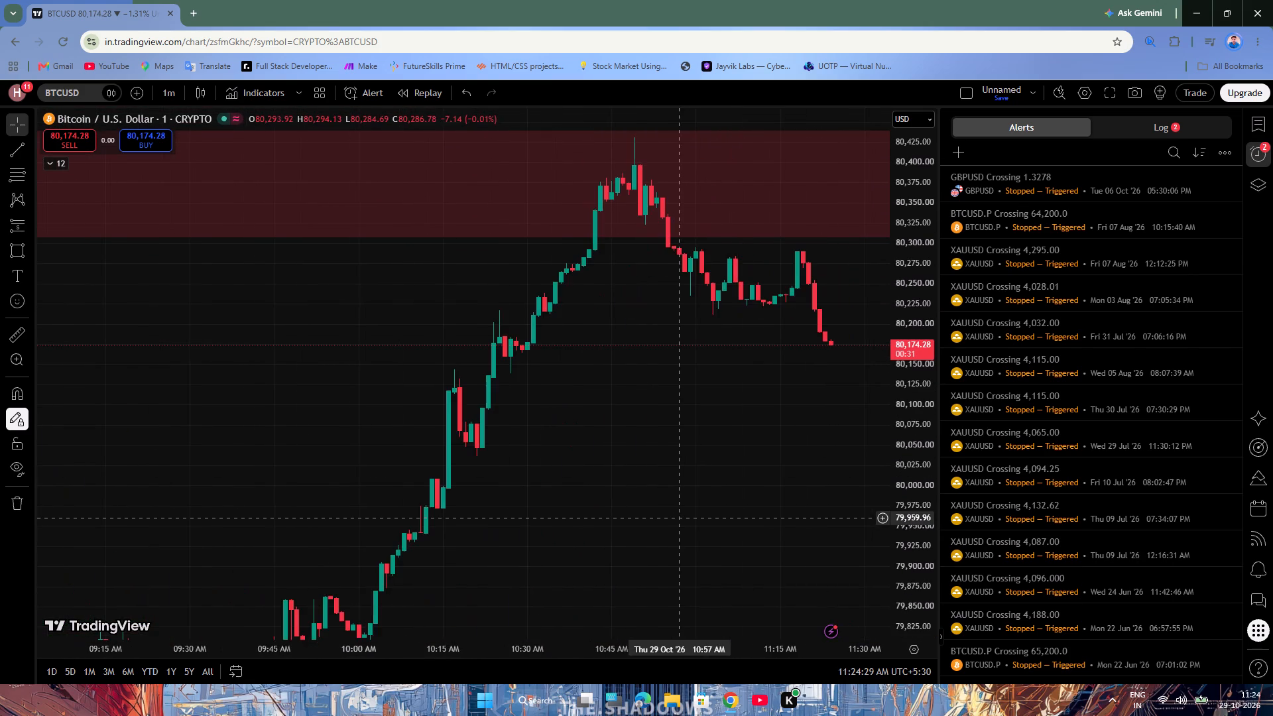
{"action": "left_click_drag", "start_coordinate": [666, 529], "coordinate": [370, 557]}
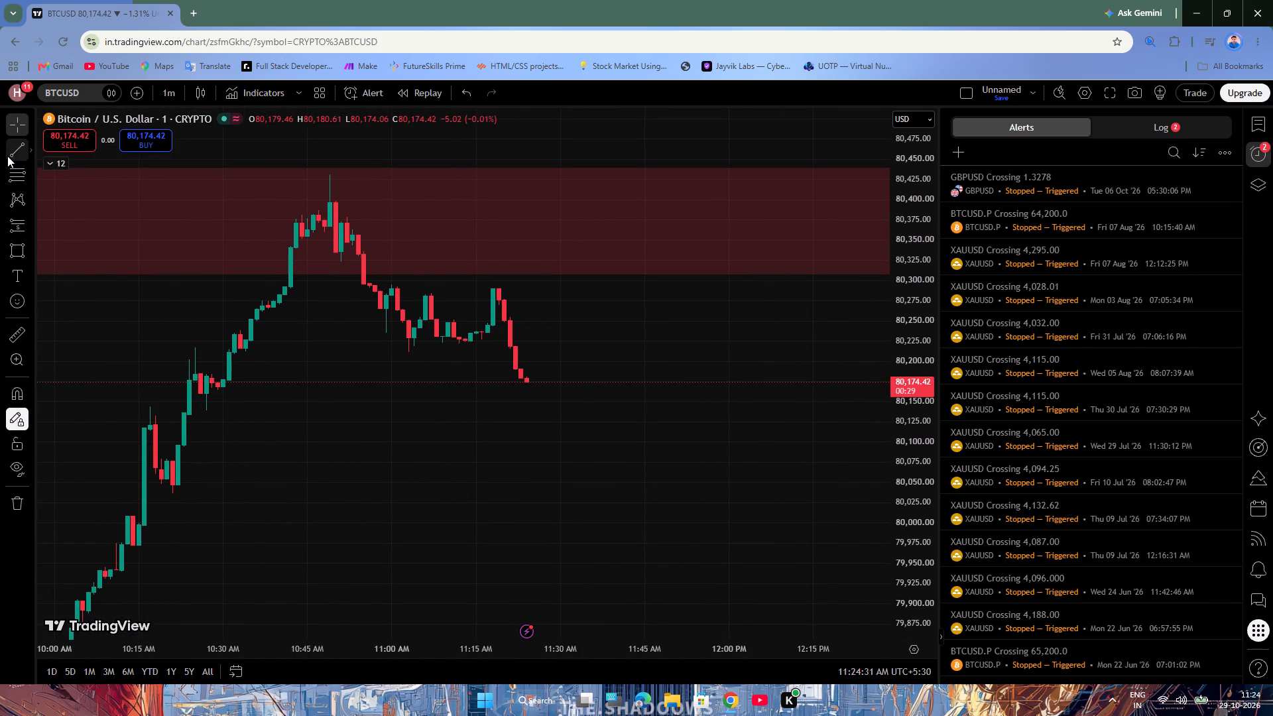
{"action": "left_click", "coordinate": [9, 156]}
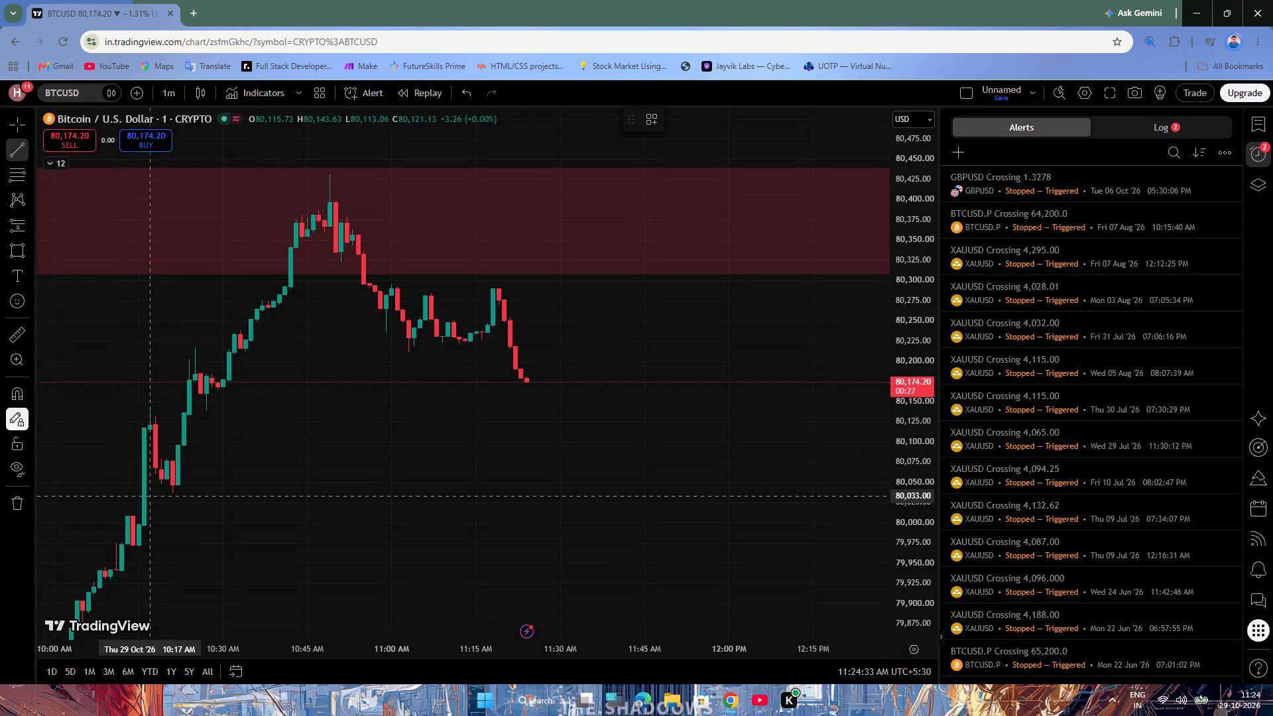
{"action": "left_click", "coordinate": [158, 491]}
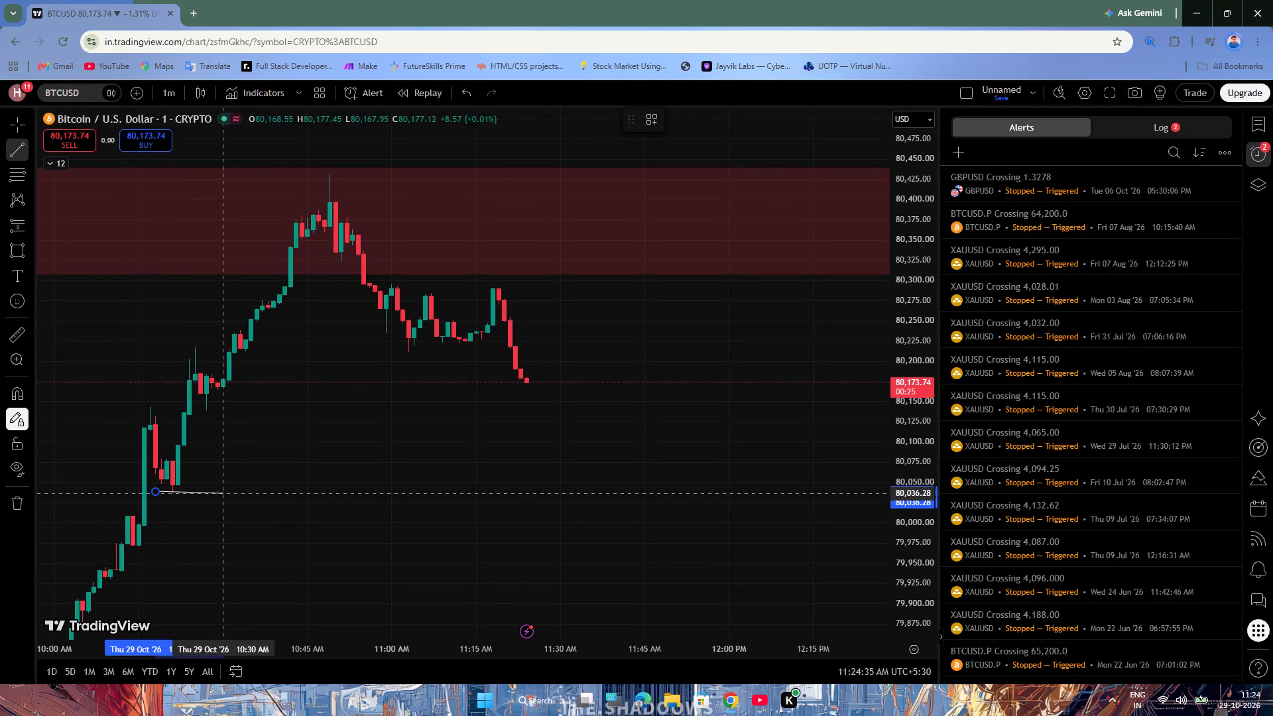
{"action": "left_click", "coordinate": [235, 493]}
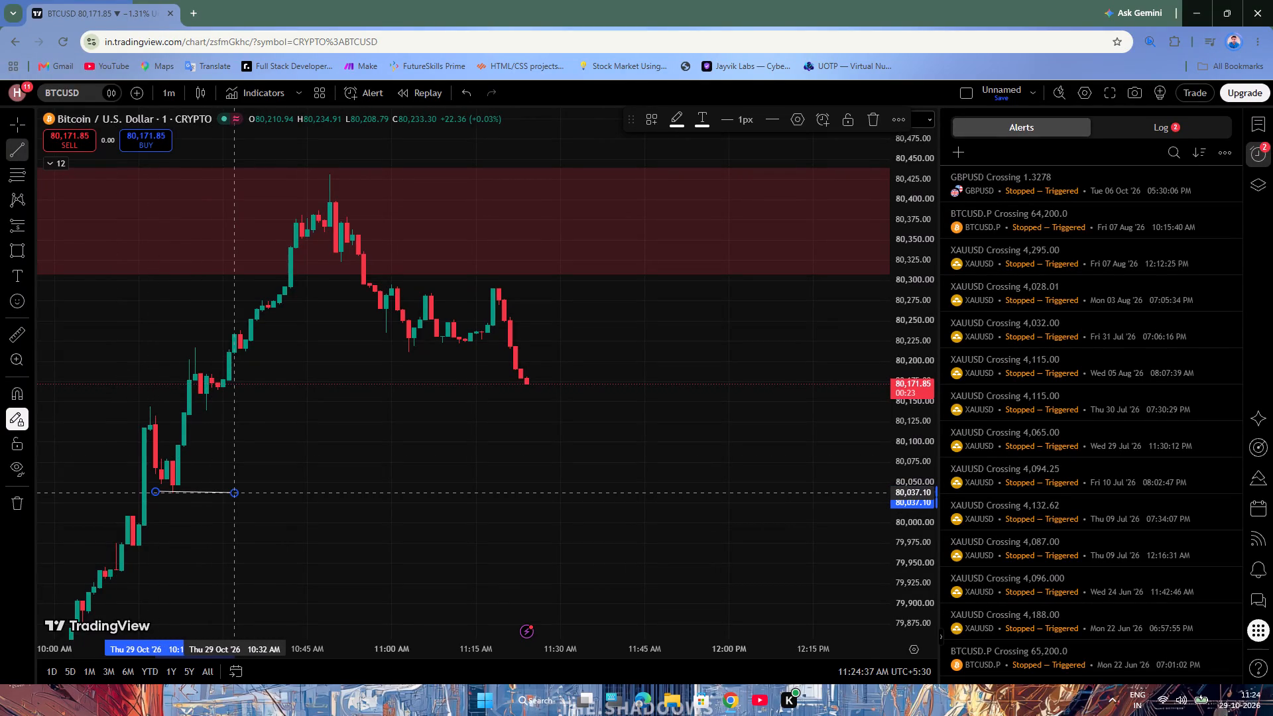
{"action": "left_click", "coordinate": [170, 348]}
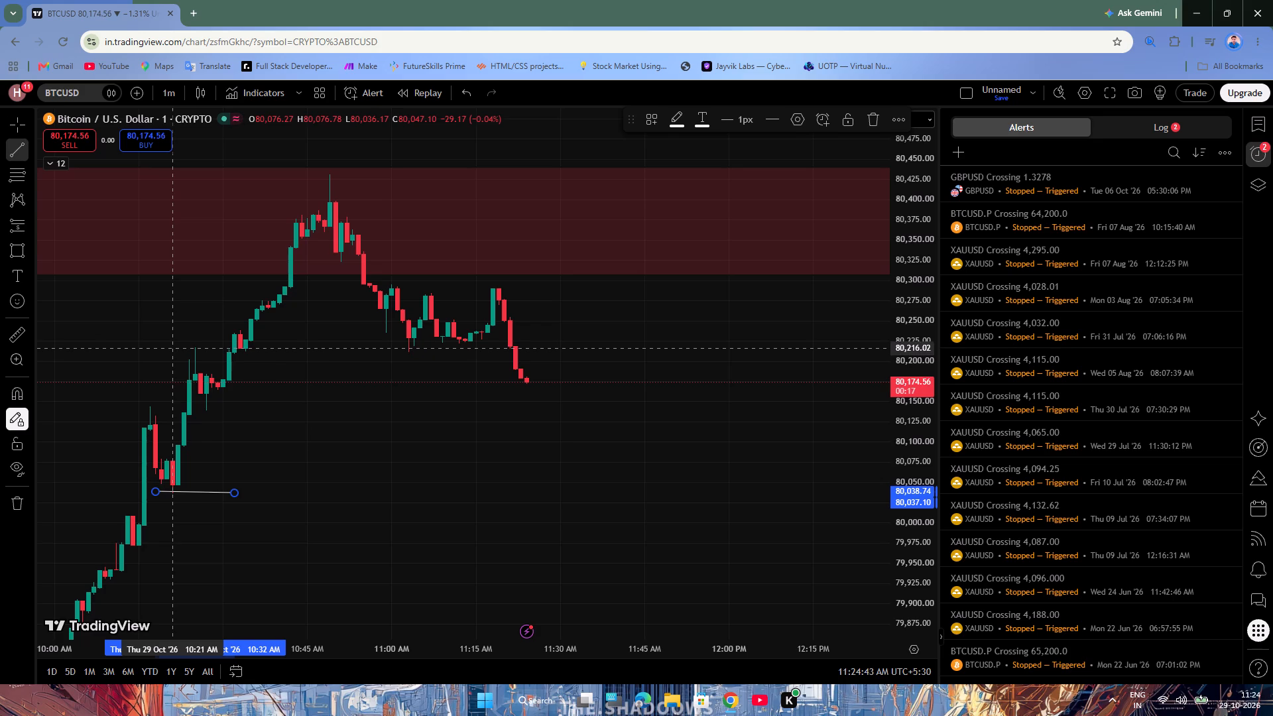
{"action": "left_click", "coordinate": [224, 347]}
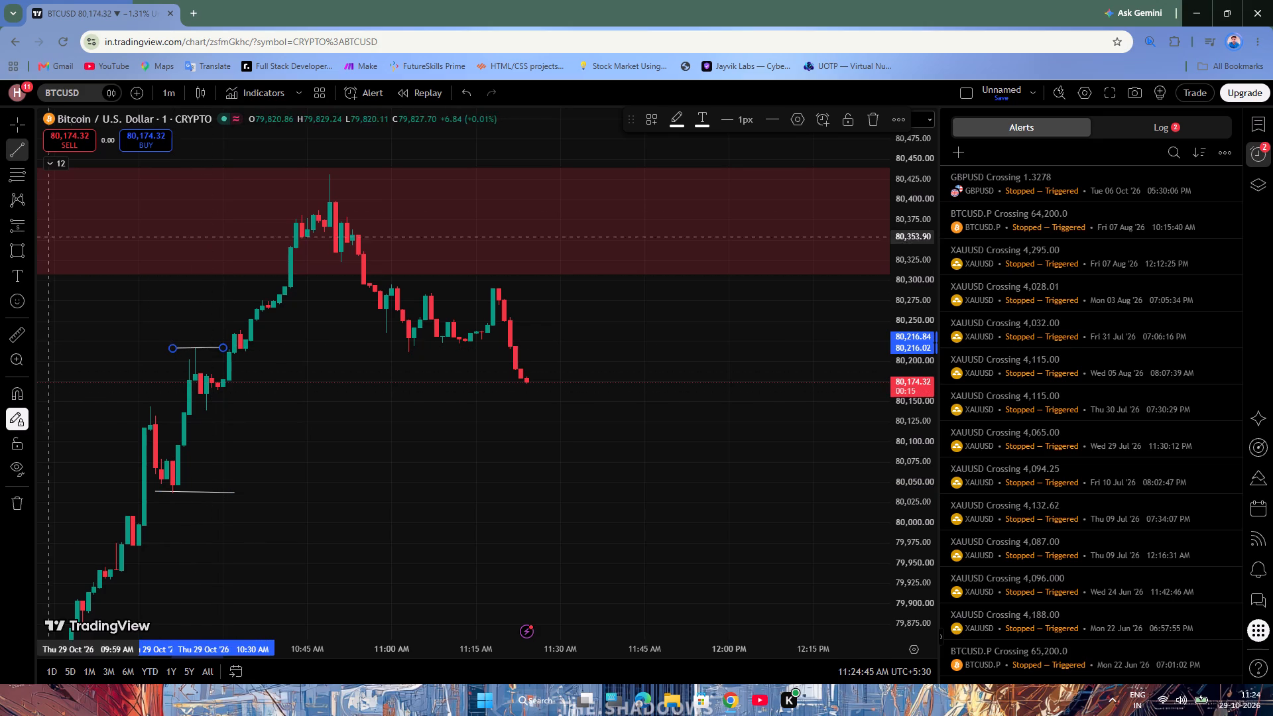
{"action": "left_click", "coordinate": [193, 410]}
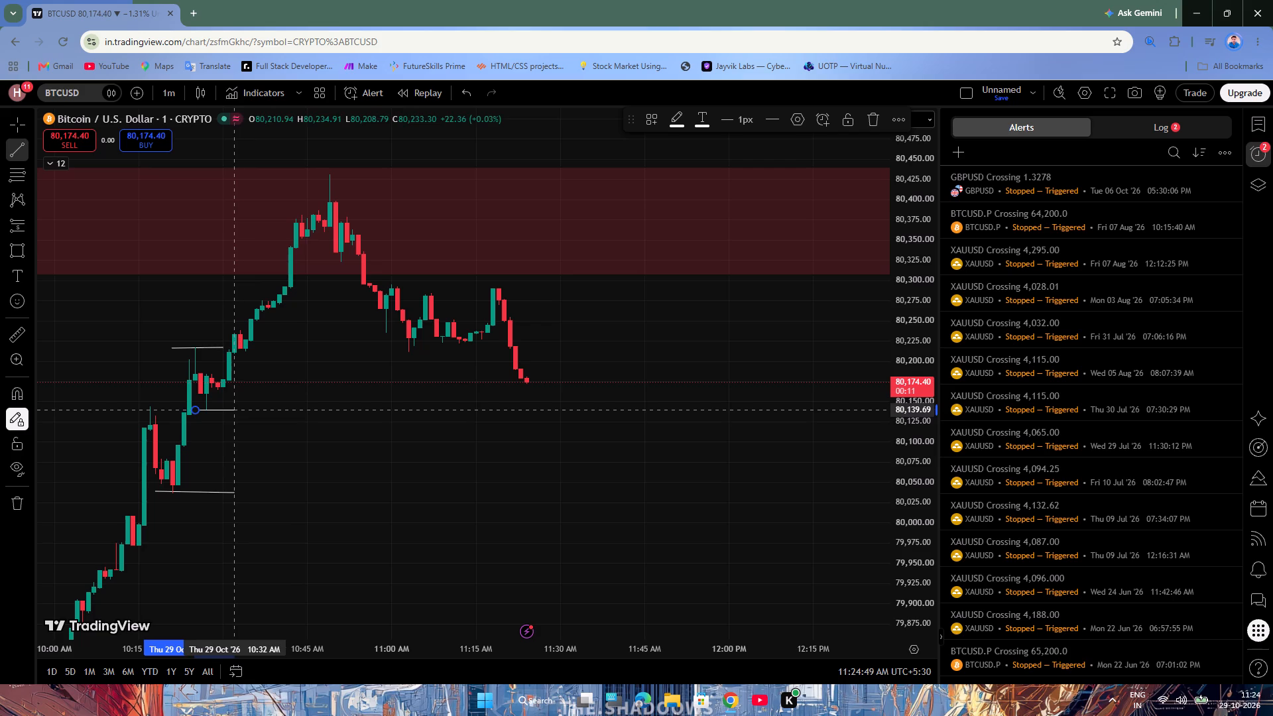
{"action": "left_click", "coordinate": [232, 410]}
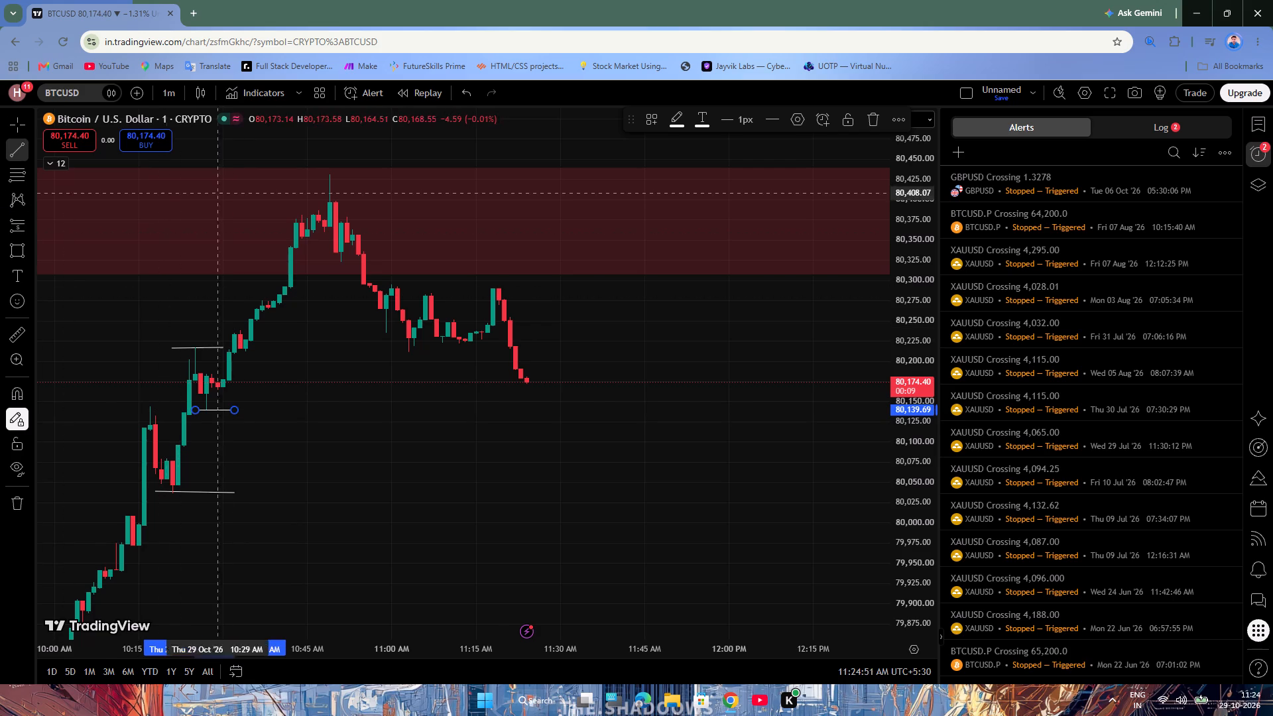
Draw a short trendline at the peak inside the red supply zone, at about 80,431, and colour it yellow.
{"action": "left_click", "coordinate": [311, 174]}
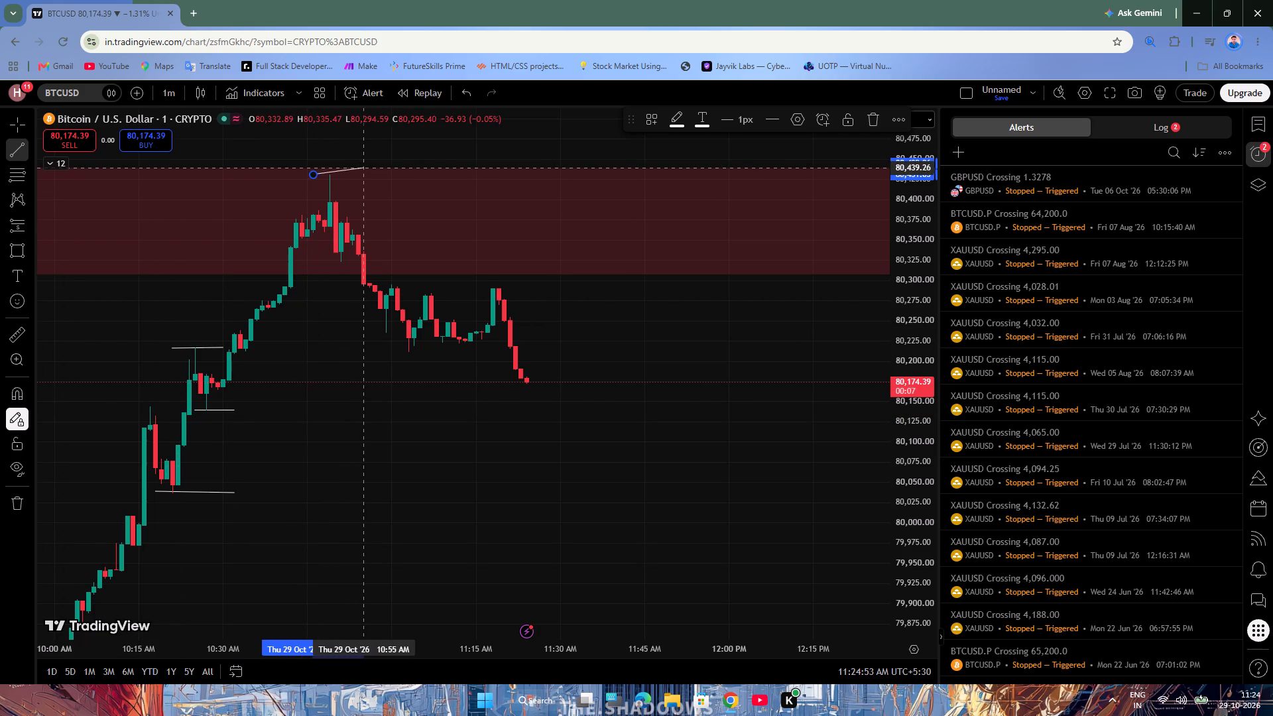
{"action": "left_click", "coordinate": [360, 174]}
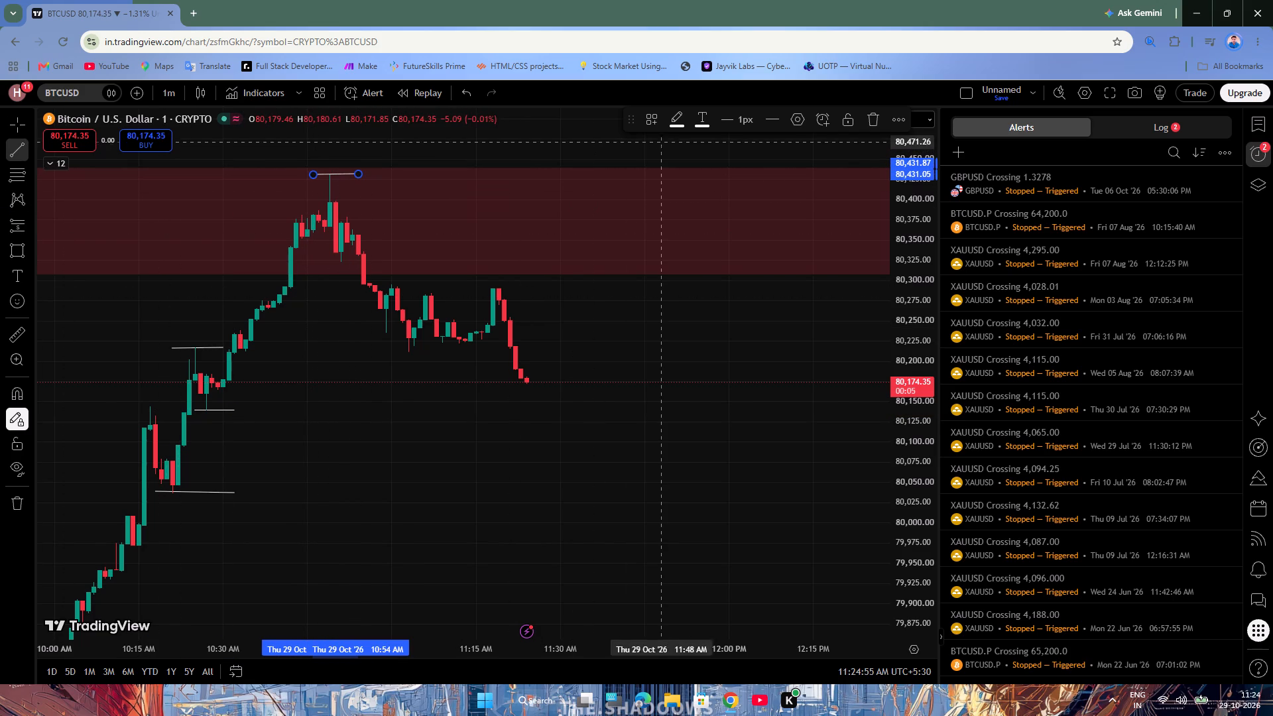
{"action": "left_click", "coordinate": [674, 119]}
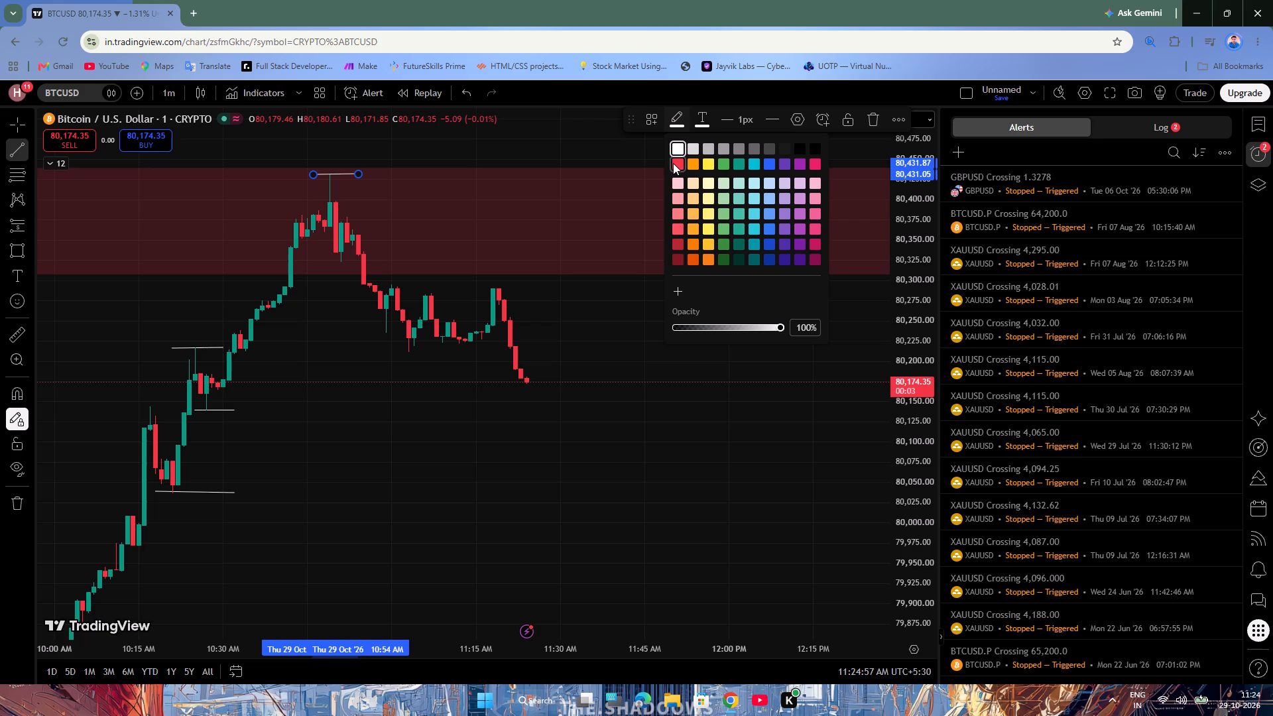
{"action": "left_click", "coordinate": [713, 158]}
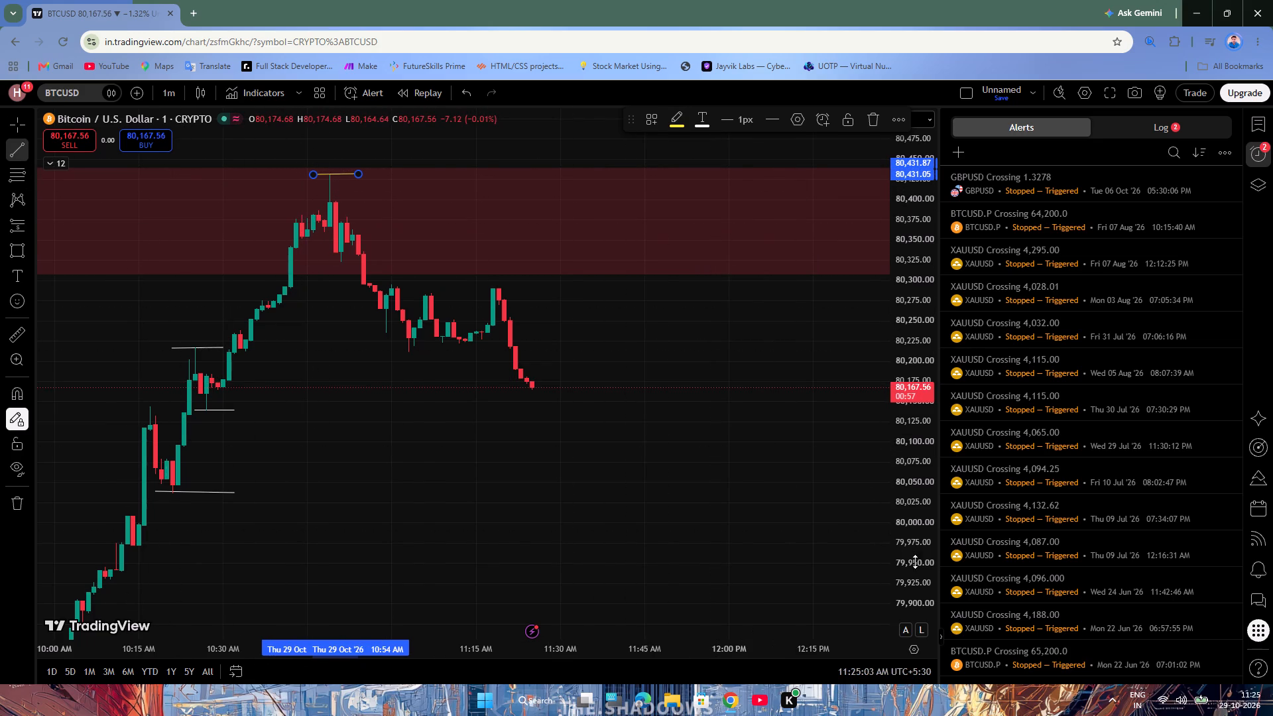
Mark the falling leg's swing points with three short yellow trendlines: lows at about 80,236 and 80,214, and the high at about 80,295.
{"action": "left_click_drag", "start_coordinate": [917, 553], "coordinate": [914, 469]}
{"action": "left_click_drag", "start_coordinate": [685, 285], "coordinate": [701, 373]}
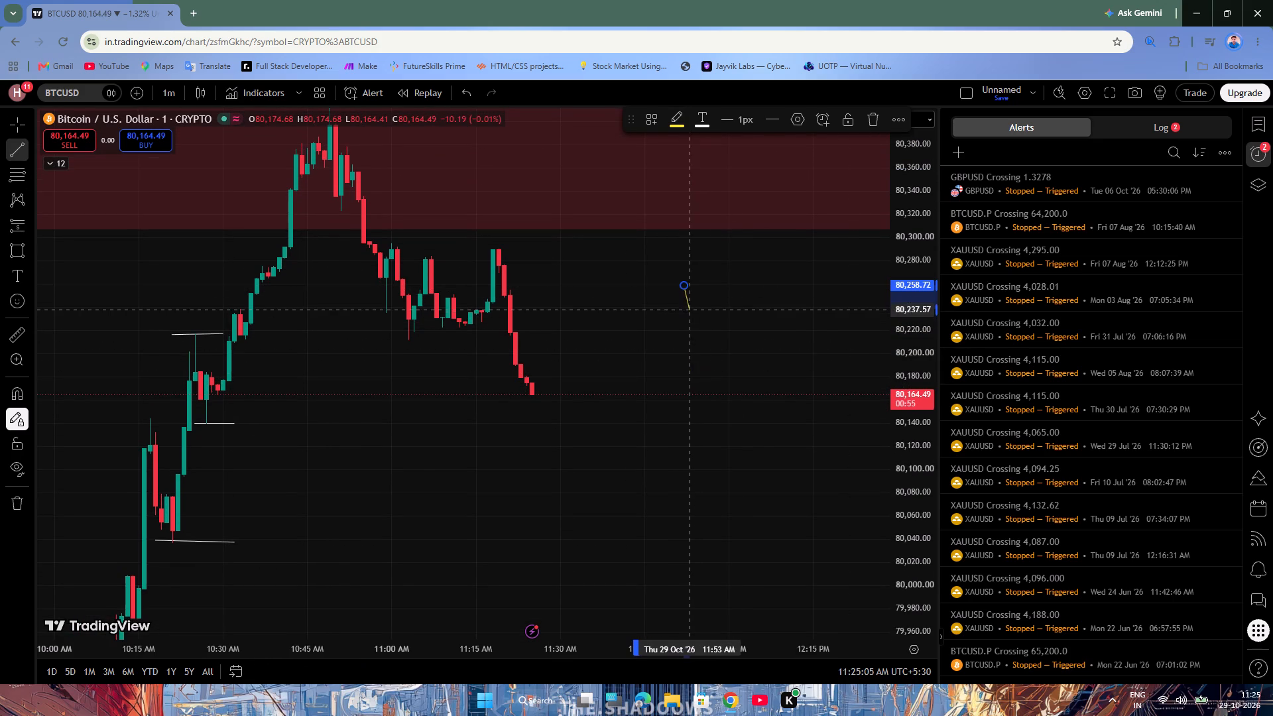
{"action": "right_click", "coordinate": [688, 310]}
{"action": "left_click", "coordinate": [22, 131]}
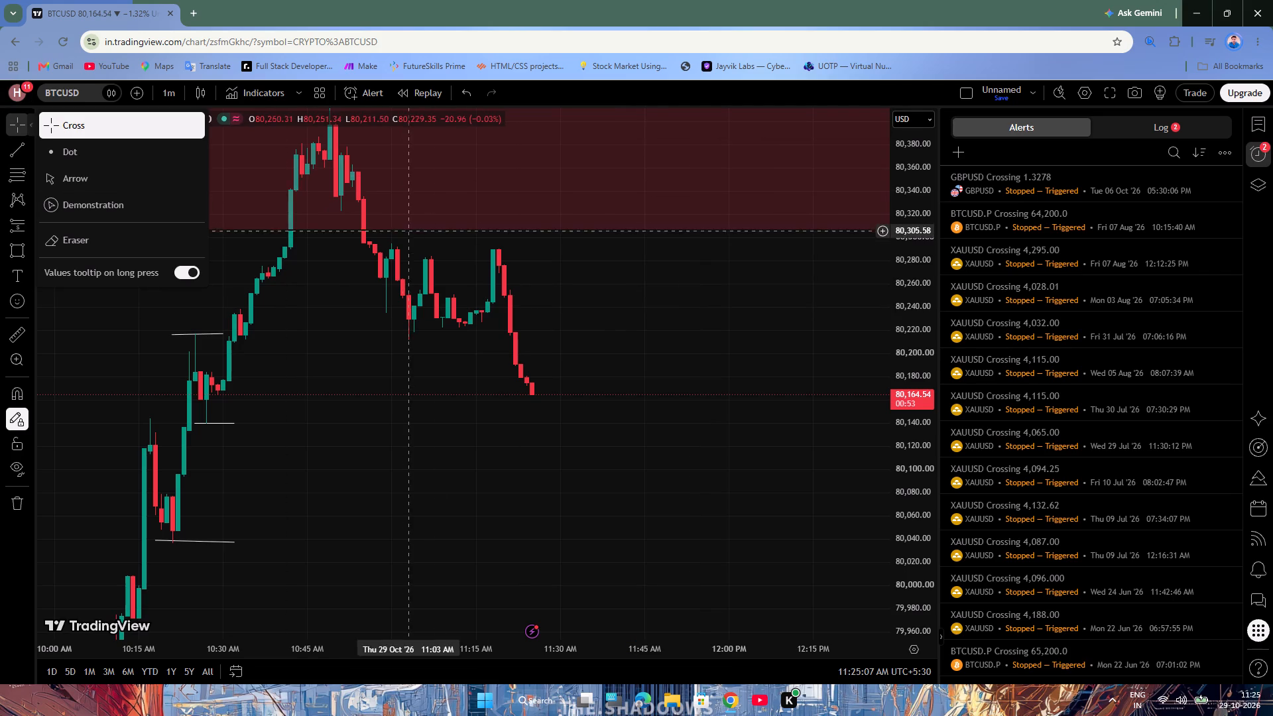
{"action": "left_click_drag", "start_coordinate": [636, 347], "coordinate": [689, 544]}
{"action": "scroll", "coordinate": [506, 493], "scroll_direction": "up", "scroll_amount": 2}
{"action": "left_click_drag", "start_coordinate": [600, 506], "coordinate": [596, 473]}
{"action": "left_click", "coordinate": [9, 150]}
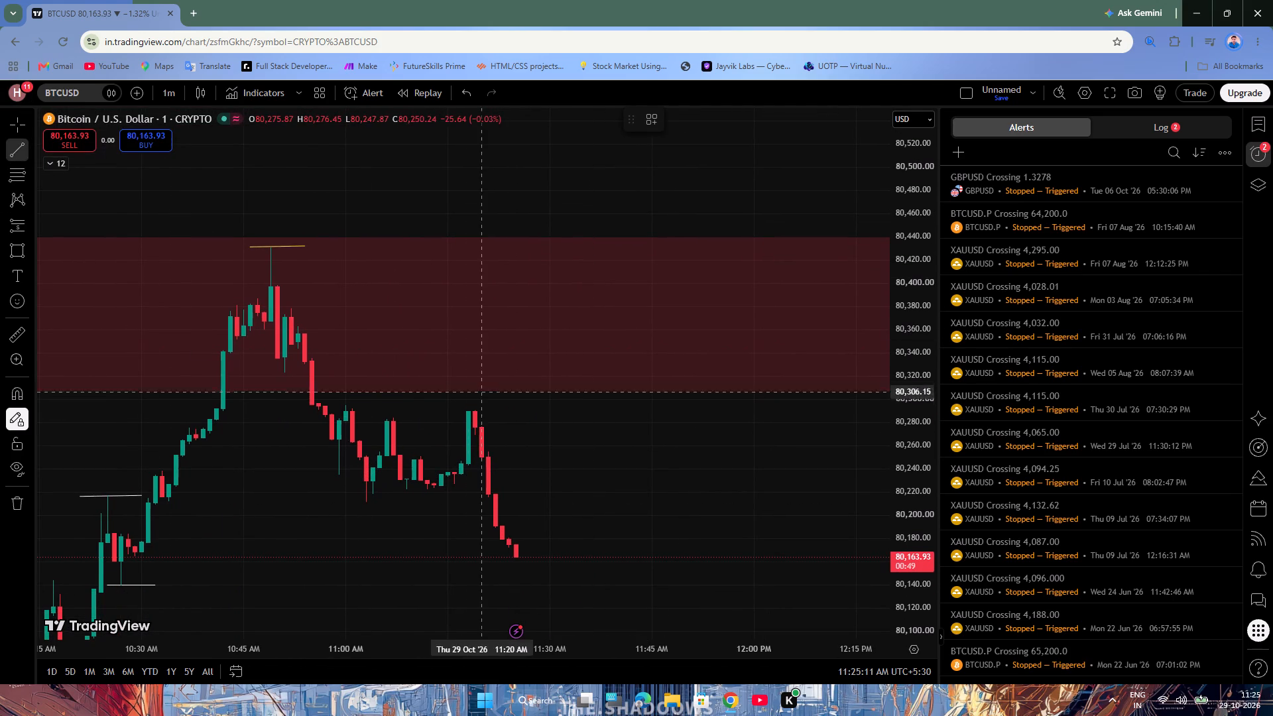
{"action": "left_click", "coordinate": [316, 473]}
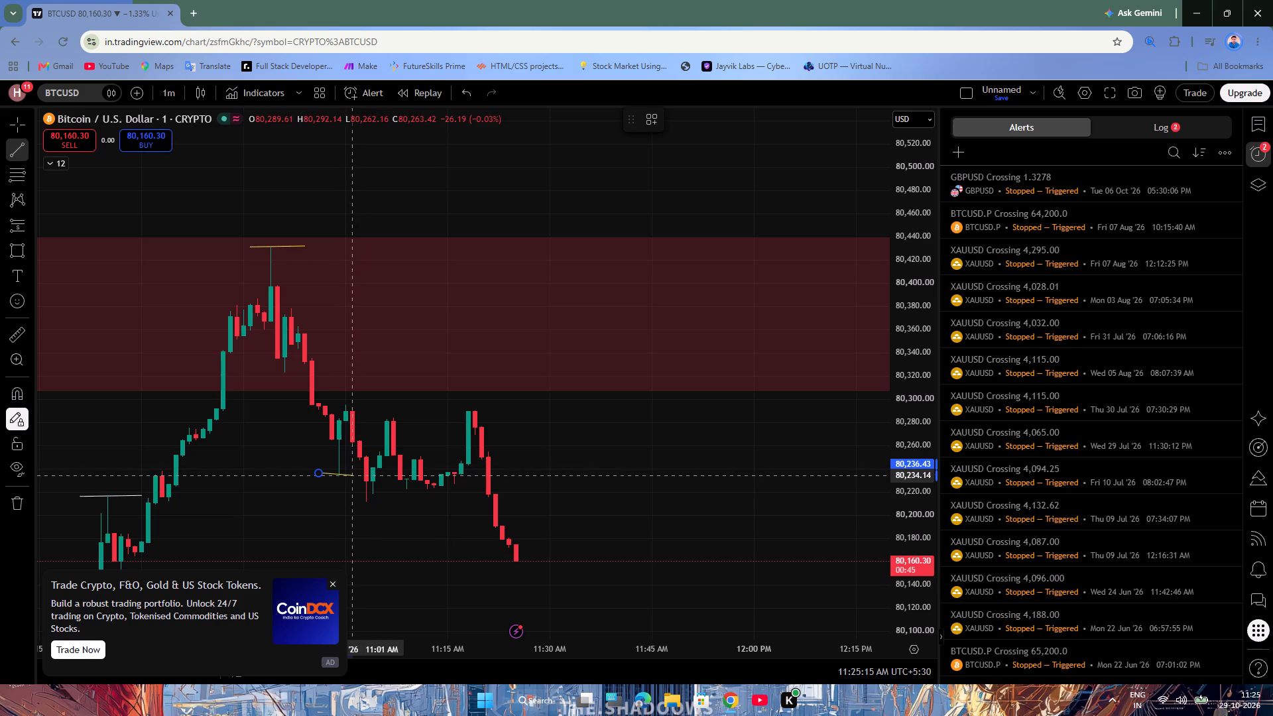
{"action": "left_click", "coordinate": [353, 475]}
{"action": "left_click", "coordinate": [339, 405]}
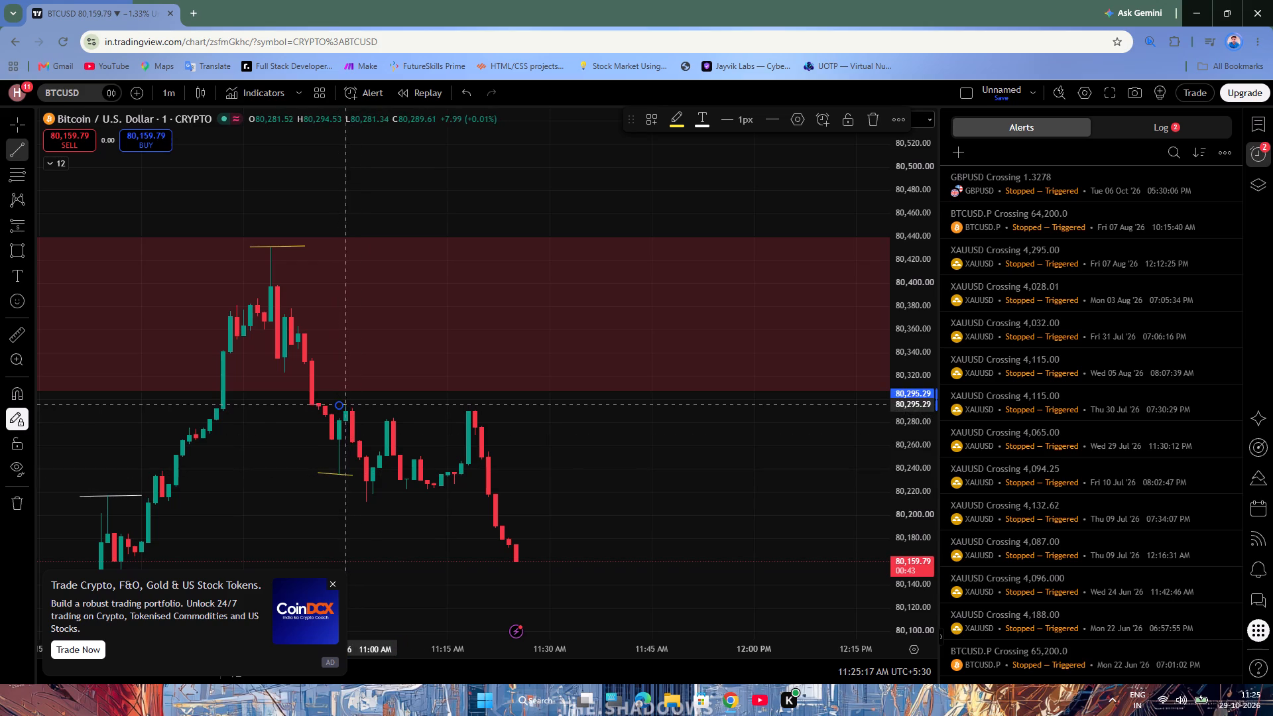
{"action": "left_click", "coordinate": [370, 405]}
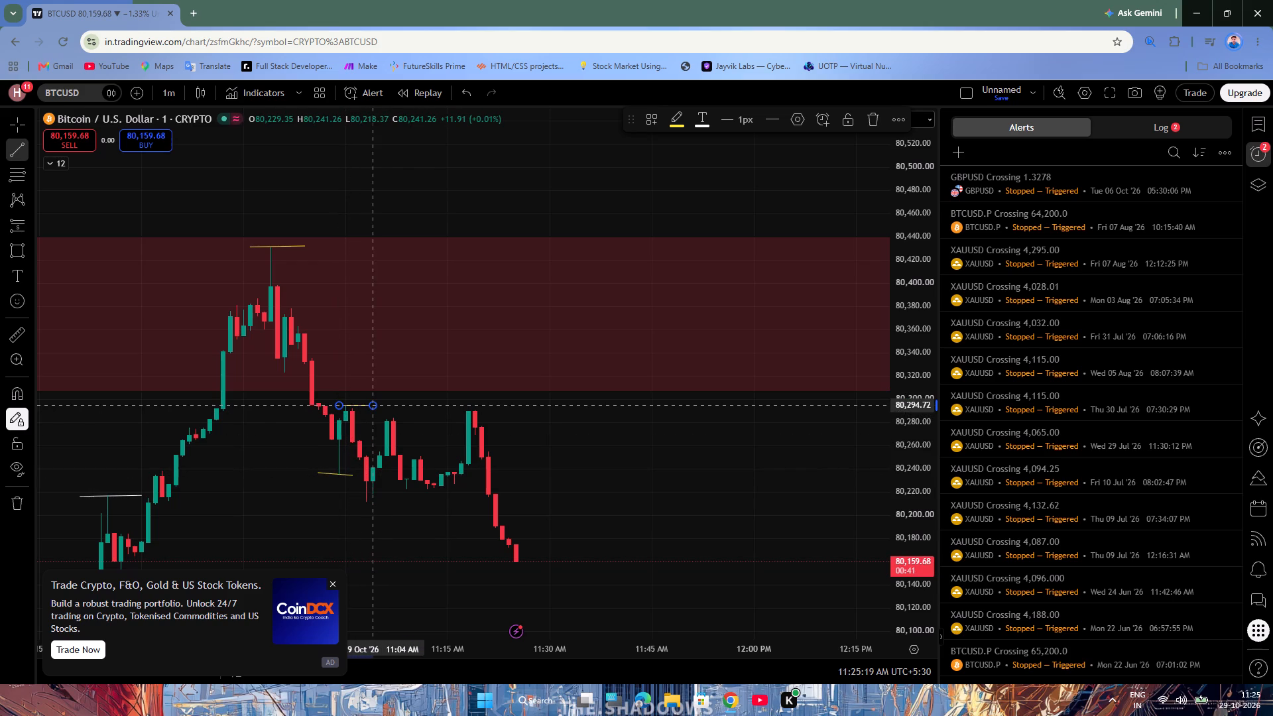
{"action": "left_click", "coordinate": [362, 499]}
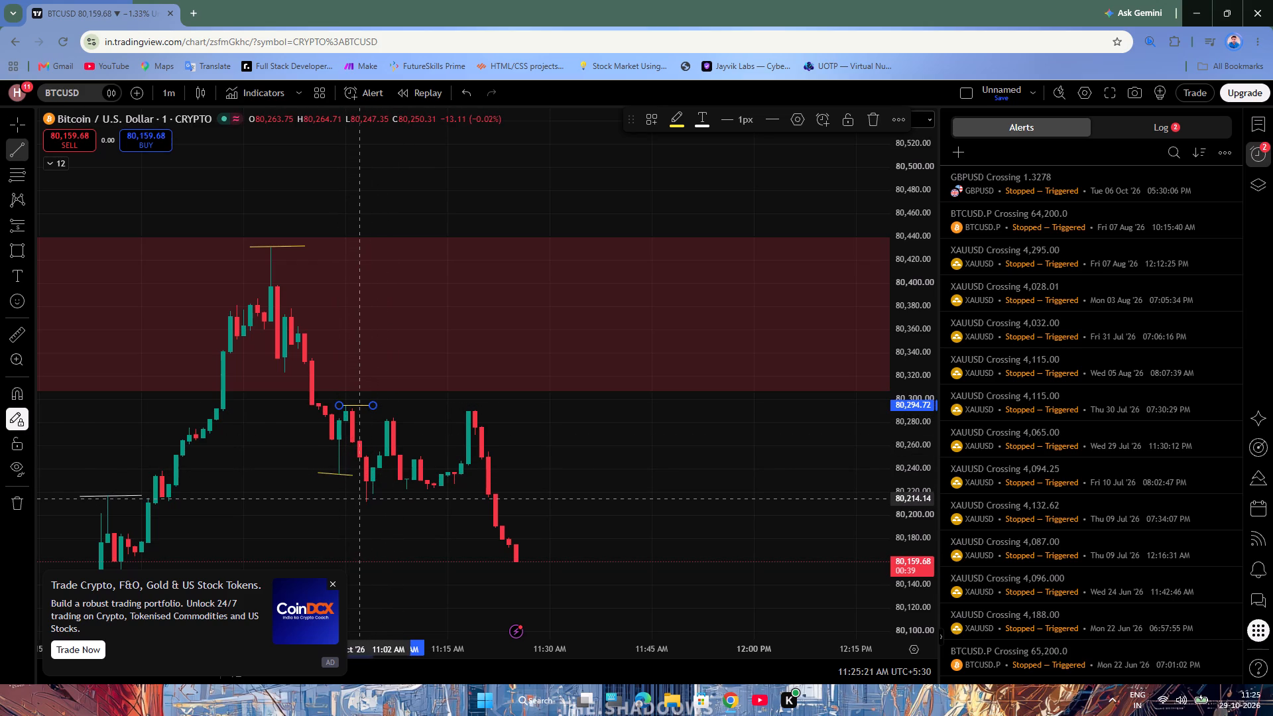
{"action": "left_click", "coordinate": [401, 499]}
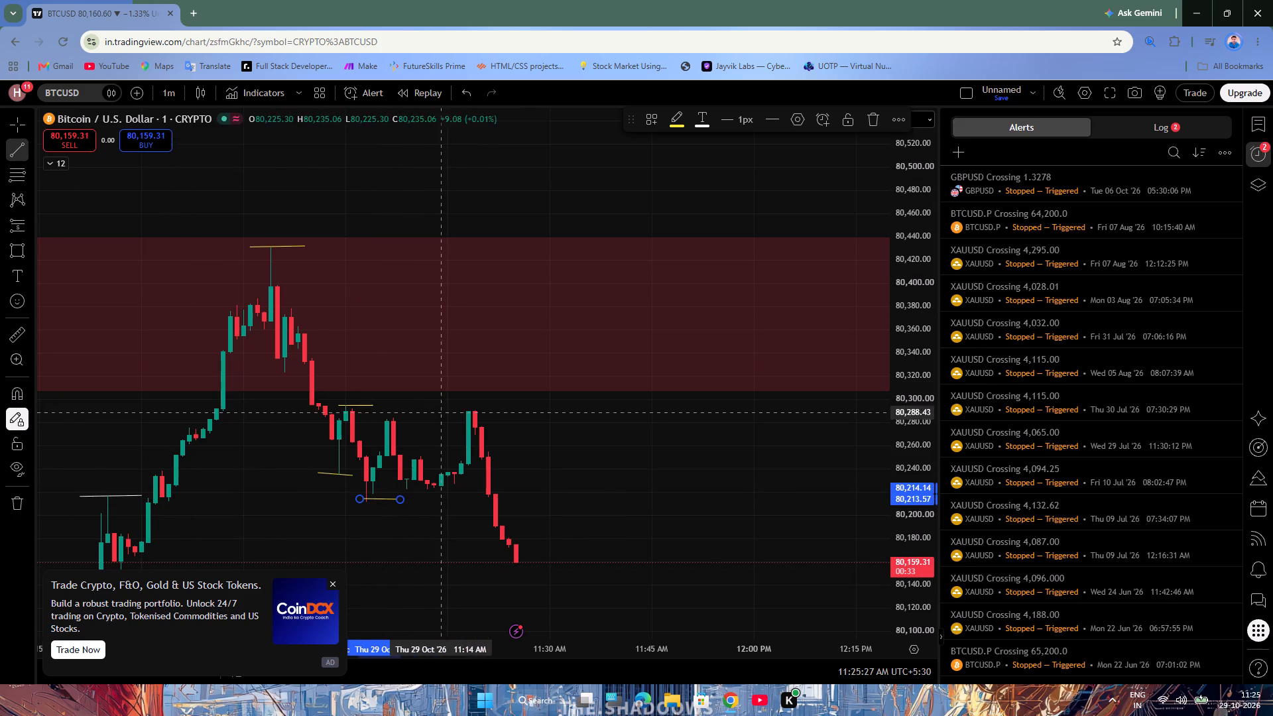
Realign the yellow trendline under the 10:59 AM low so it sits at the wick's tip, at about 80,235.
{"action": "left_click_drag", "start_coordinate": [922, 570], "coordinate": [878, 336]}
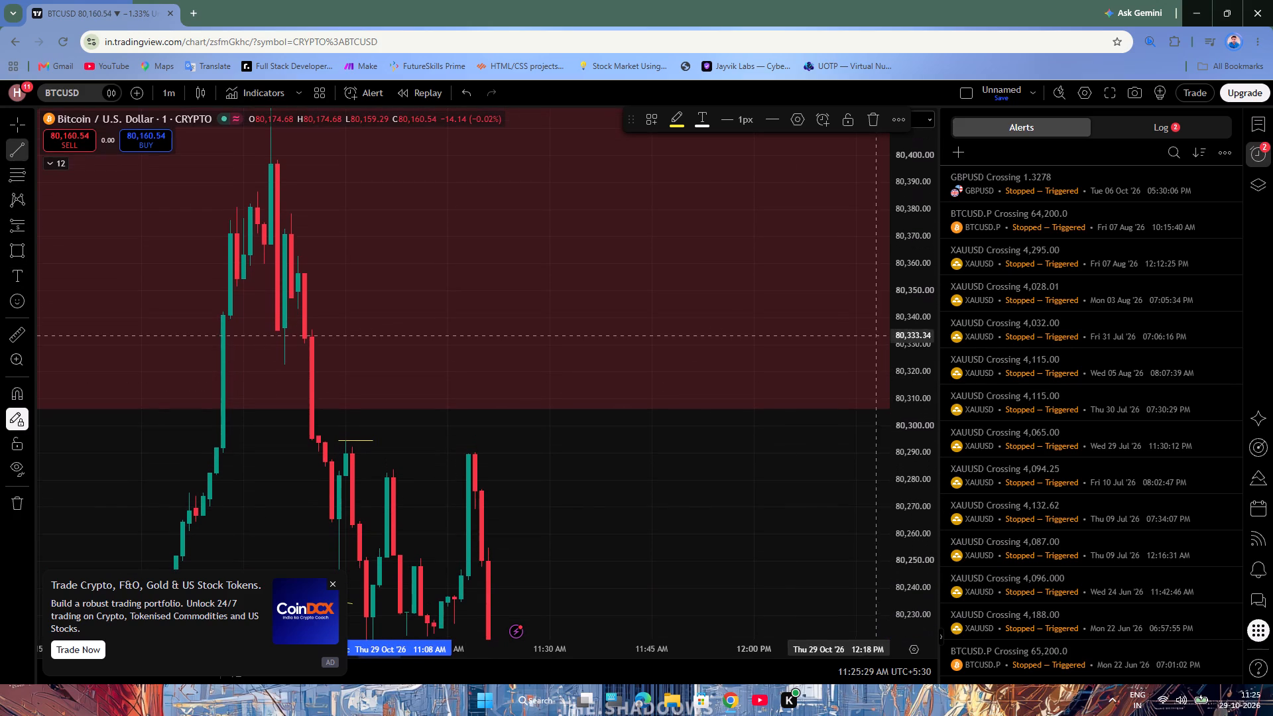
{"action": "left_click_drag", "start_coordinate": [686, 501], "coordinate": [739, 434]}
{"action": "right_click", "coordinate": [691, 497]}
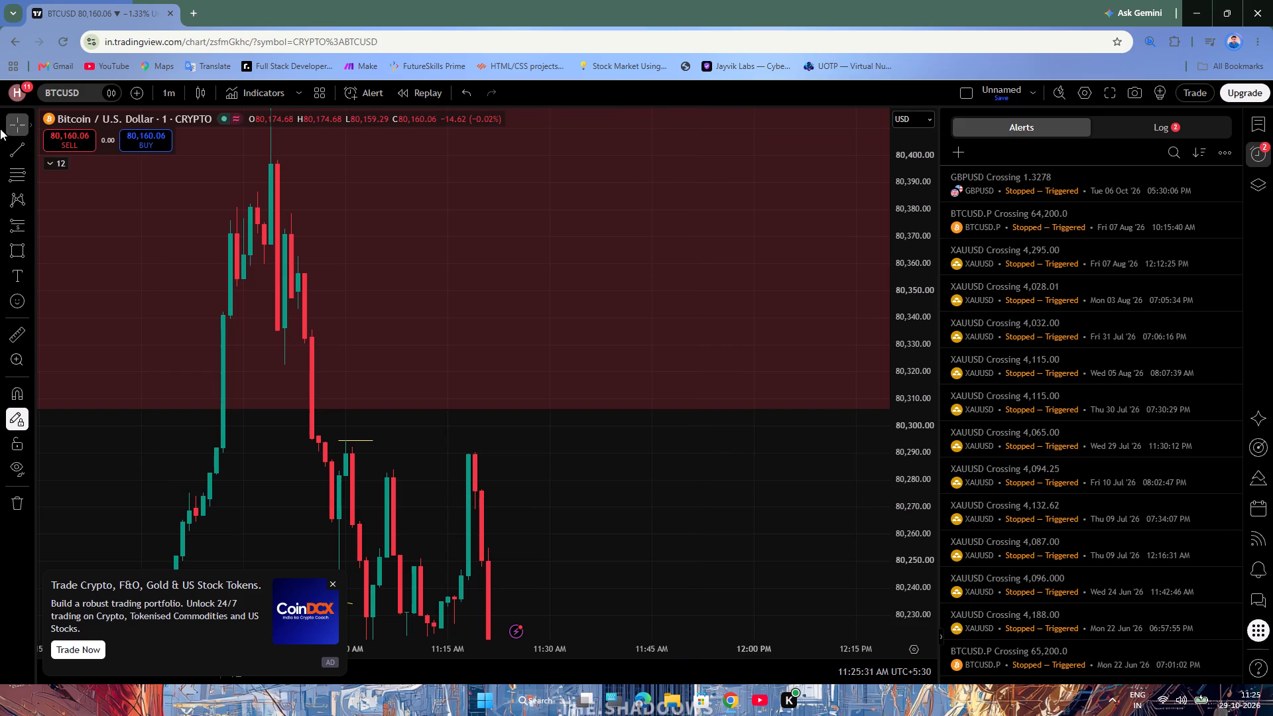
{"action": "left_click", "coordinate": [1, 131]}
{"action": "left_click_drag", "start_coordinate": [548, 483], "coordinate": [709, 416]}
{"action": "scroll", "coordinate": [588, 492], "scroll_direction": "up", "scroll_amount": 4}
{"action": "left_click_drag", "start_coordinate": [631, 491], "coordinate": [712, 434]}
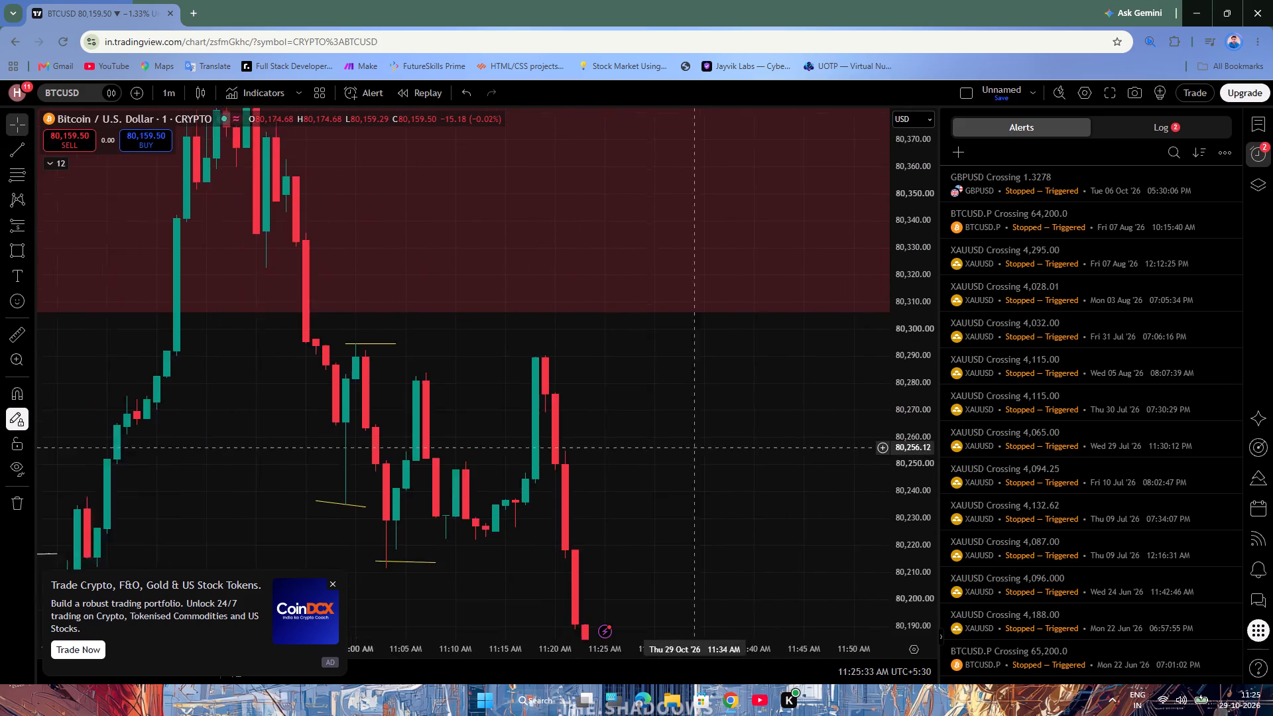
{"action": "left_click_drag", "start_coordinate": [712, 434], "coordinate": [762, 408]}
{"action": "left_click", "coordinate": [337, 584]}
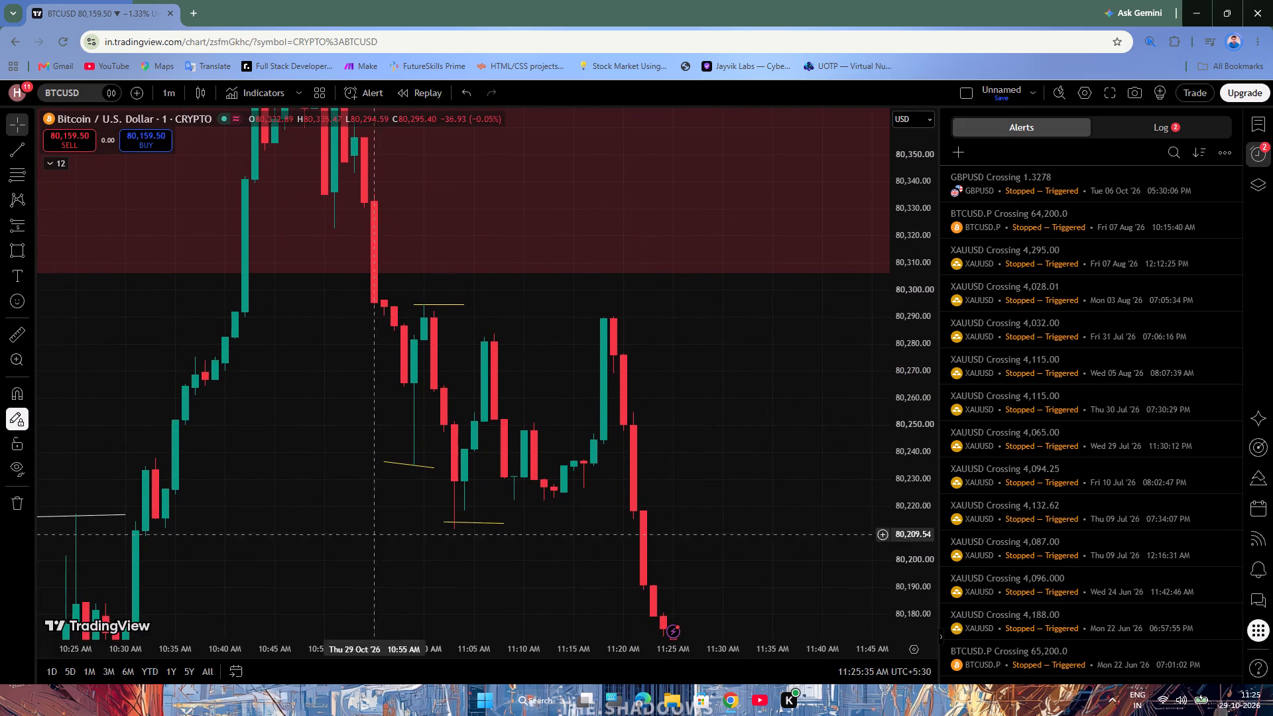
{"action": "left_click", "coordinate": [437, 464]}
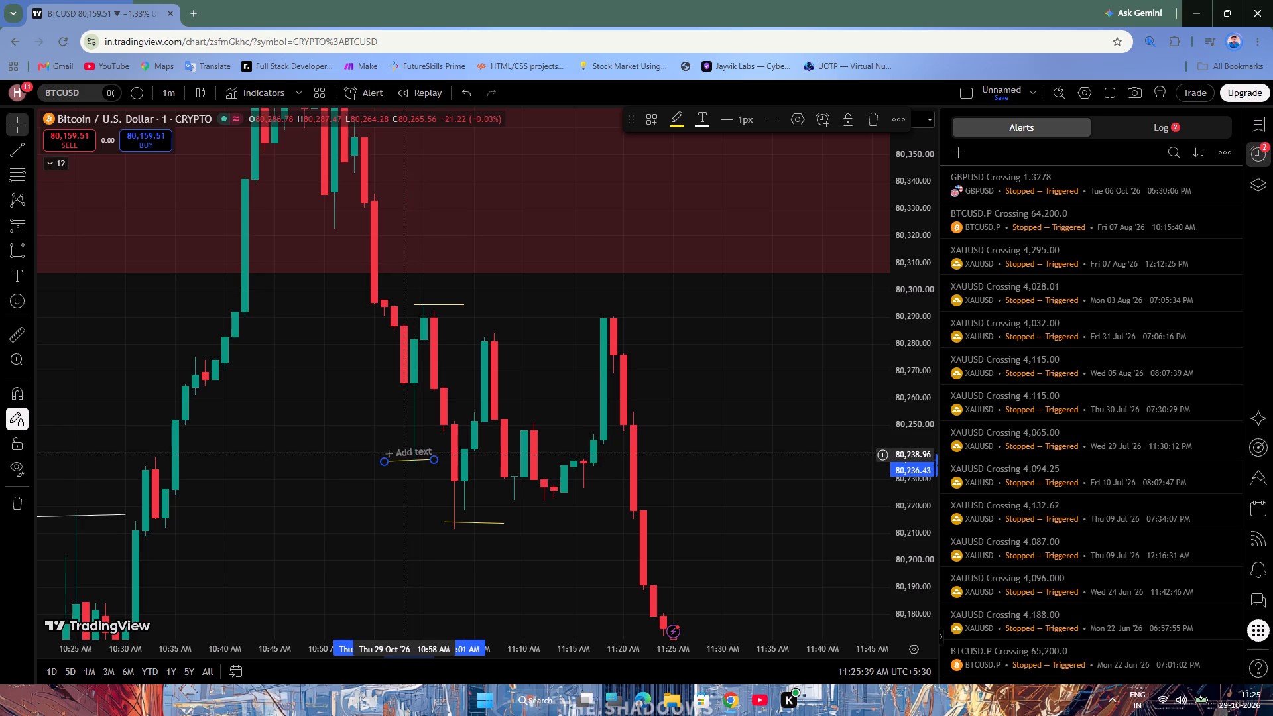
{"action": "left_click_drag", "start_coordinate": [404, 460], "coordinate": [404, 465]}
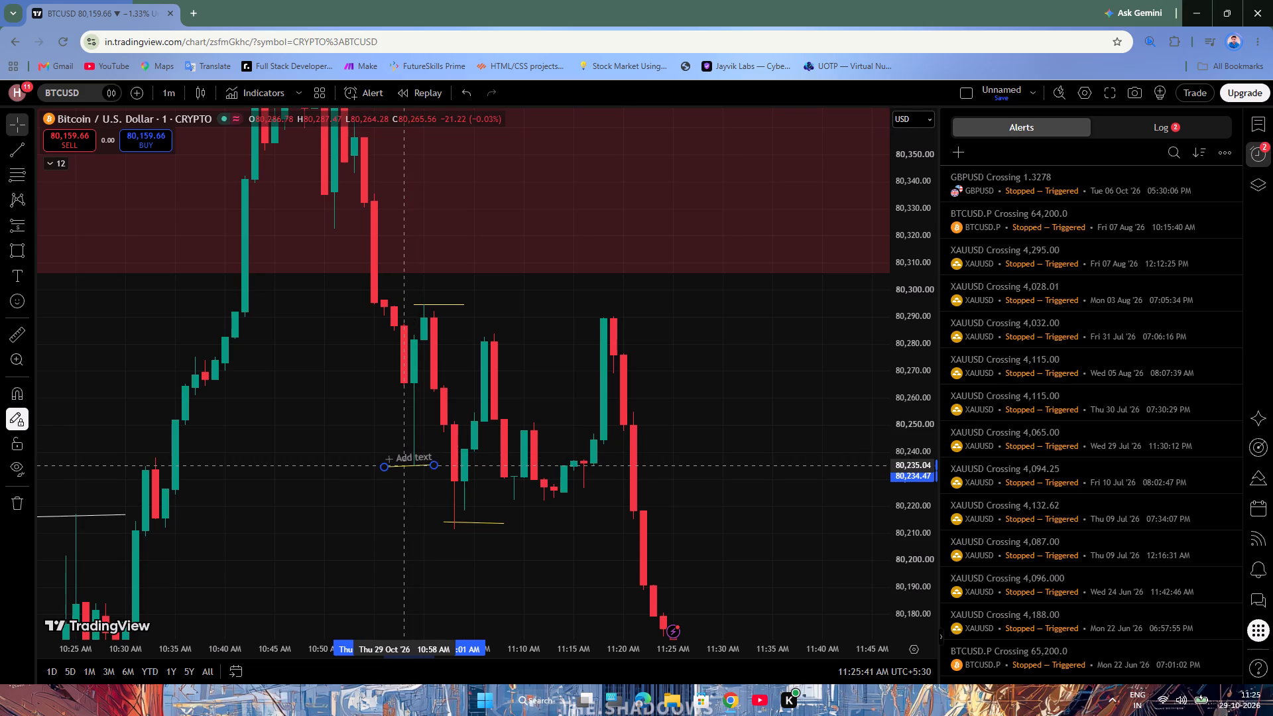
{"action": "left_click_drag", "start_coordinate": [404, 465], "coordinate": [405, 466]}
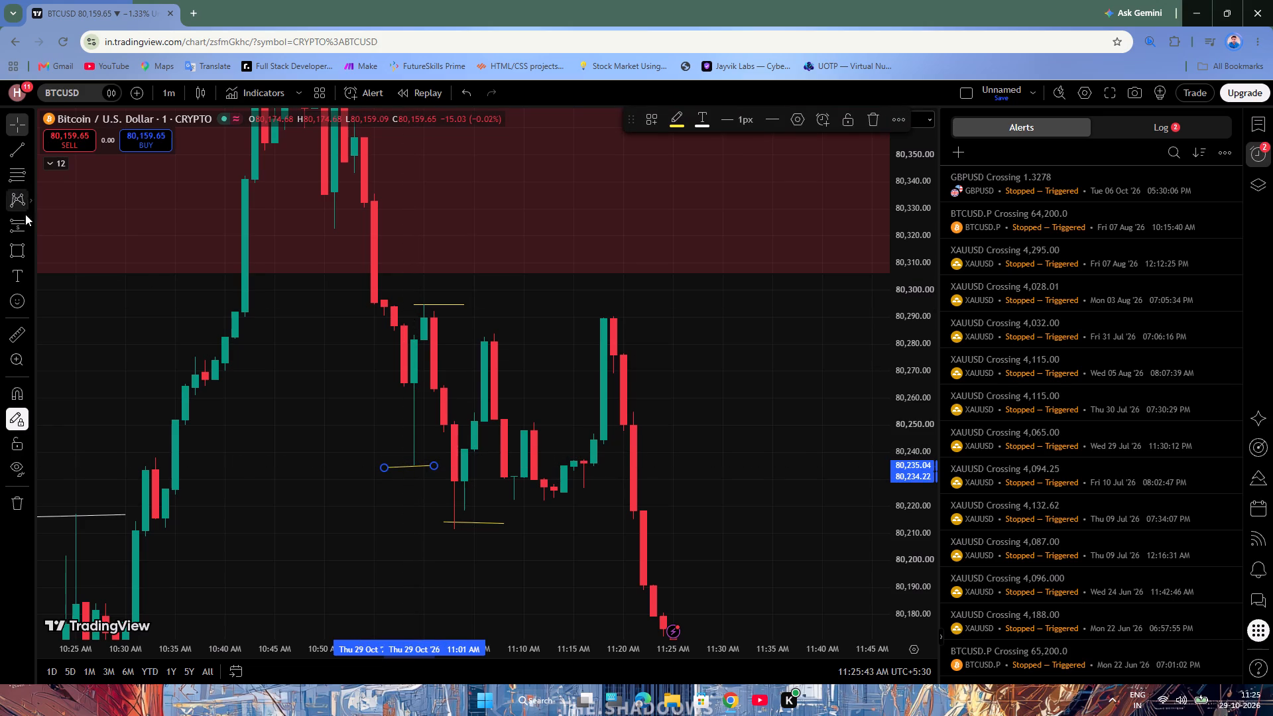
Draw a rectangle at the falling leg's swing high, from about 80,294 down to 80,289, spanning 11:00 AM to 11:41 AM.
{"action": "left_click", "coordinate": [18, 243]}
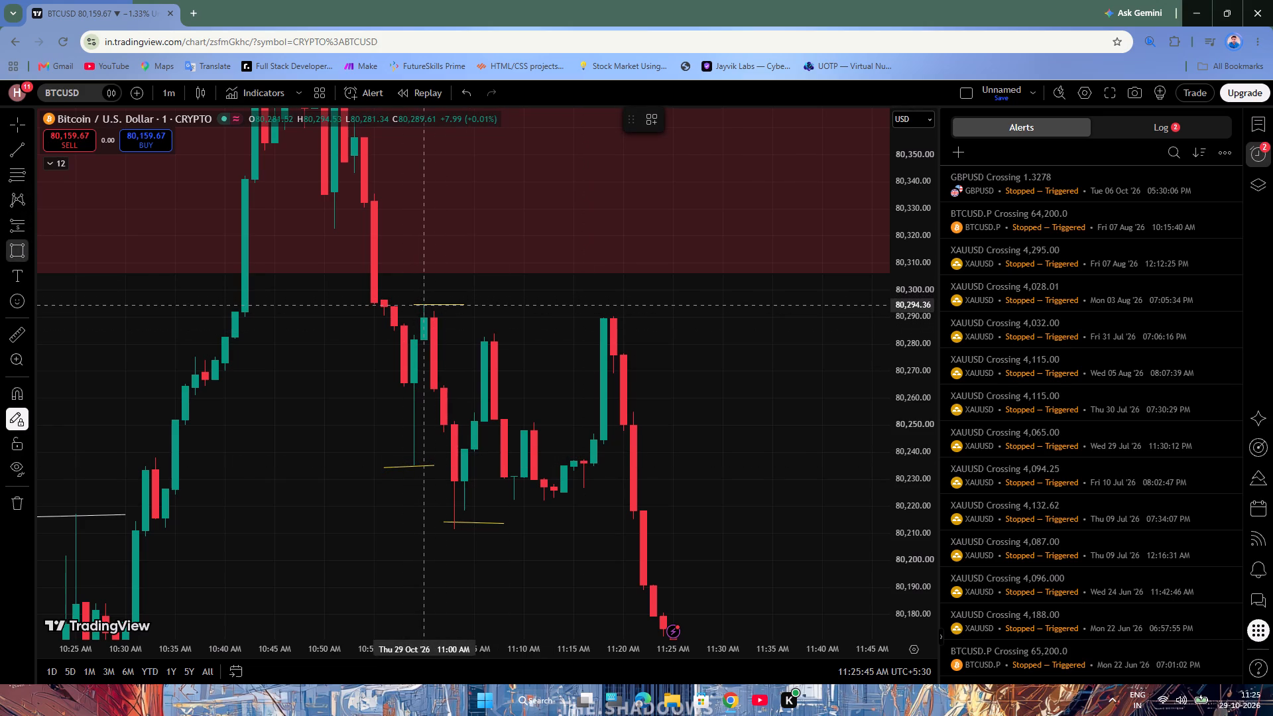
{"action": "left_click", "coordinate": [424, 305]}
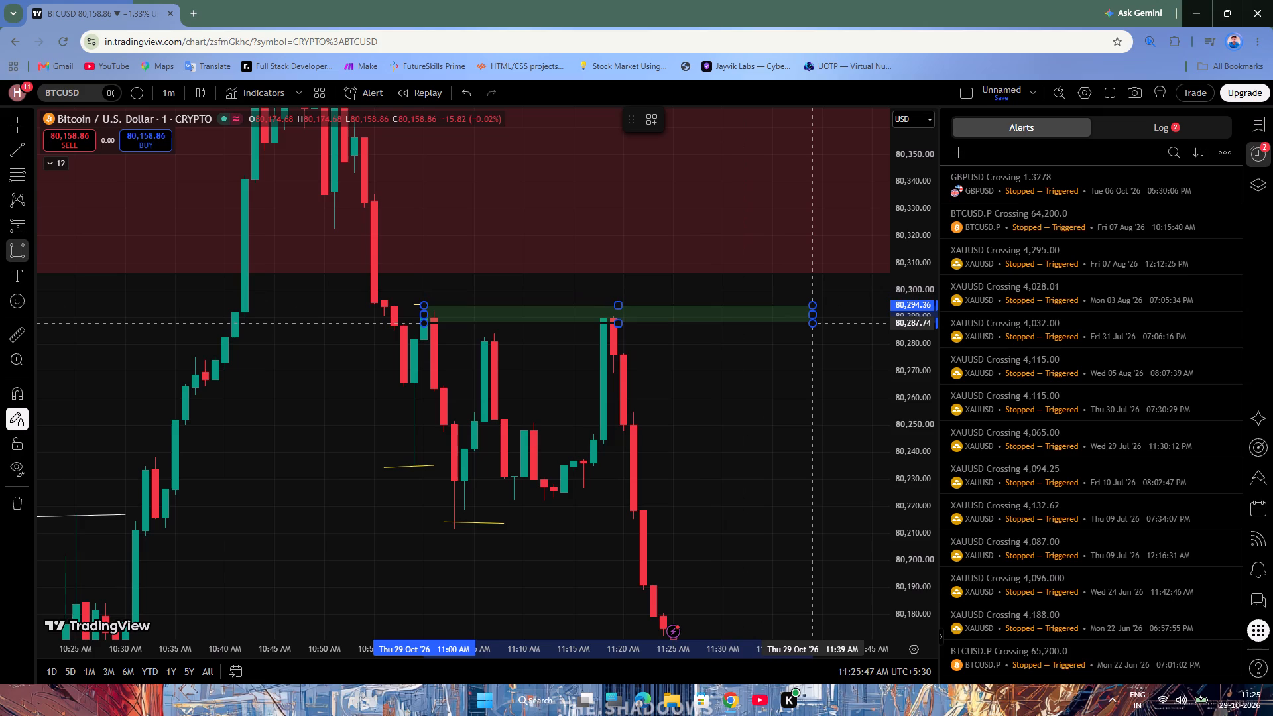
{"action": "left_click", "coordinate": [829, 319]}
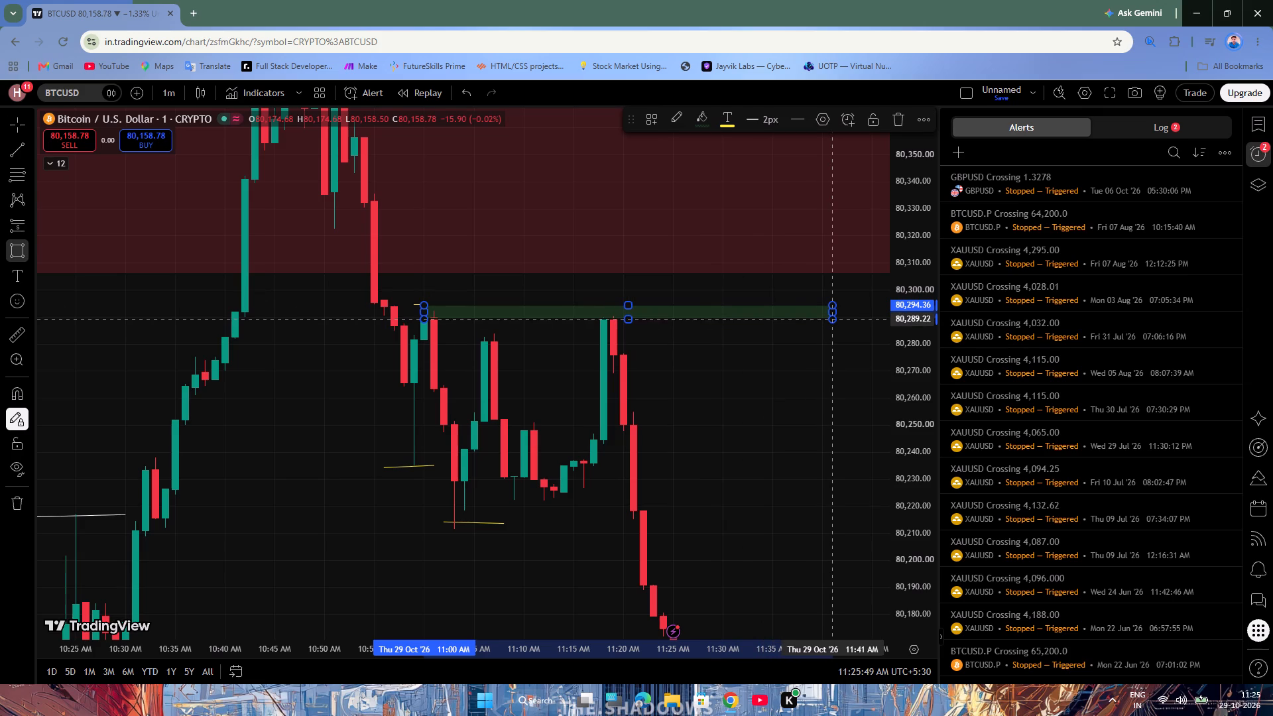
{"action": "left_click", "coordinate": [21, 129]}
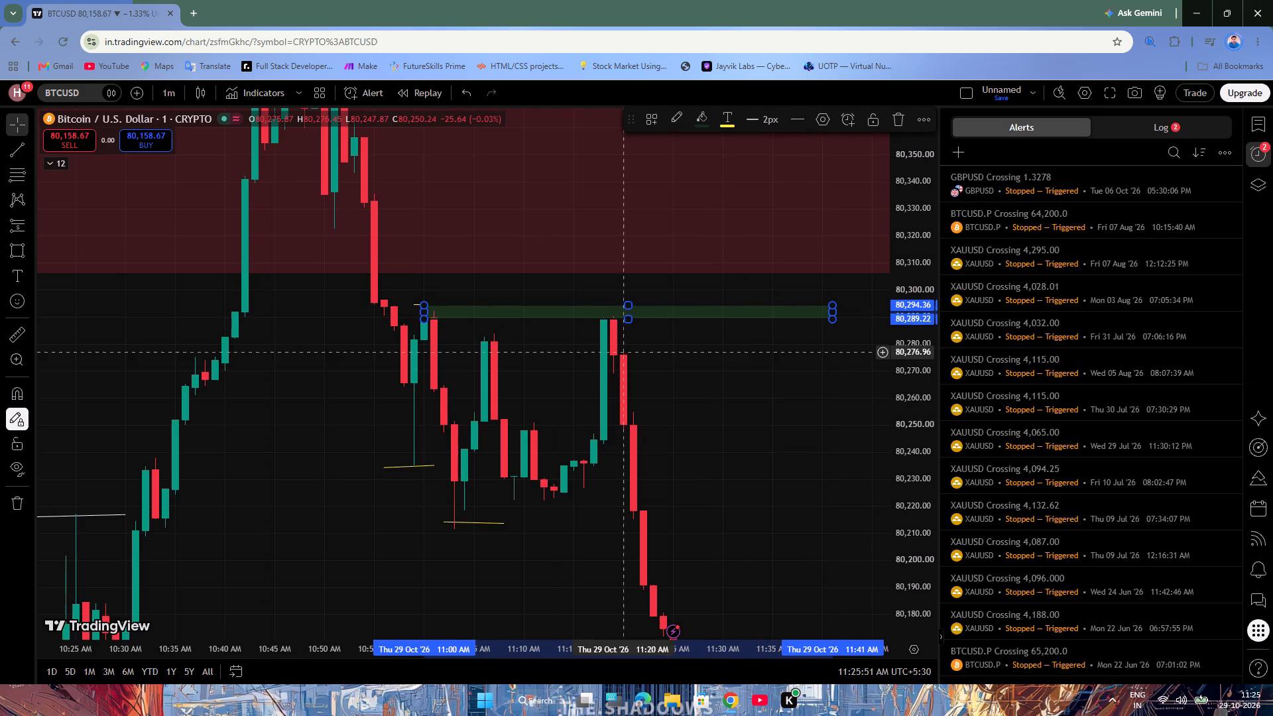
{"action": "left_click_drag", "start_coordinate": [761, 357], "coordinate": [561, 376]}
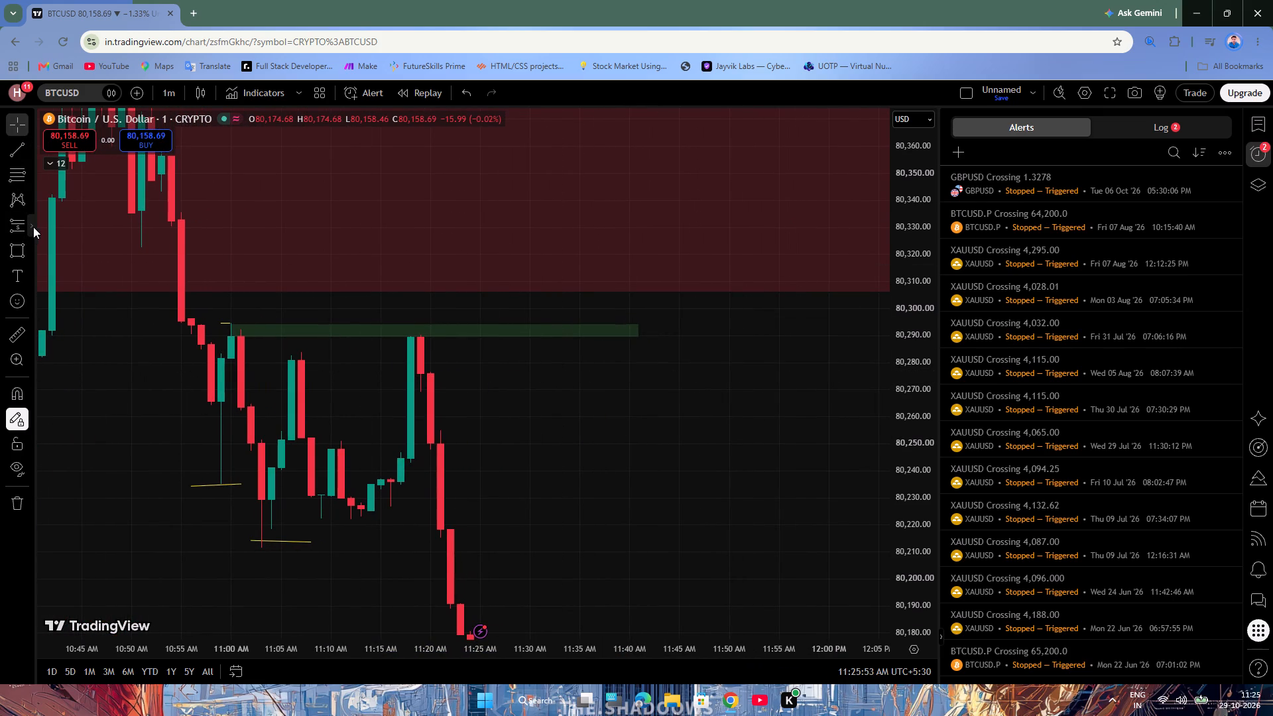
Place a short position at 11:22 AM with entry at about 80,290 and the stop at the small green zone's top, about 80,294.
{"action": "left_click", "coordinate": [33, 227]}
{"action": "left_click", "coordinate": [77, 270]}
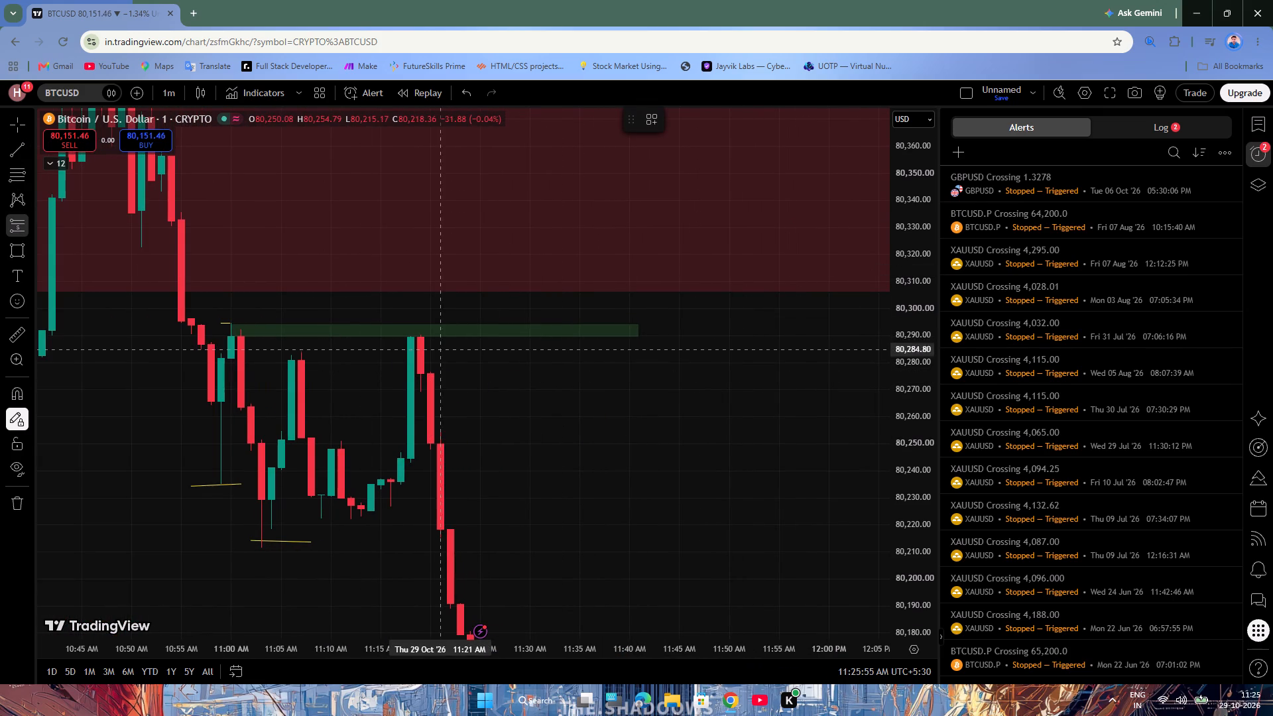
{"action": "left_click", "coordinate": [453, 336]}
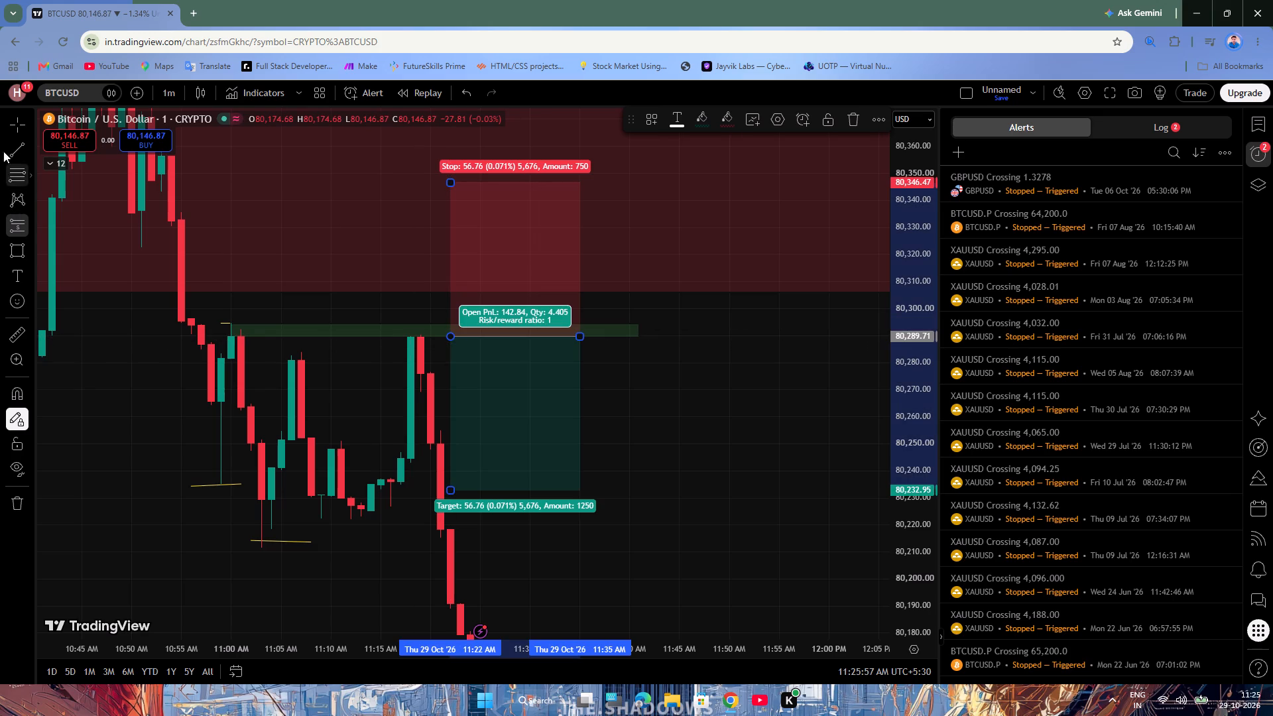
{"action": "left_click", "coordinate": [11, 127]}
{"action": "left_click", "coordinate": [664, 408]}
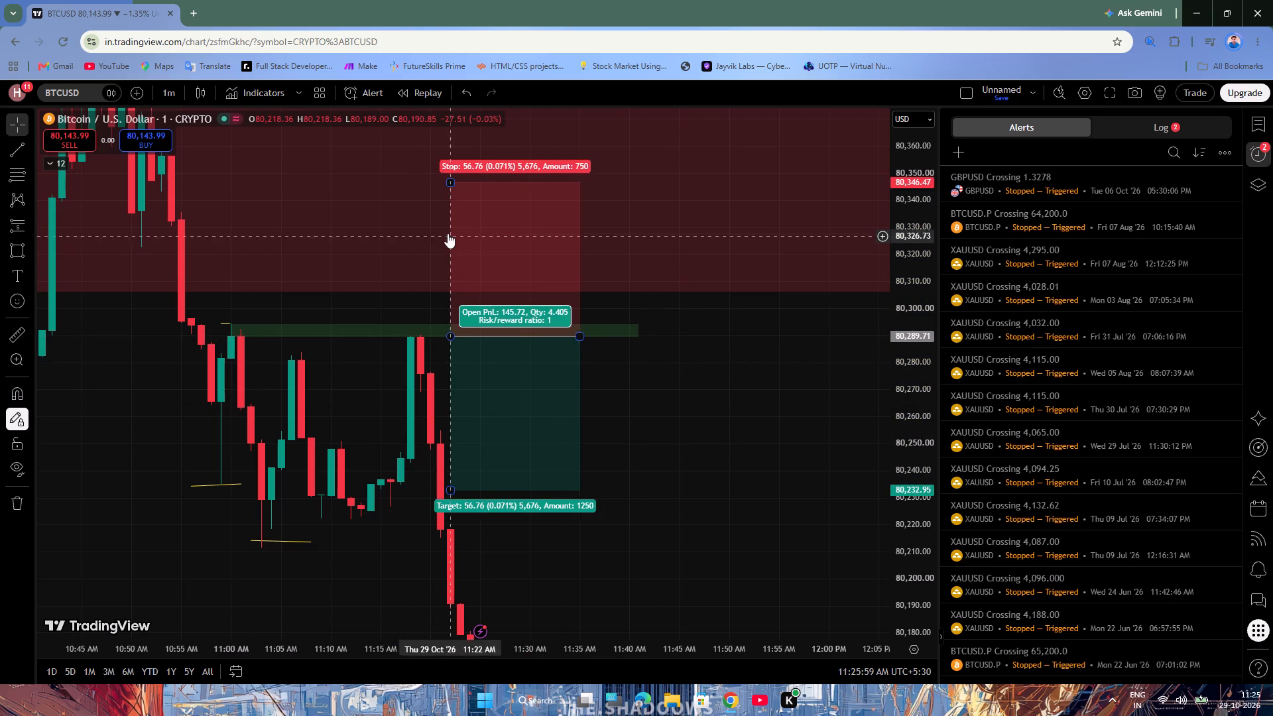
{"action": "left_click_drag", "start_coordinate": [450, 186], "coordinate": [469, 279]}
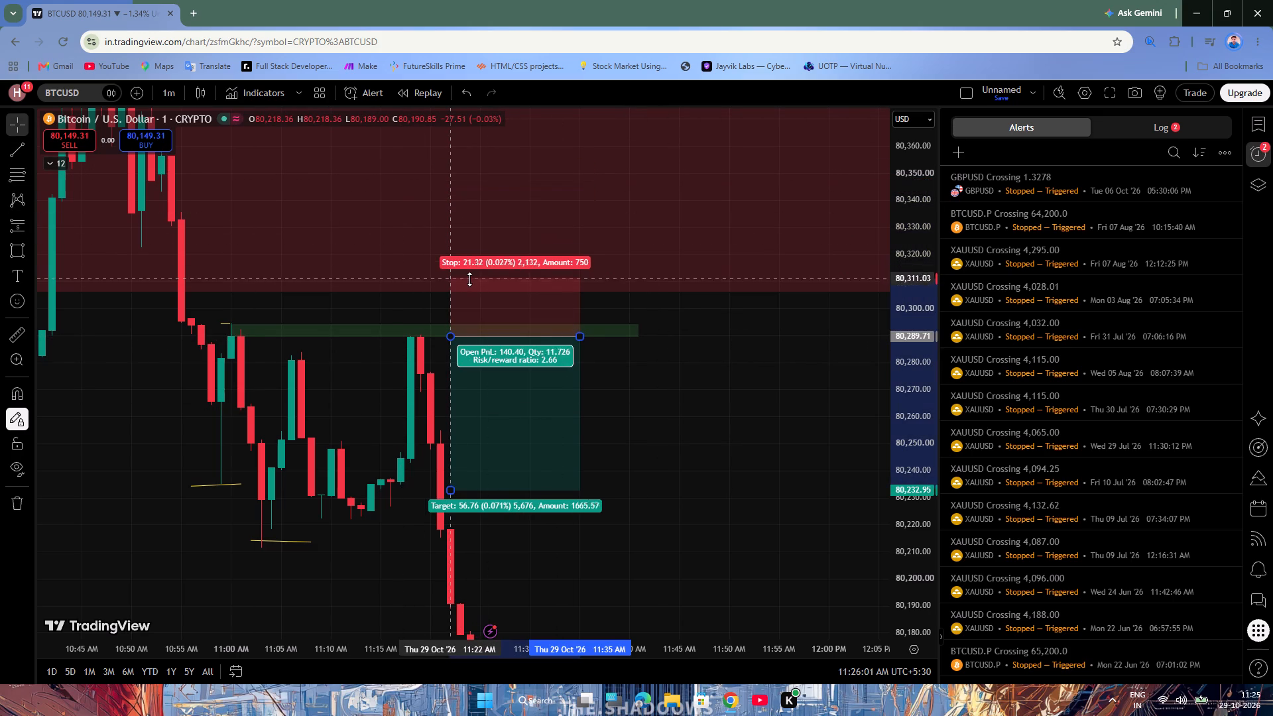
{"action": "left_click_drag", "start_coordinate": [469, 279], "coordinate": [465, 321]}
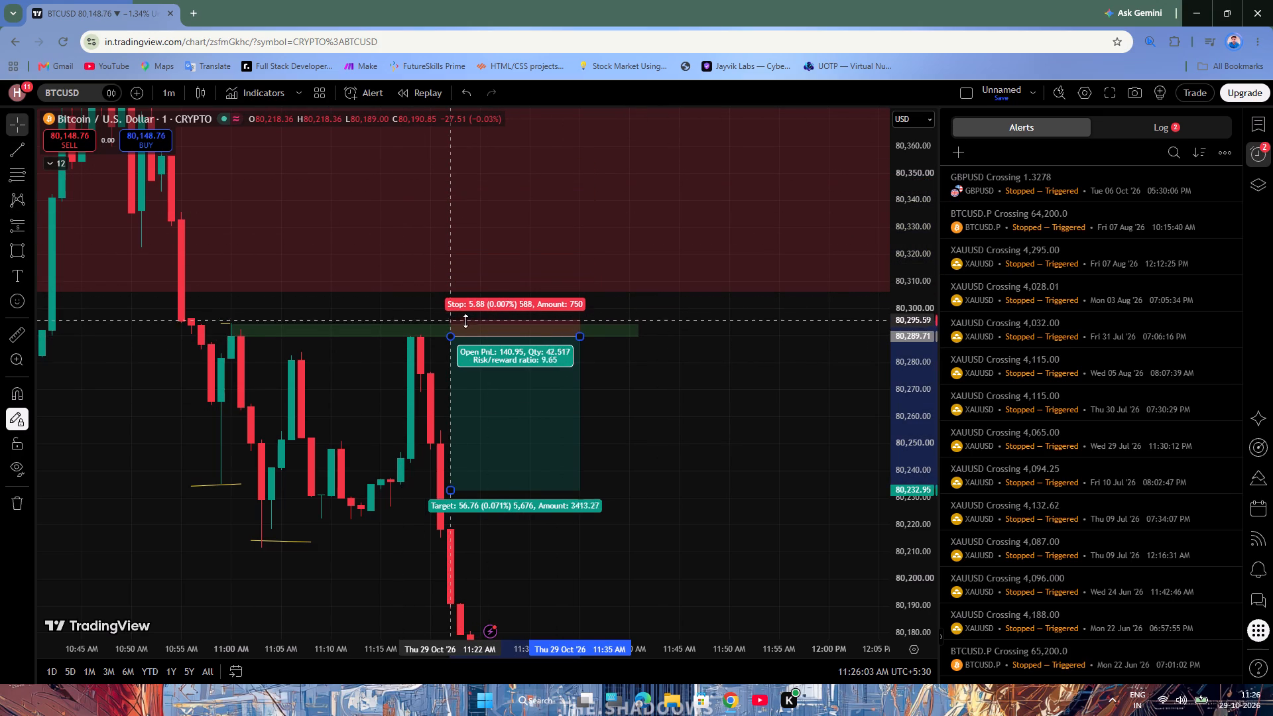
{"action": "left_click_drag", "start_coordinate": [465, 321], "coordinate": [464, 324]}
Extend the short position's target down to the latest low, at about 80,146.
{"action": "left_click_drag", "start_coordinate": [678, 567], "coordinate": [656, 453]}
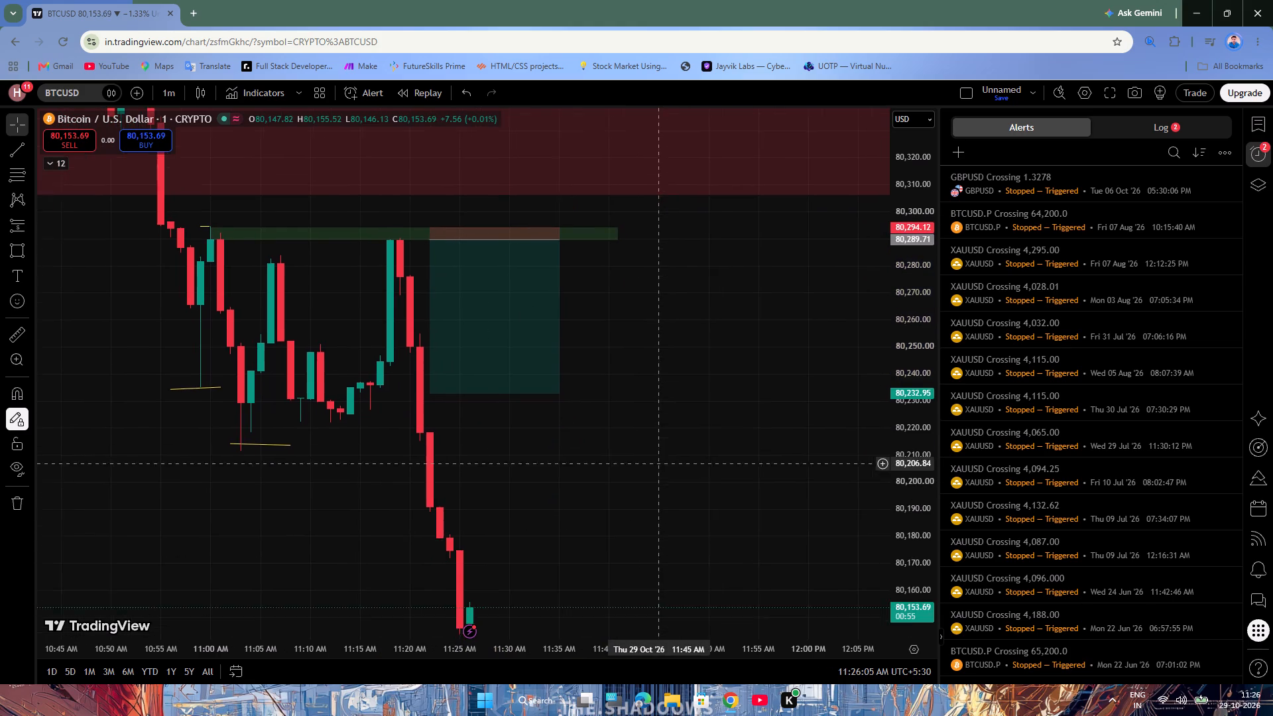
{"action": "left_click_drag", "start_coordinate": [656, 453], "coordinate": [656, 386]}
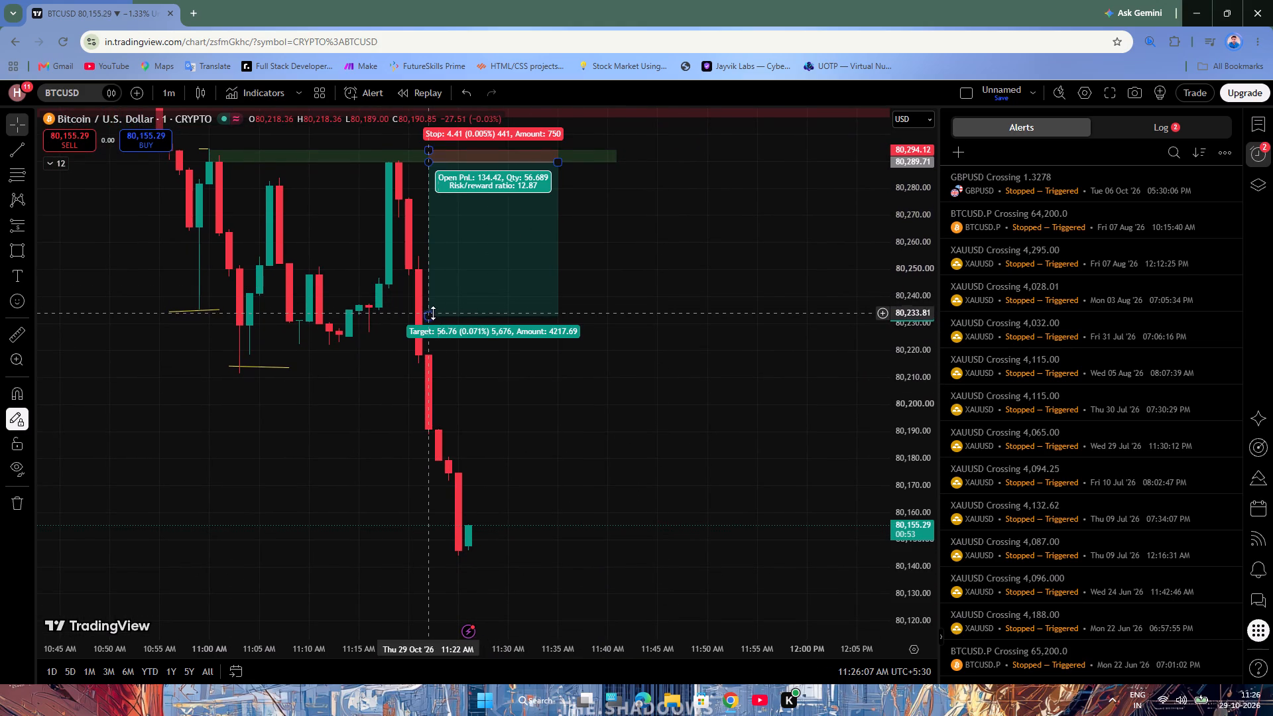
{"action": "left_click_drag", "start_coordinate": [426, 314], "coordinate": [426, 550]}
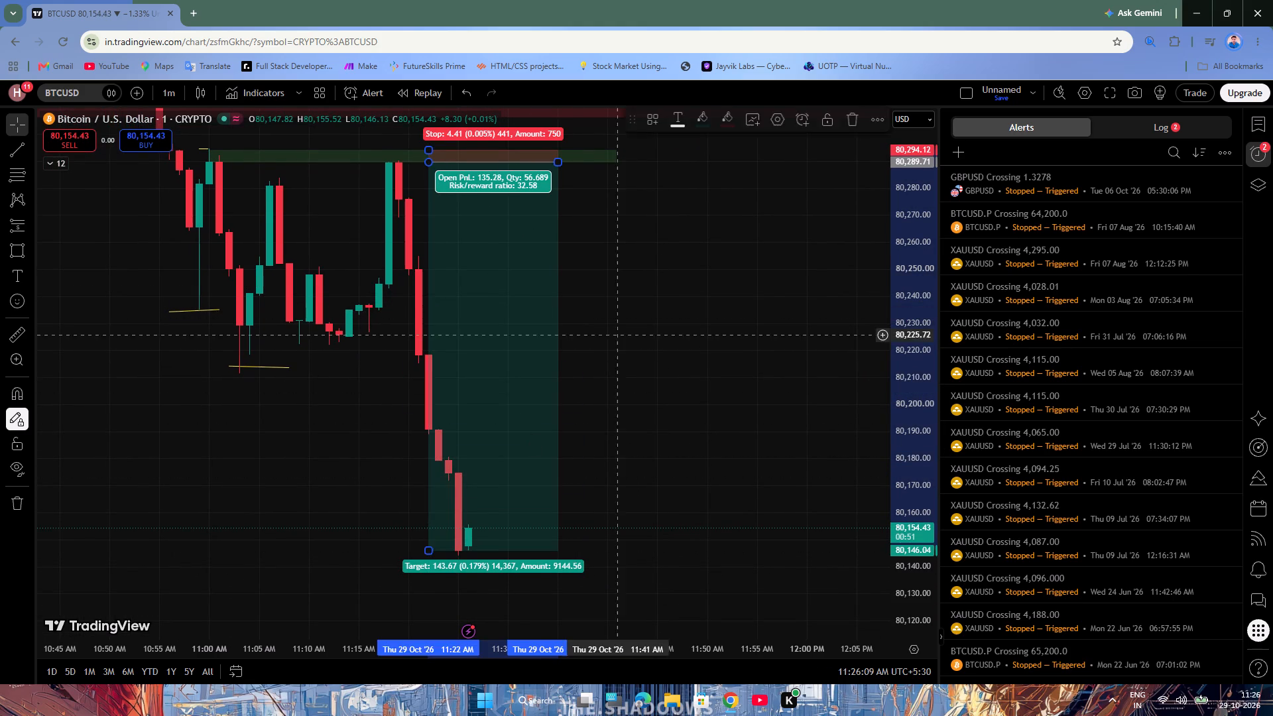
{"action": "left_click", "coordinate": [648, 285]}
Examine the short position against the falling leg's swing points, the small green zone and the red supply zone.
{"action": "left_click_drag", "start_coordinate": [653, 282], "coordinate": [687, 440]}
{"action": "scroll", "coordinate": [687, 440], "scroll_direction": "down", "scroll_amount": 2}
{"action": "left_click_drag", "start_coordinate": [709, 447], "coordinate": [703, 402]}
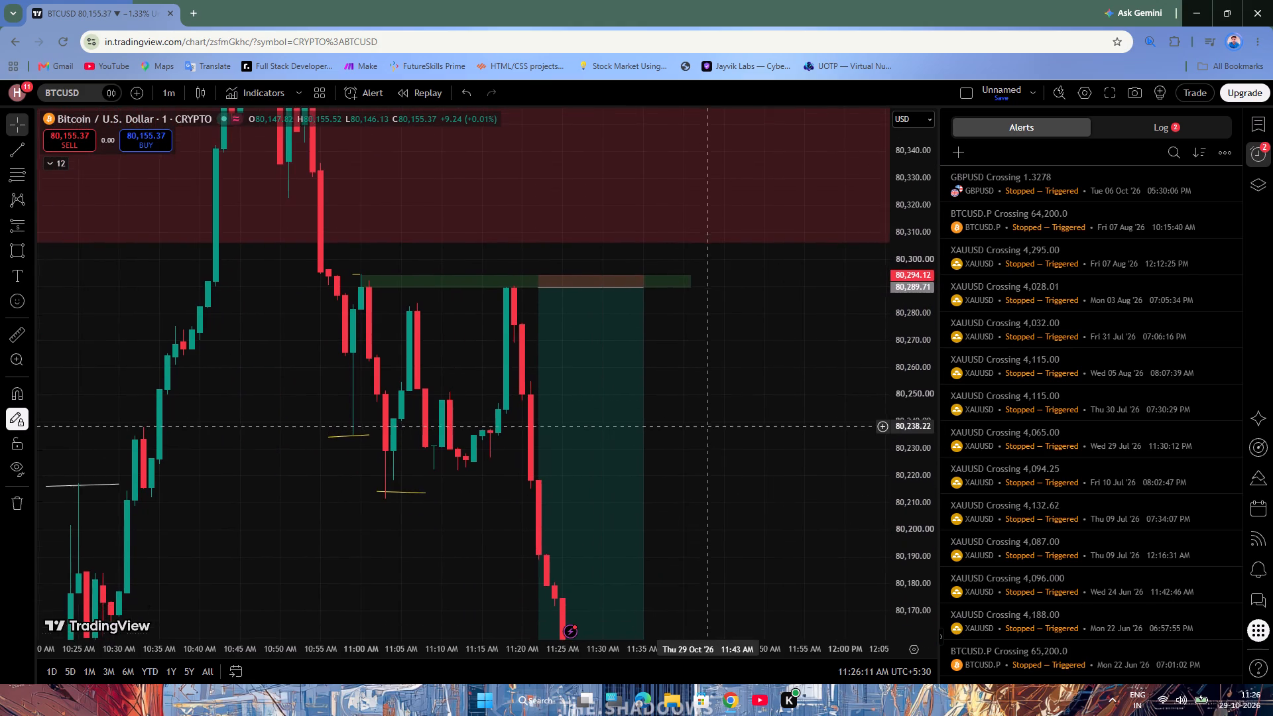
{"action": "left_click_drag", "start_coordinate": [703, 402], "coordinate": [660, 494]}
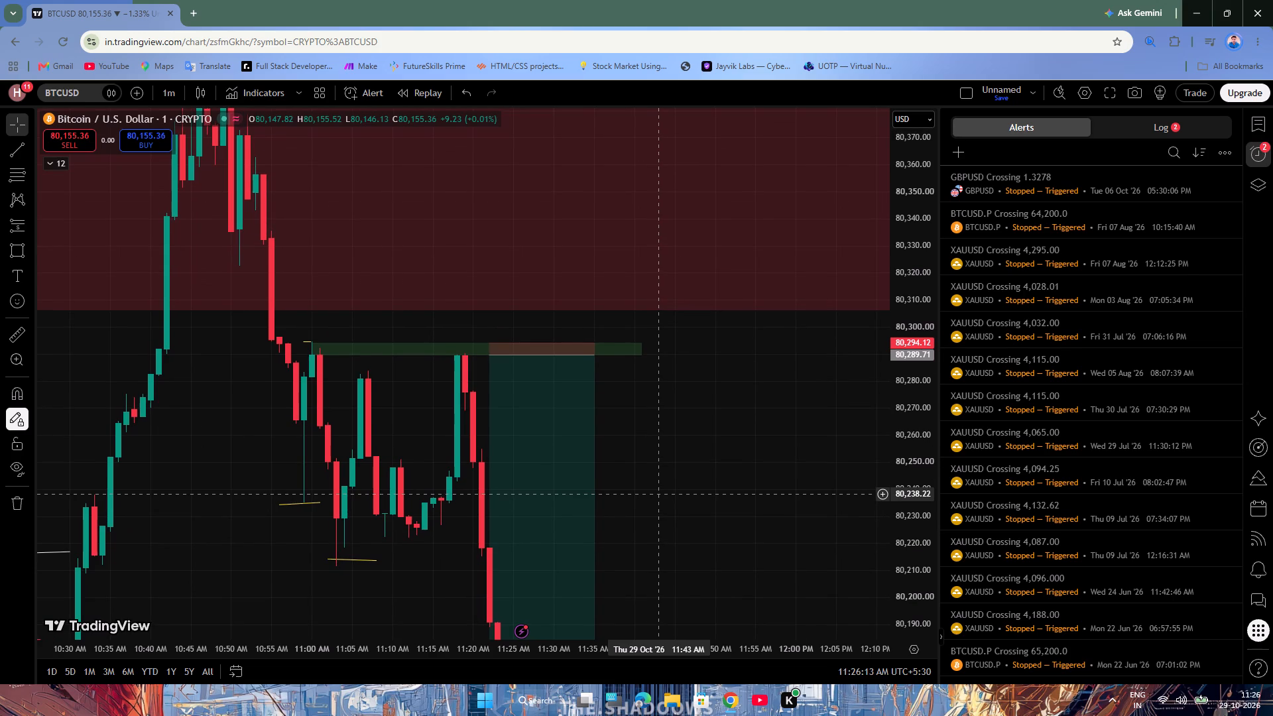
{"action": "left_click_drag", "start_coordinate": [660, 494], "coordinate": [653, 432]}
{"action": "double_click", "coordinate": [653, 432]}
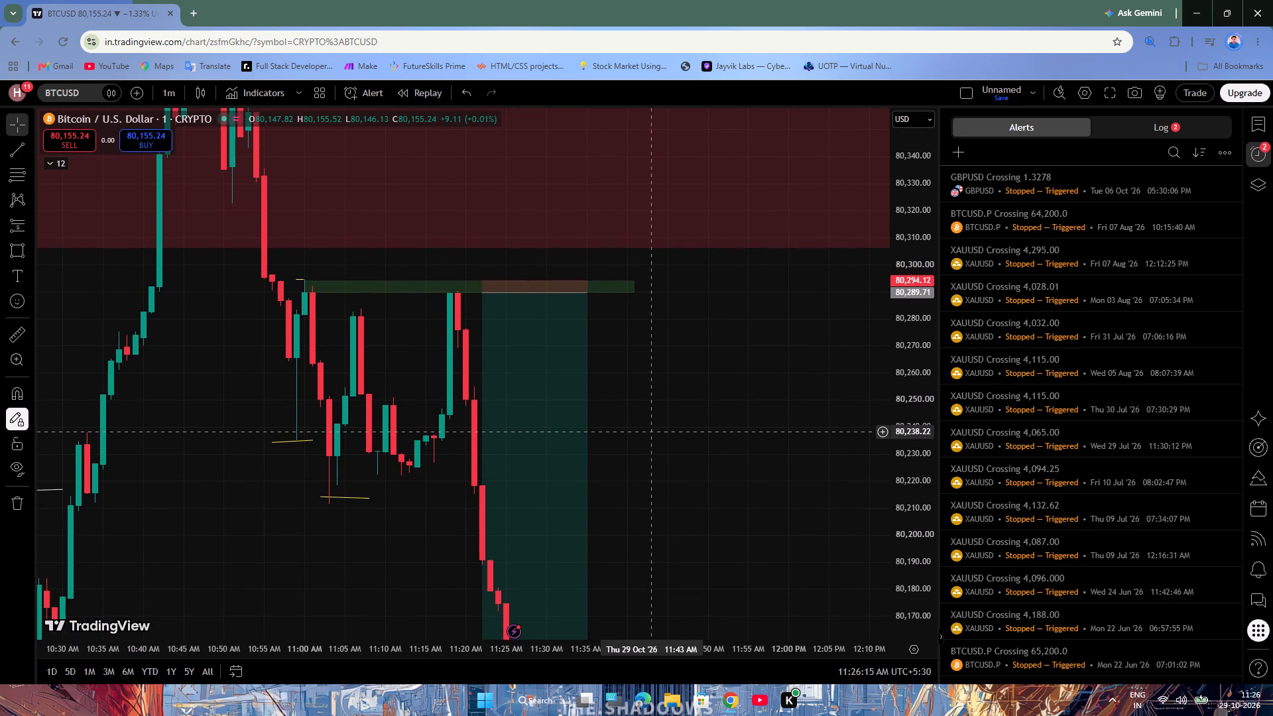
{"action": "left_click_drag", "start_coordinate": [653, 432], "coordinate": [669, 405]}
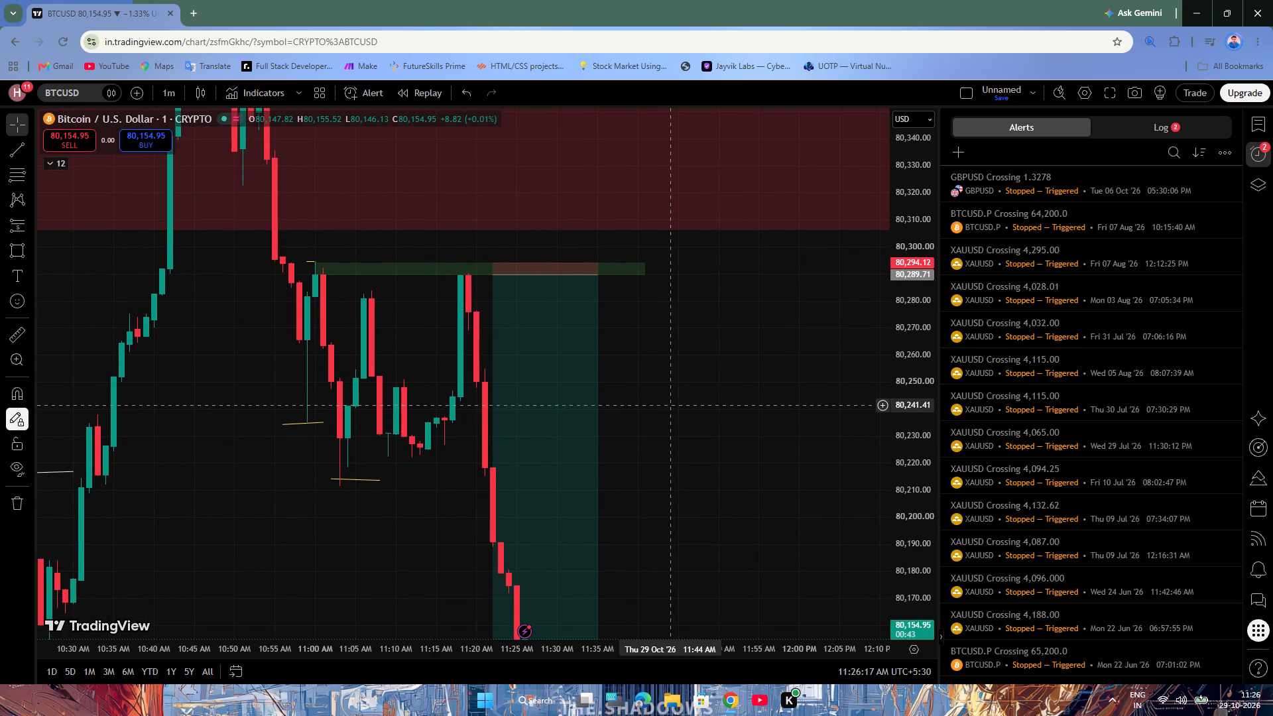
{"action": "left_click_drag", "start_coordinate": [669, 405], "coordinate": [668, 420]}
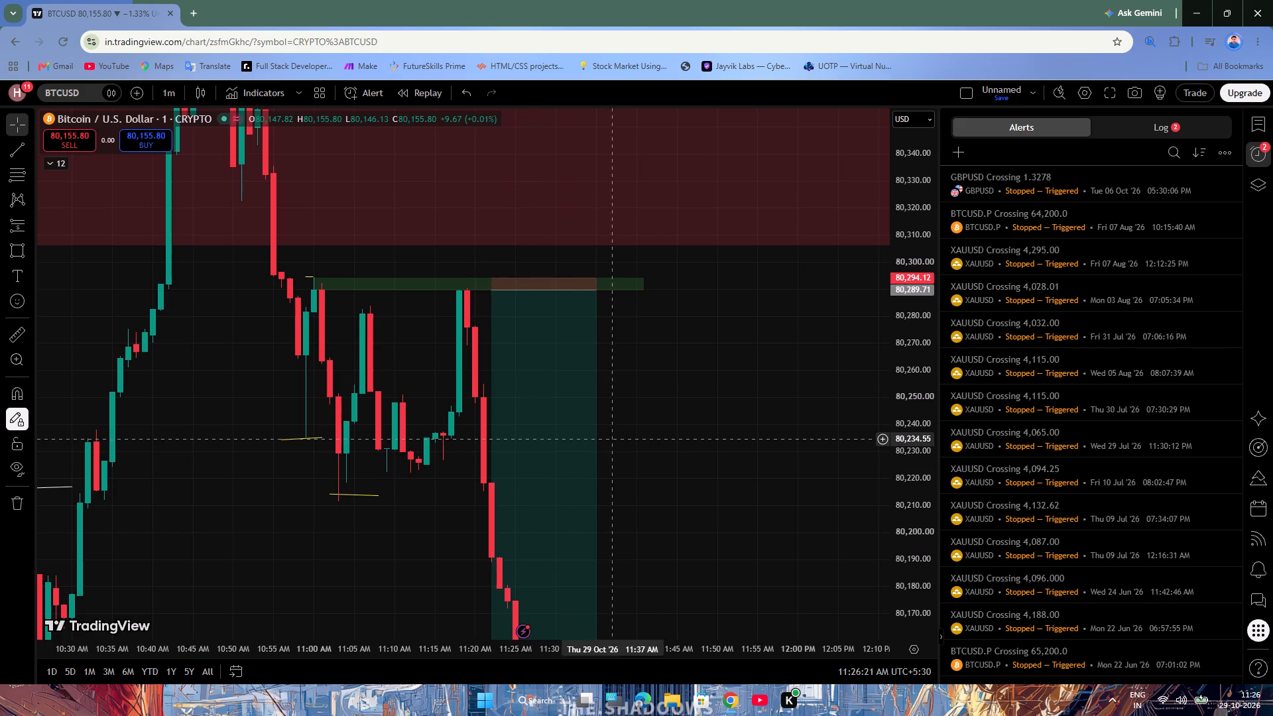
{"action": "left_click_drag", "start_coordinate": [686, 419], "coordinate": [699, 410]}
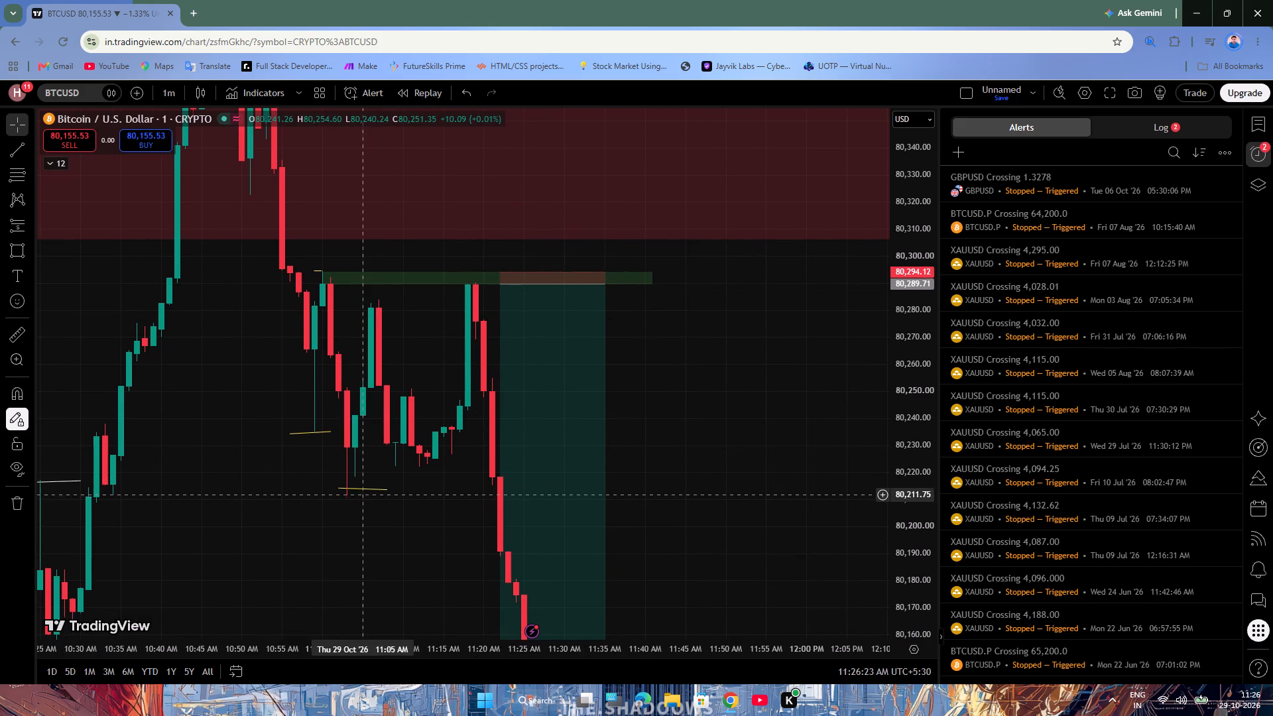
Lower the yellow trendline under the 11:03 AM low so it sits at the wick's tip, at about 80,212.
{"action": "left_click_drag", "start_coordinate": [362, 490], "coordinate": [363, 493]}
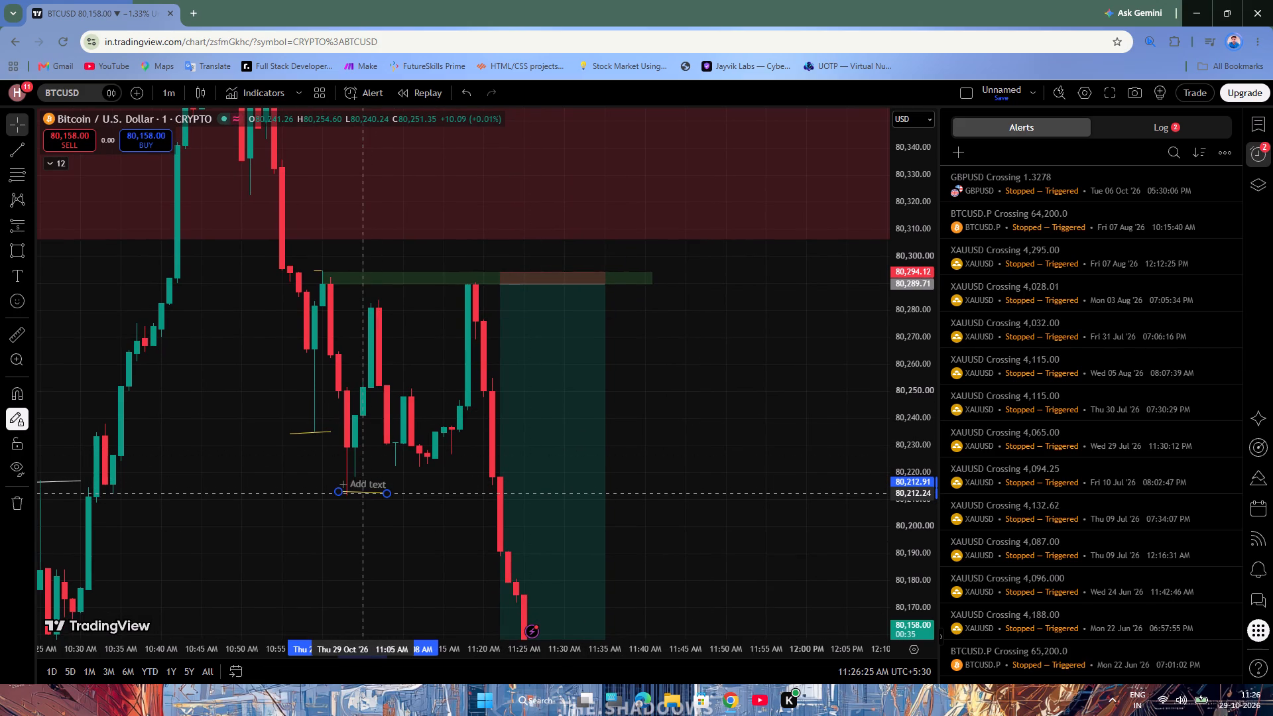
{"action": "left_click_drag", "start_coordinate": [363, 493], "coordinate": [362, 496]}
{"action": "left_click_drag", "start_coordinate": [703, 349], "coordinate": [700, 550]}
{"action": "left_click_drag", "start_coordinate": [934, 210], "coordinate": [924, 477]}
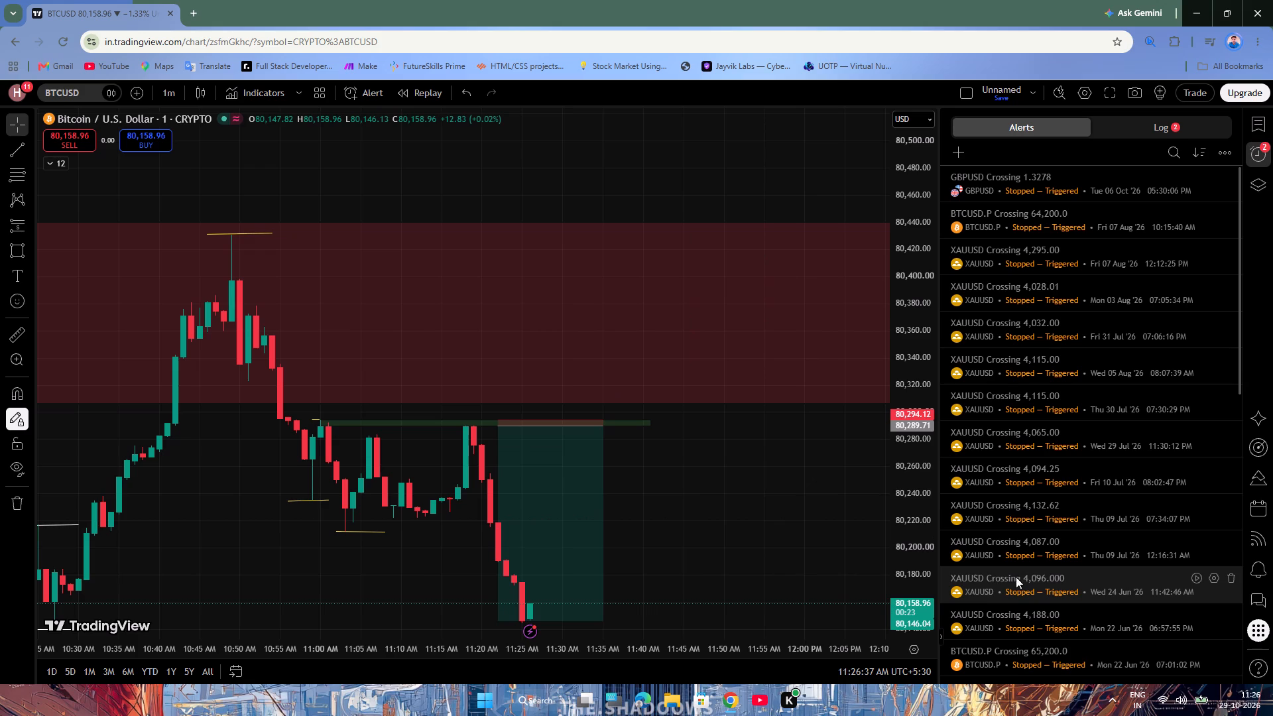
Switch to the YouTube window playing the IND AS 32,109,107 Financial Instruments revision video.
{"action": "left_click", "coordinate": [757, 705]}
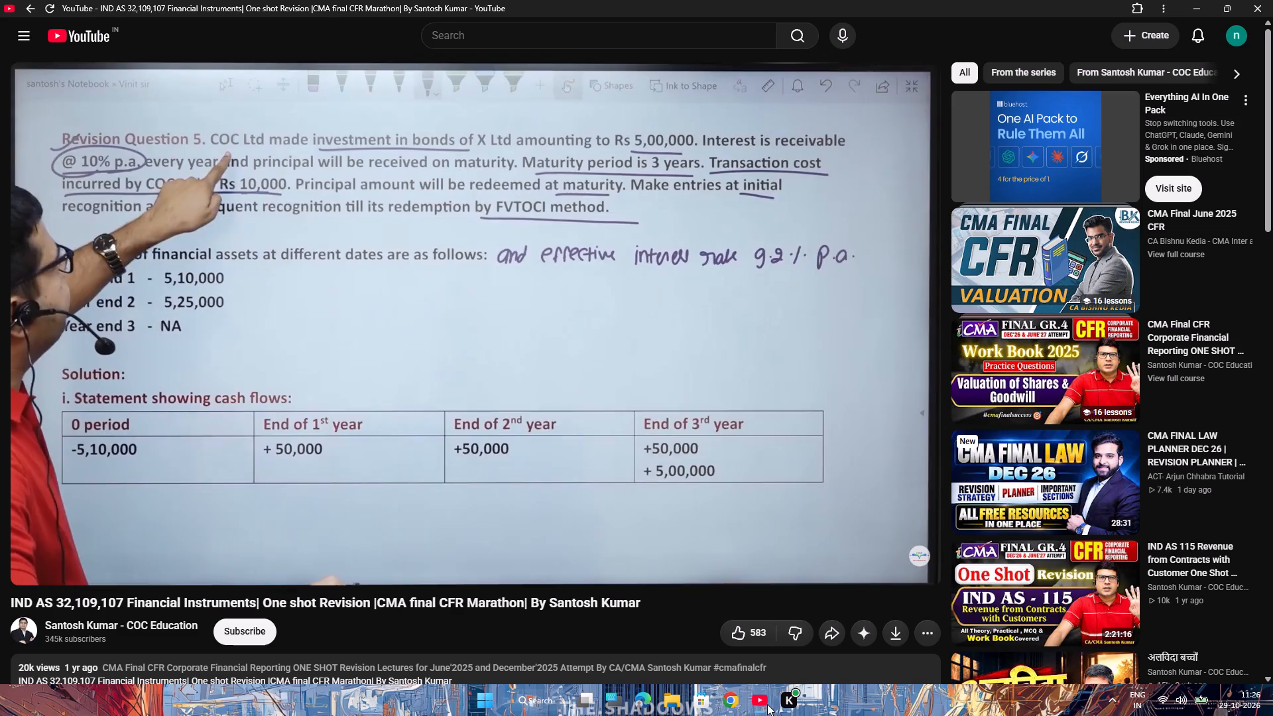